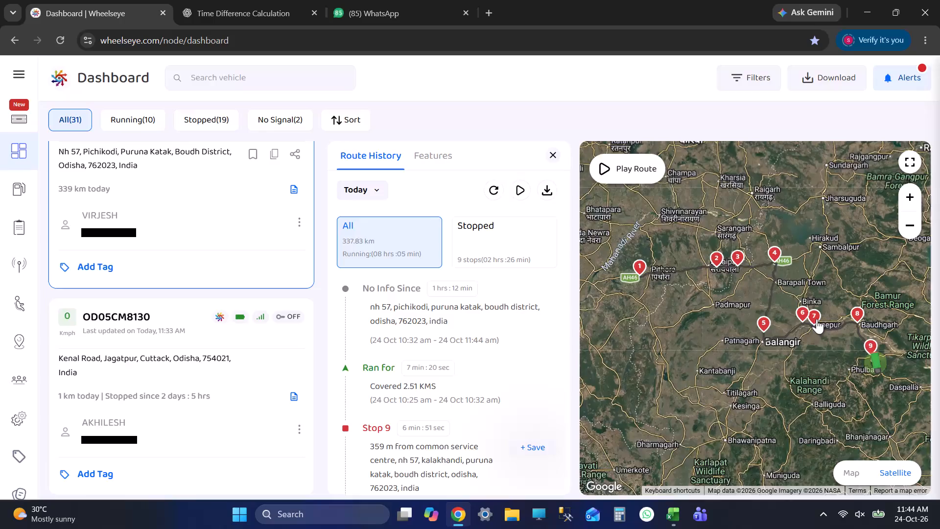
scroll(842, 353, up, 5)
drag(901, 362, 726, 329)
scroll(722, 325, up, 5)
drag(672, 297, 807, 370)
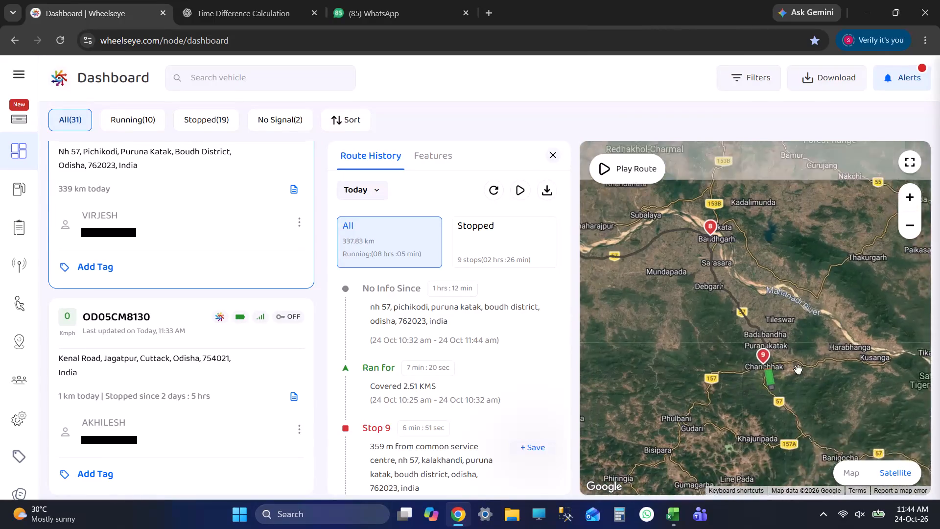
scroll(234, 252, up, 5)
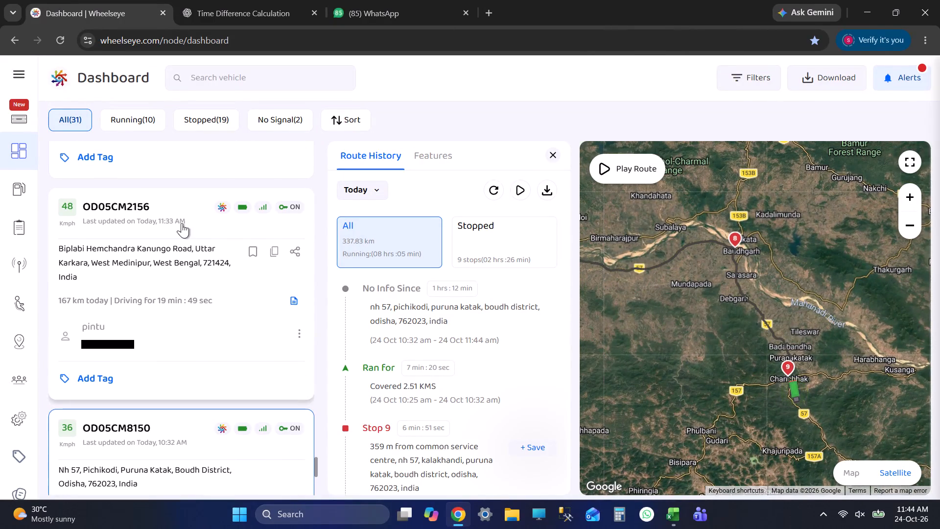
click(182, 223)
scroll(644, 372, up, 3)
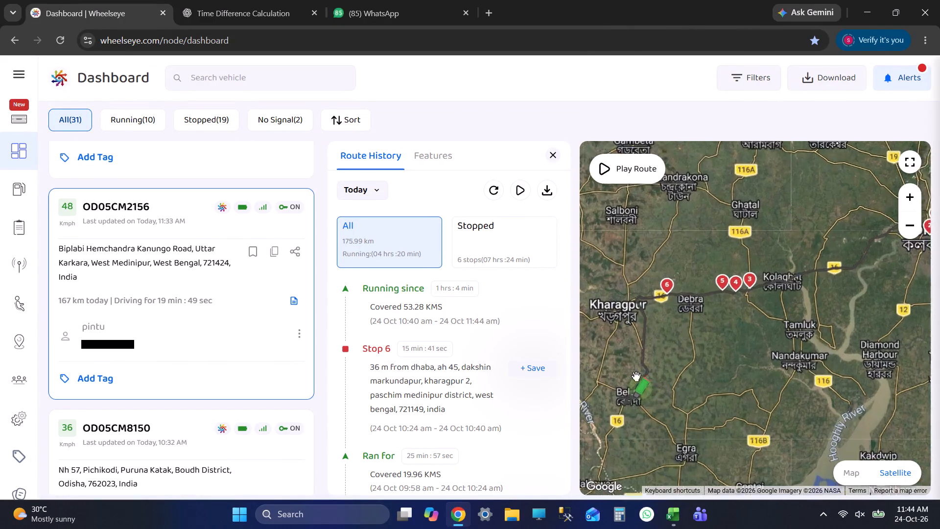
drag(637, 377, 697, 320)
scroll(688, 326, down, 1)
scroll(677, 332, up, 2)
drag(673, 348, 708, 296)
scroll(701, 305, up, 4)
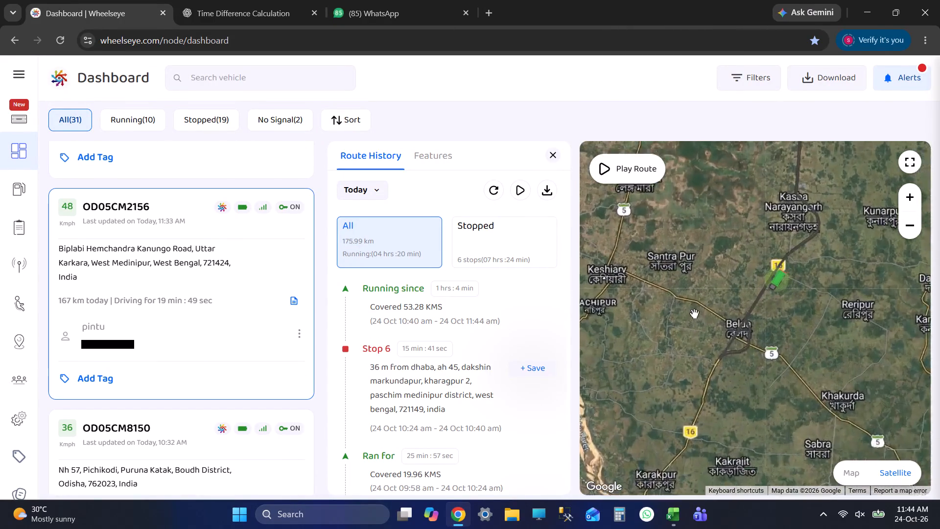
drag(776, 357, 690, 337)
scroll(753, 348, up, 2)
drag(723, 364, 780, 268)
scroll(776, 278, down, 8)
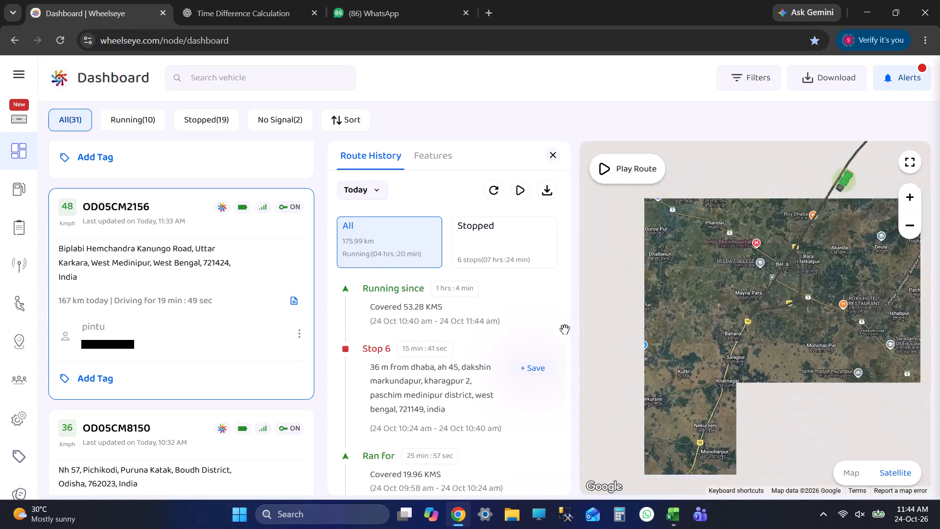
scroll(186, 328, up, 4)
click(168, 318)
scroll(168, 318, up, 2)
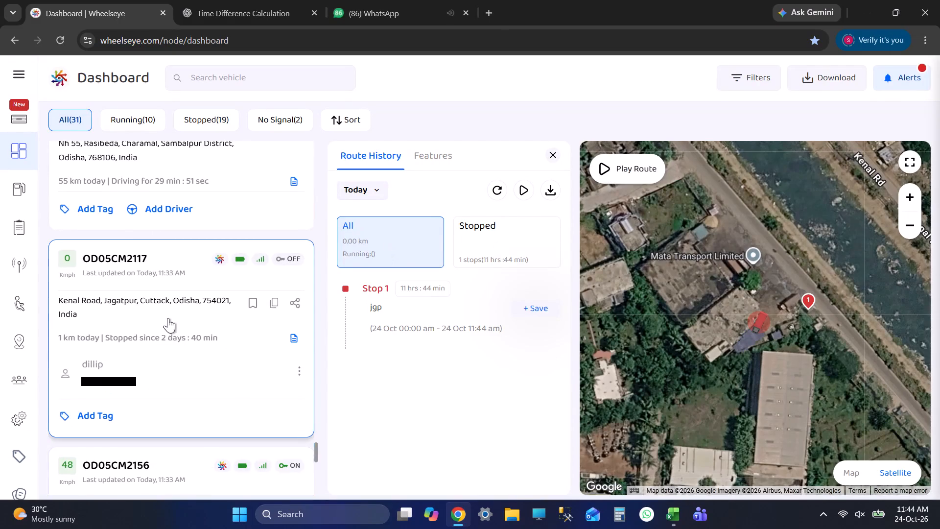
scroll(738, 332, down, 6)
scroll(739, 334, up, 1)
drag(746, 356, 696, 310)
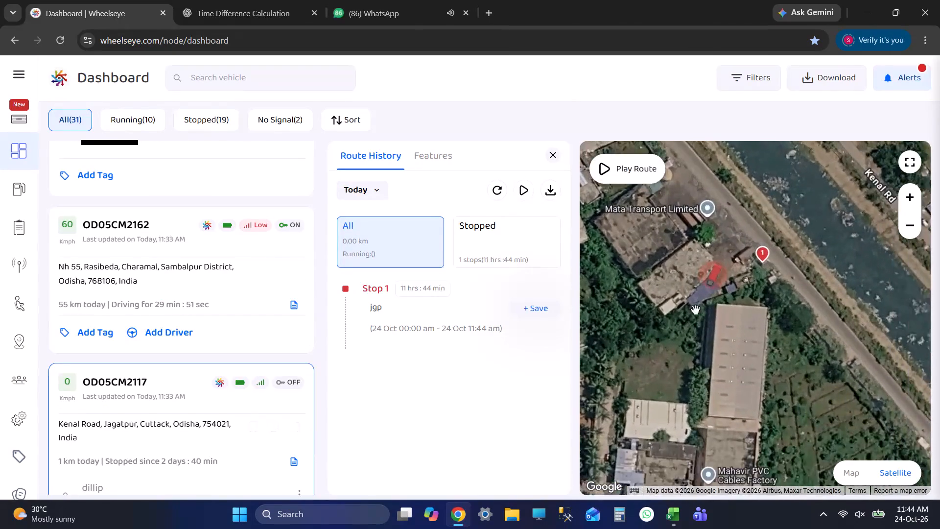
scroll(698, 305, down, 5)
scroll(698, 305, up, 1)
scroll(698, 305, down, 7)
drag(695, 305, 708, 347)
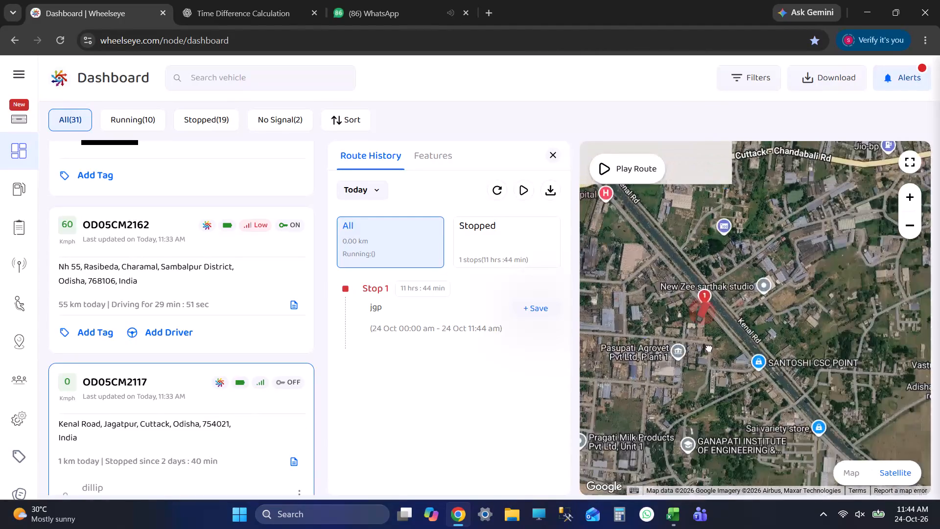
drag(708, 347, 708, 348)
scroll(712, 347, up, 1)
scroll(712, 347, down, 1)
scroll(712, 347, up, 1)
scroll(712, 347, down, 6)
scroll(716, 347, up, 7)
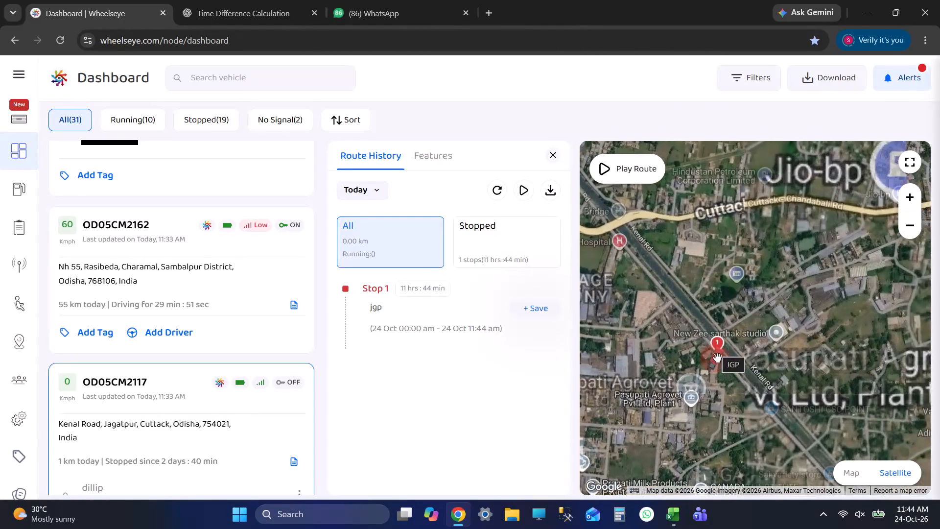
scroll(168, 359, up, 2)
click(168, 359)
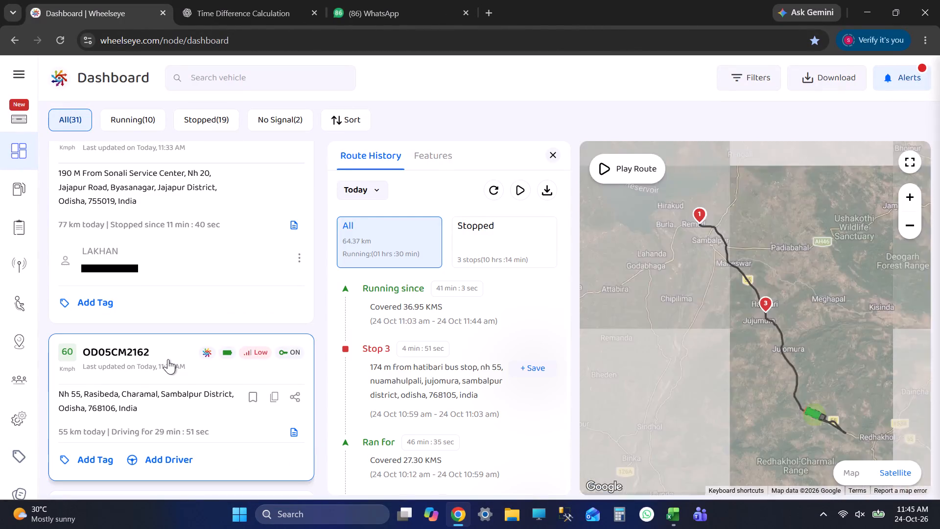
drag(758, 397, 714, 343)
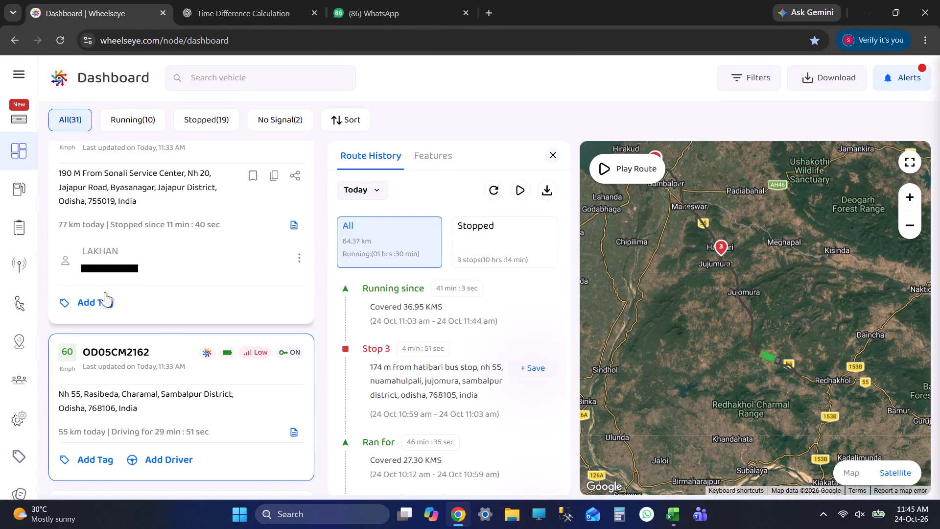
click(146, 235)
Go to the desktop and open the DAILY DISTACE REPORT folder inside TRUCK BY PRADIP.
click(865, 0)
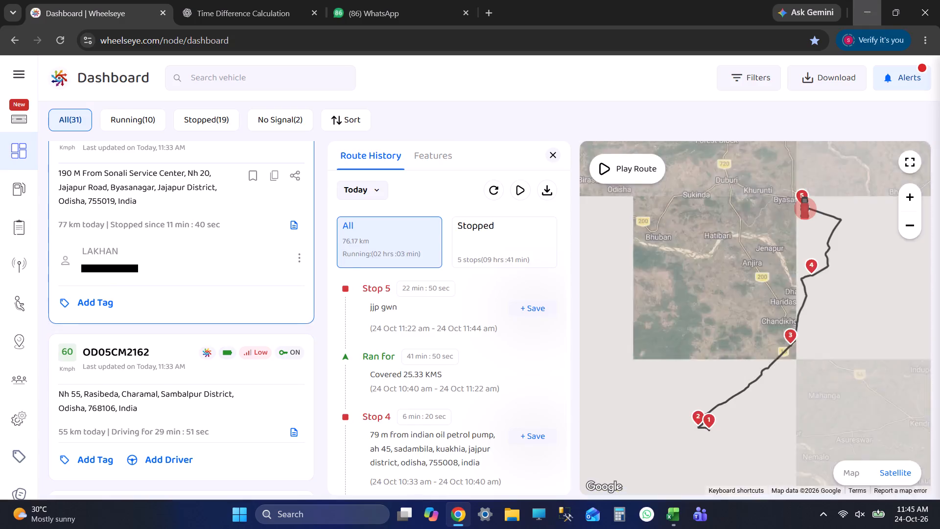
click(868, 5)
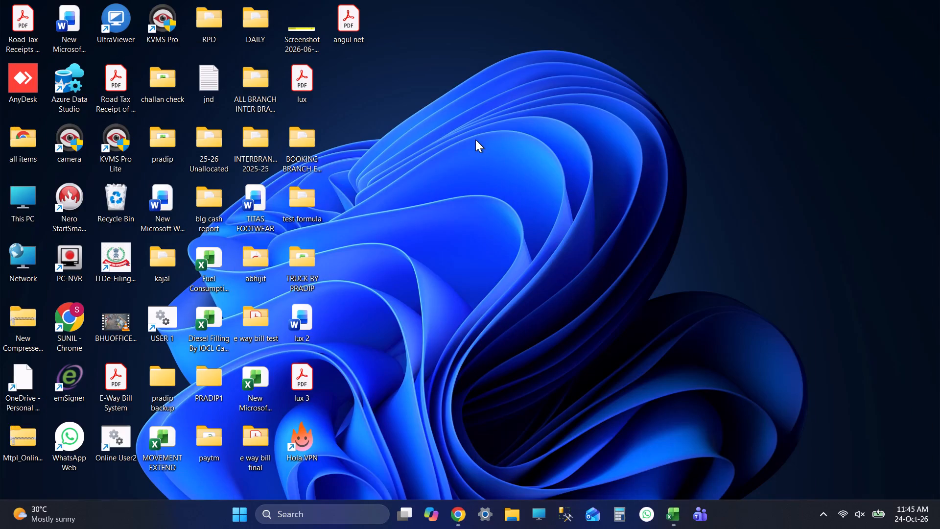
right_click(475, 140)
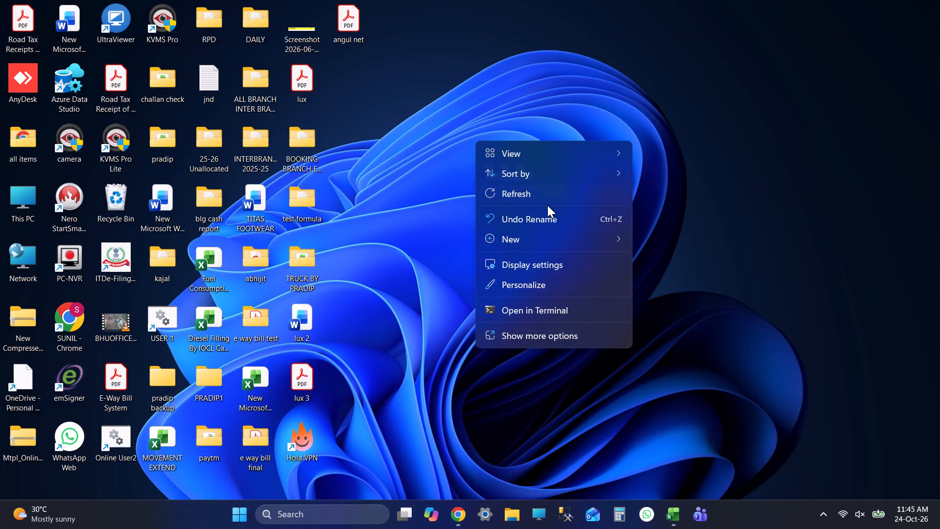
click(536, 201)
double_click(290, 255)
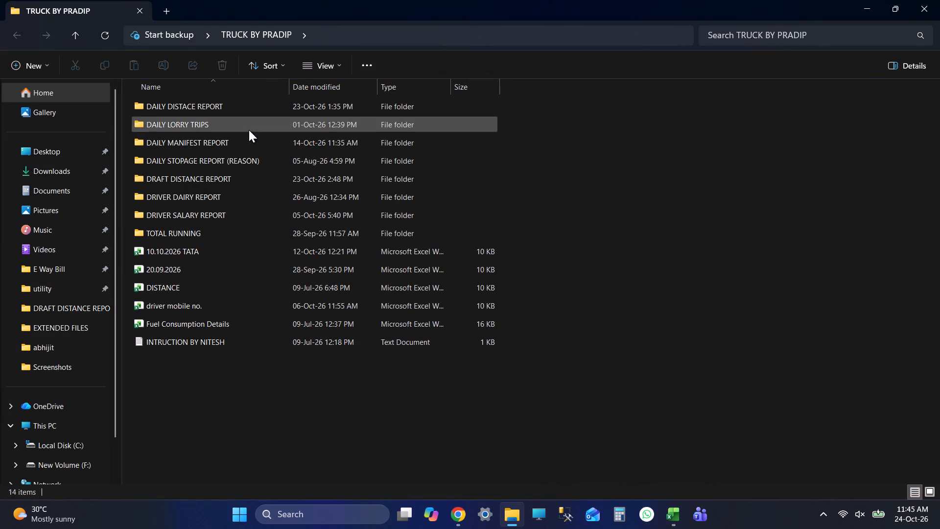
double_click(230, 100)
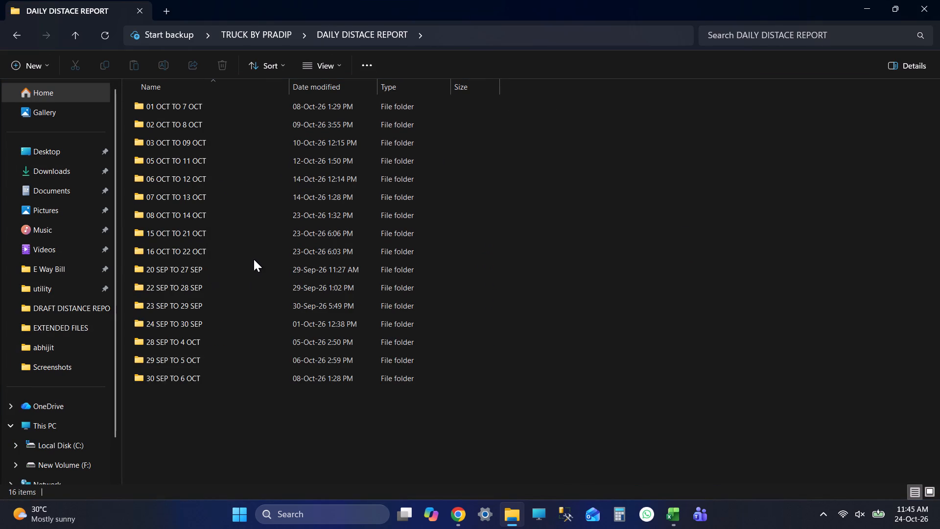
Copy the name text of the 16 OCT TO 22 OCT folder without renaming it.
click(241, 253)
key(F2)
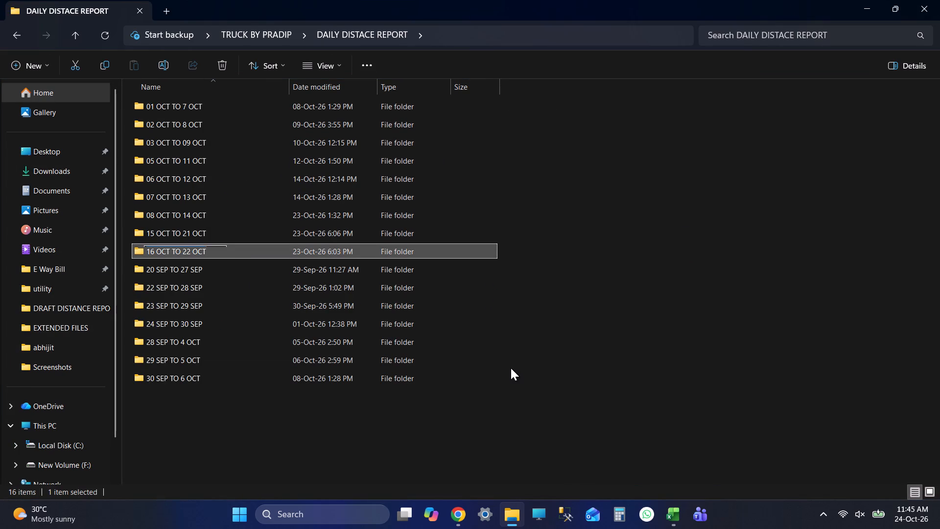
key(ctrl+c)
key(ctrl+c)
key(ctrl+c)
key(ctrl+c)
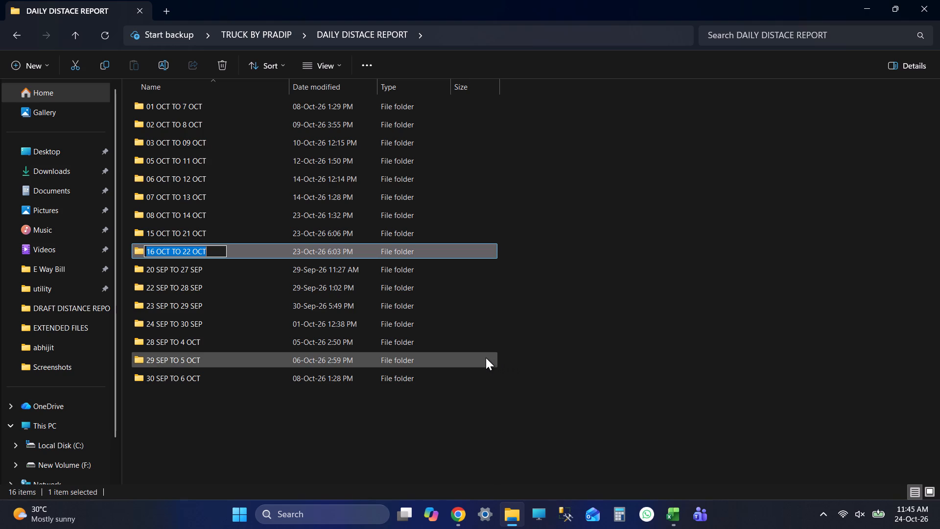
key(ctrl+c)
key(ctrl+c)
key(ctrl+c)
click(282, 469)
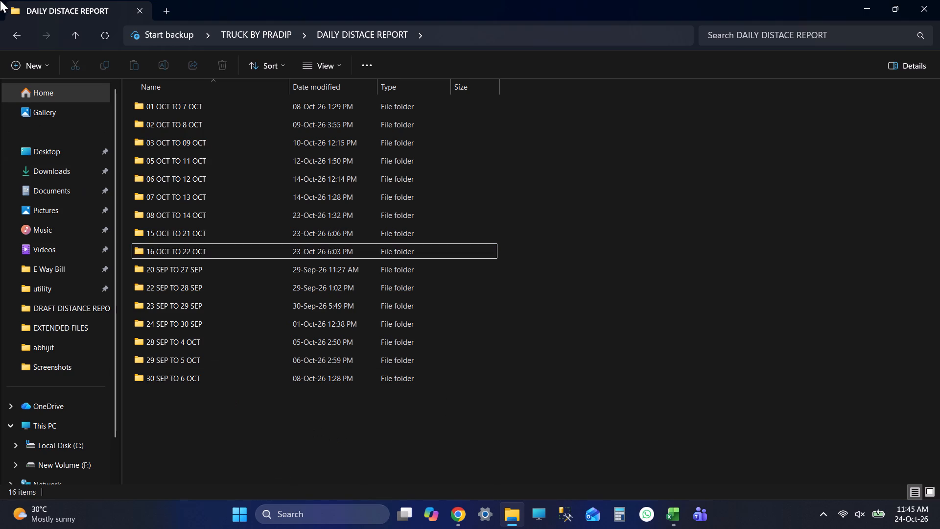
Create a new folder in DAILY DISTACE REPORT named 17 OCT TO 23 OCT, adapting the copied folder name.
click(28, 71)
click(88, 98)
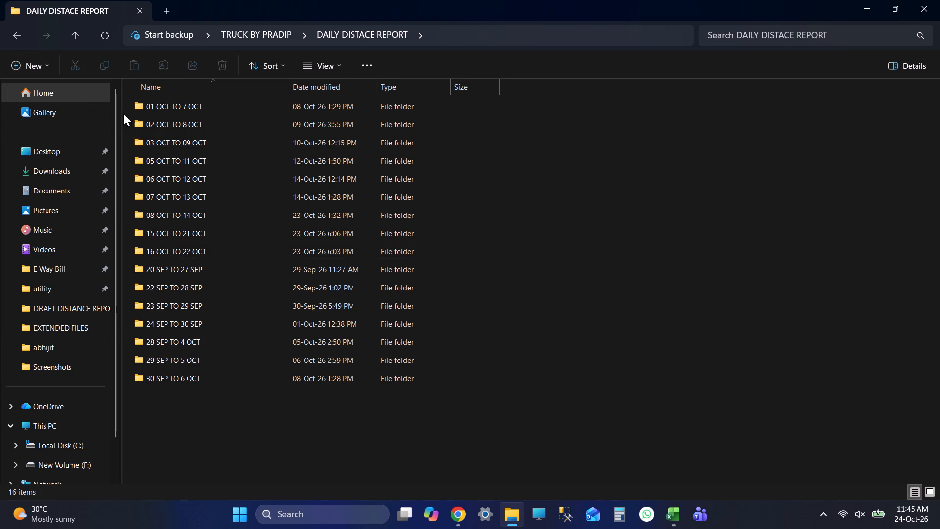
key(ctrl+v)
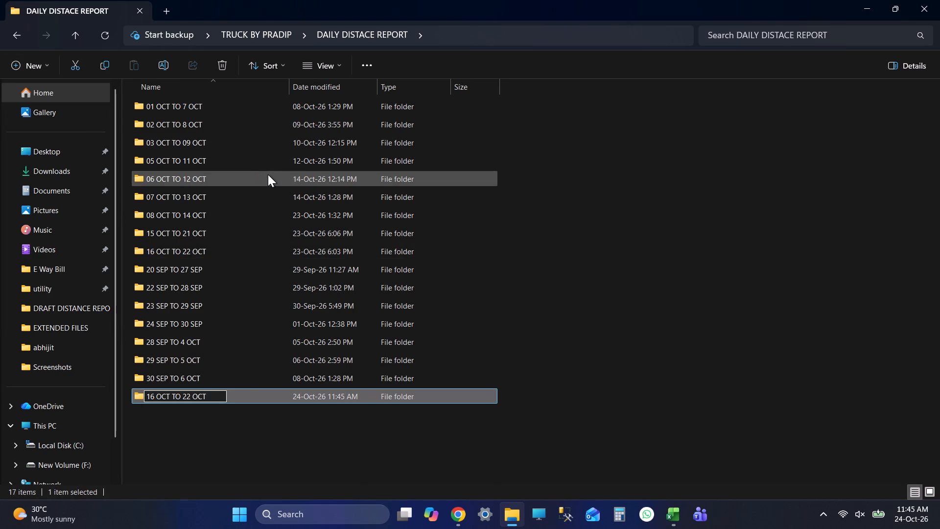
key(Left)
key(Left)
key(Left)
key(Left)
key(BackSpace)
key(3)
click(151, 397)
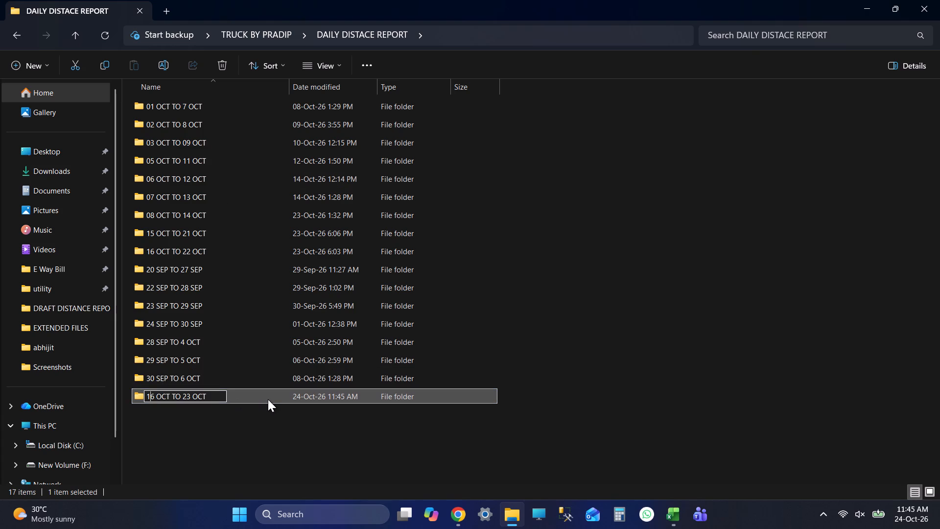
key(Delete)
key(7)
click(235, 466)
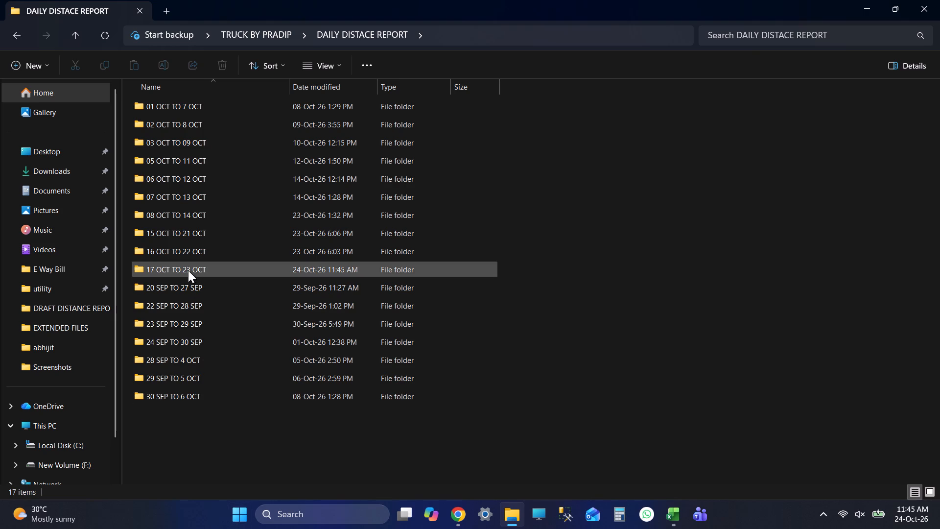
Copy the workbook "16 OCT TO 22 OCT with comments" from its folder into the 17 OCT TO 23 OCT folder.
double_click(188, 267)
click(26, 36)
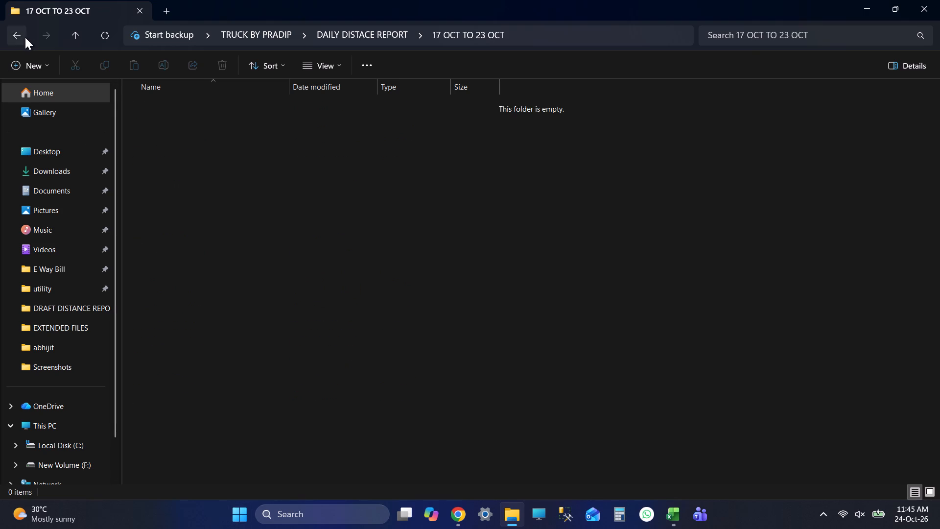
click(25, 37)
double_click(173, 249)
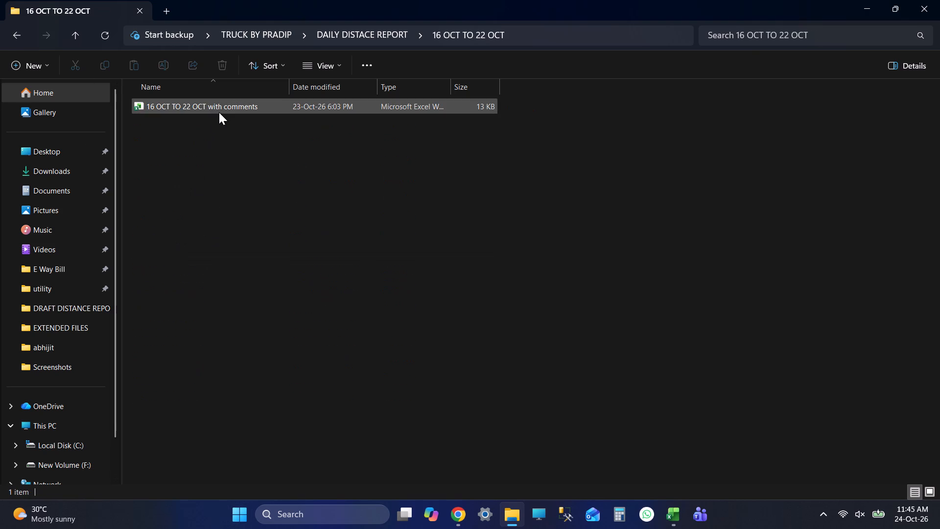
click(219, 112)
key(ctrl+c)
click(13, 36)
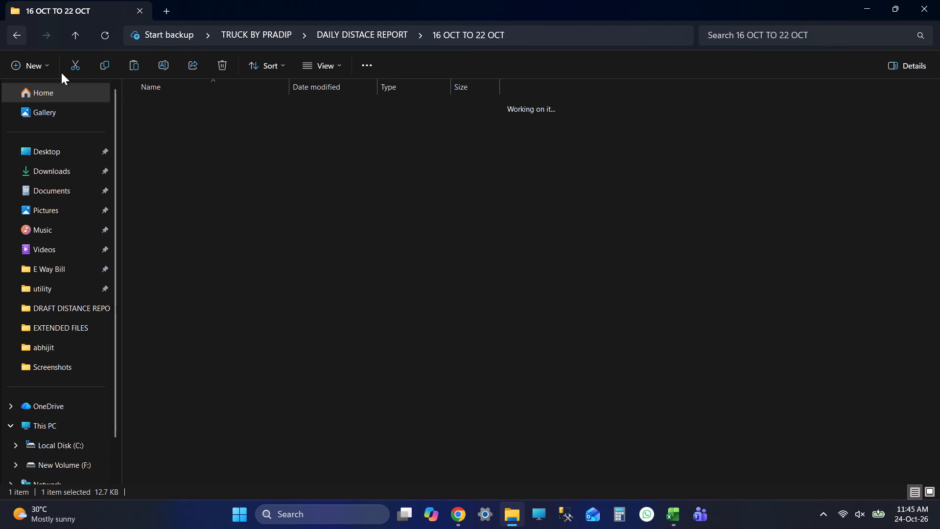
double_click(220, 268)
key(ctrl+v)
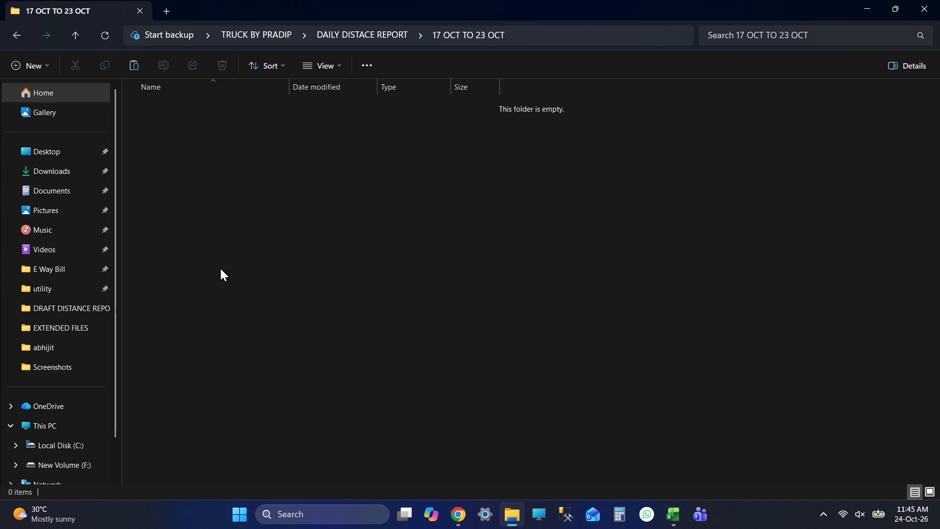
Rename the copied workbook as "17 OCT TO 23 OCT with comments".
key(F2)
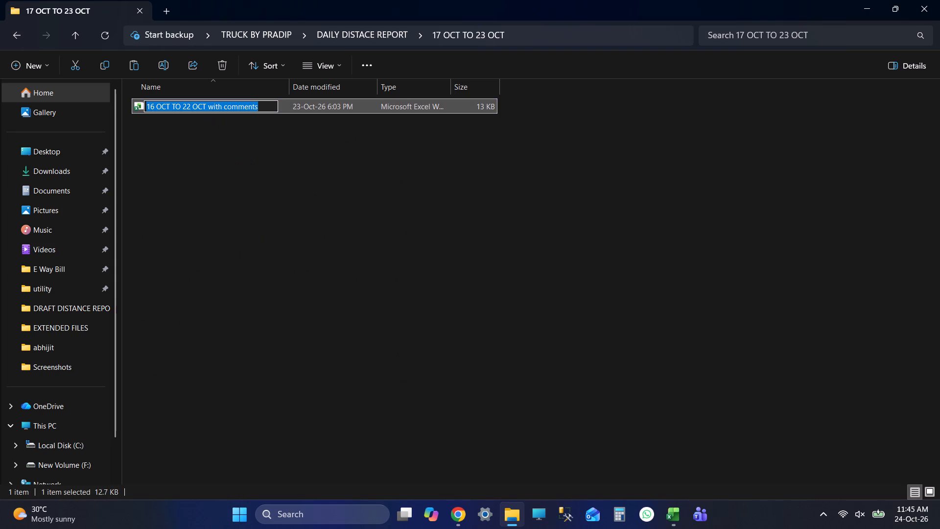
click(188, 106)
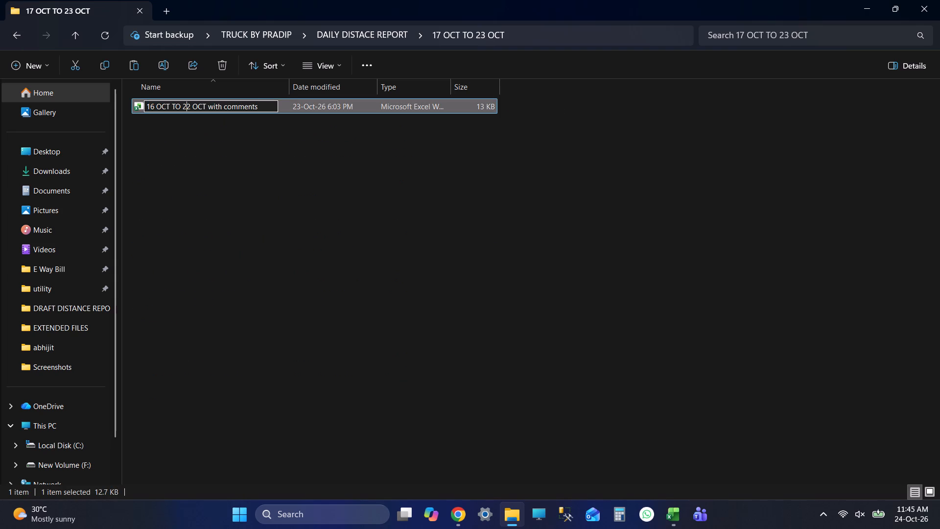
key(Delete)
key(3)
click(155, 107)
key(BackSpace)
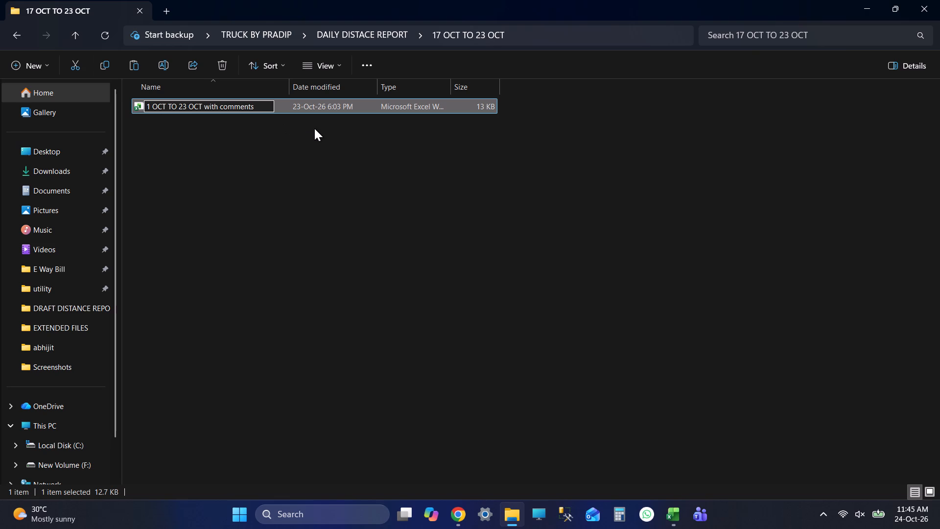
key(7)
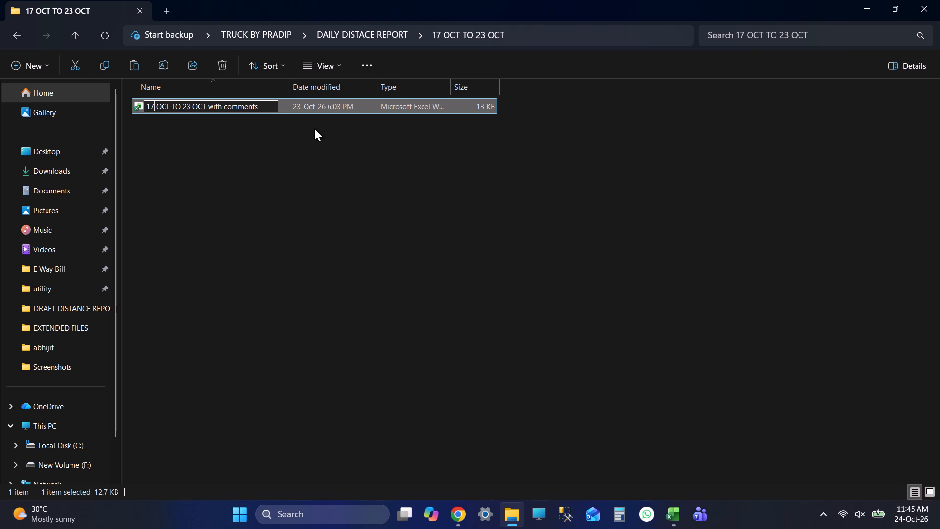
click(323, 177)
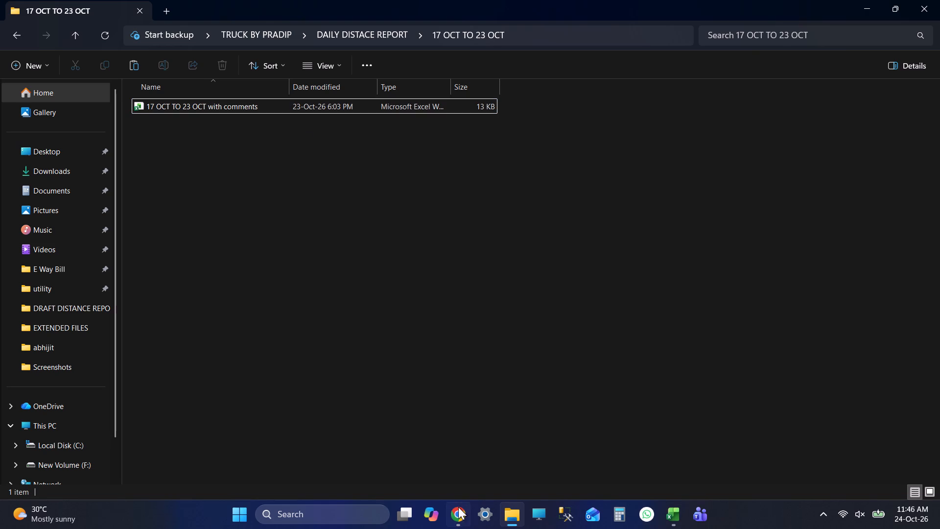
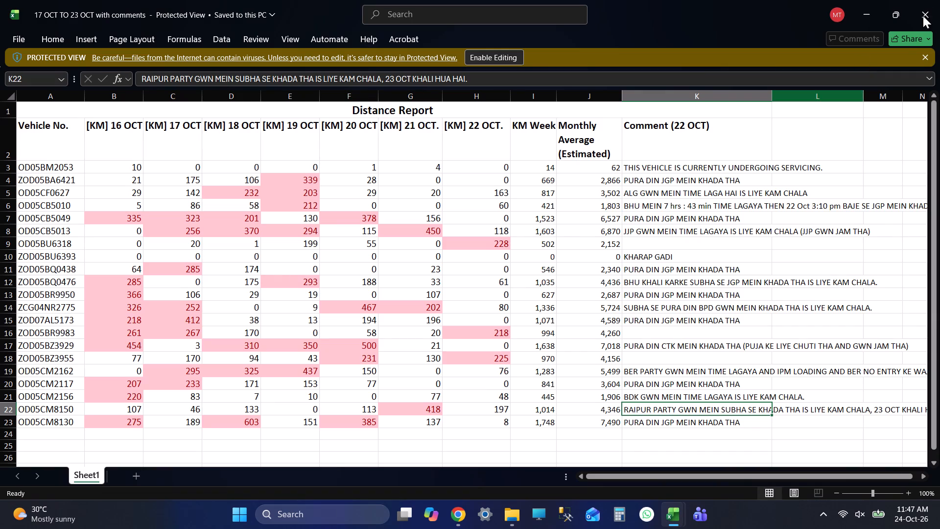
Reopen the workbook "17 OCT TO 23 OCT with comments" from the 17 OCT TO 23 OCT folder and enable editing.
click(930, 0)
key(alt+Tab)
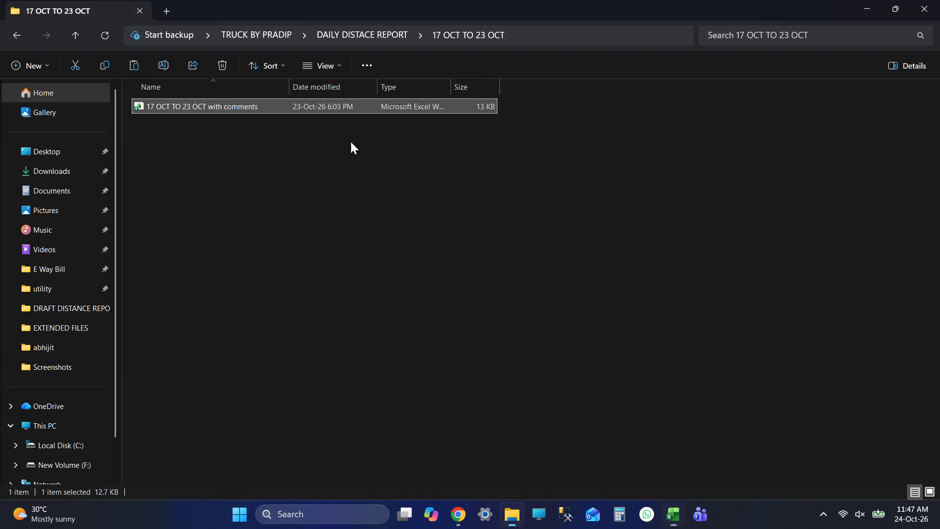
click(22, 41)
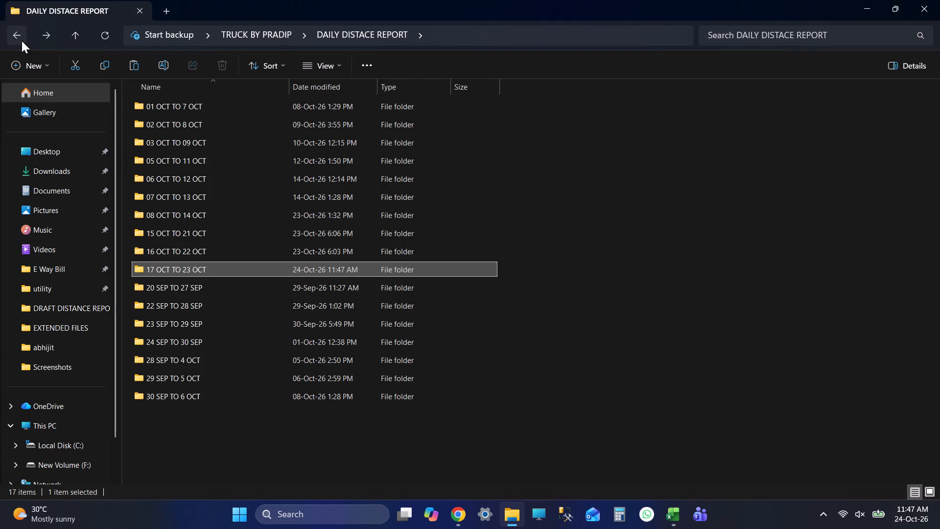
double_click(199, 268)
double_click(203, 98)
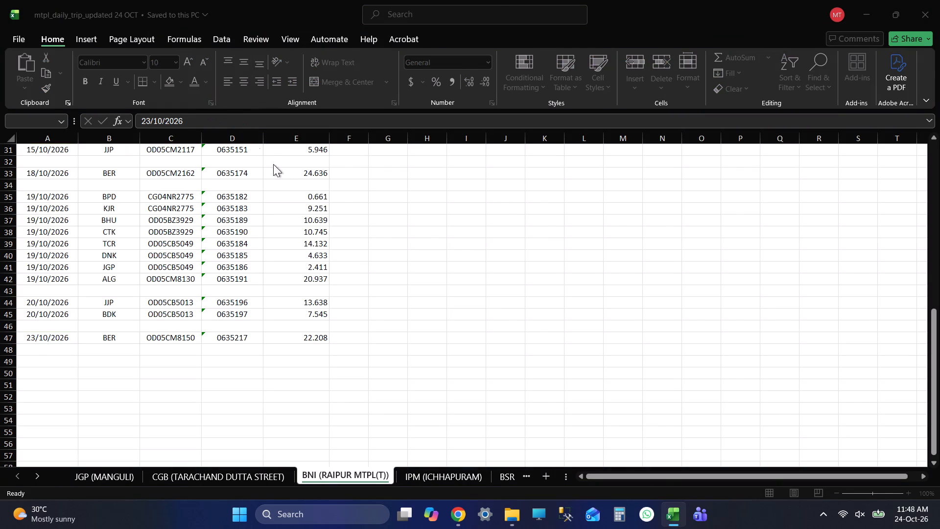
click(510, 50)
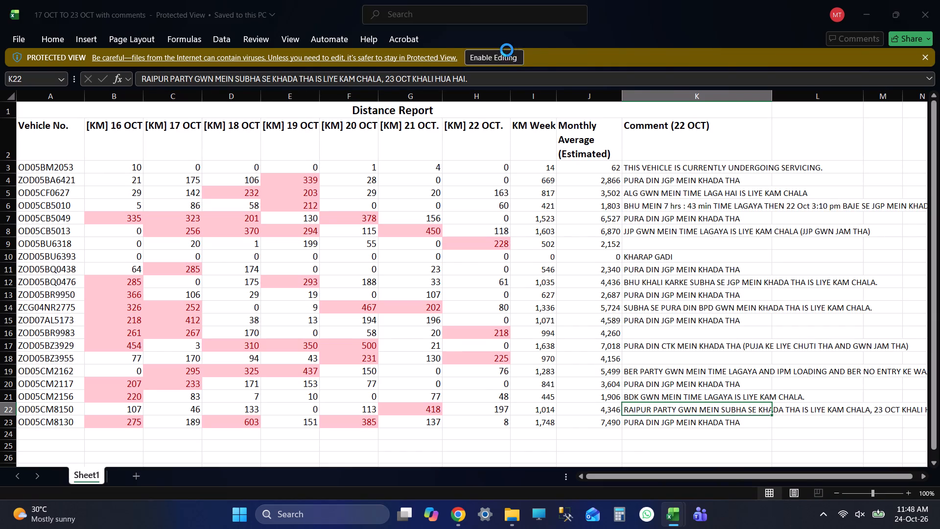
Clear the [KM] 16 OCT header and all its vehicle distances in B2:B23.
drag(127, 180, 127, 184)
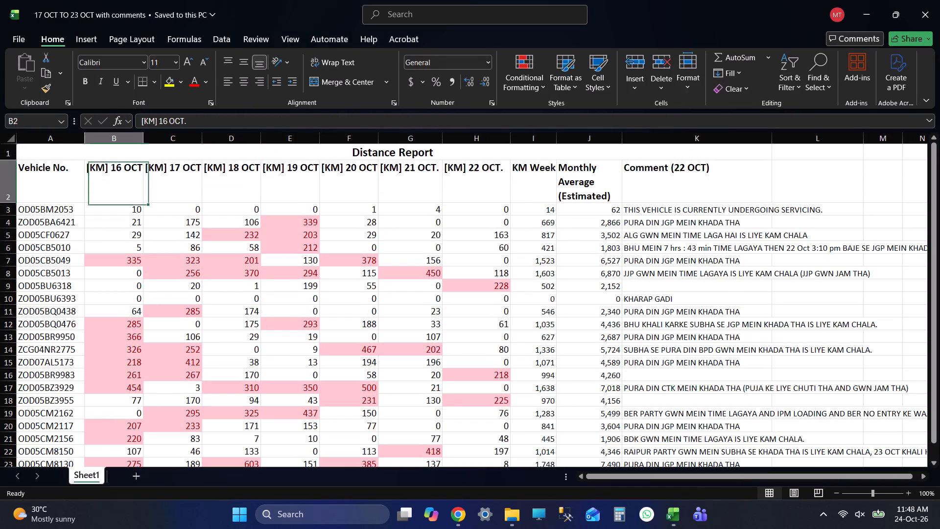
drag(127, 184, 109, 458)
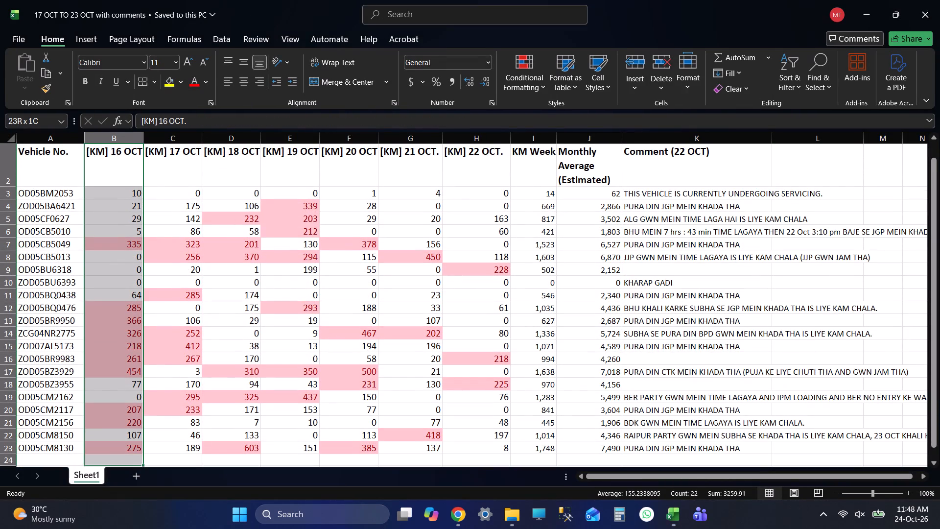
drag(109, 458, 106, 444)
scroll(256, 322, down, 7)
scroll(269, 296, up, 1)
scroll(269, 296, down, 1)
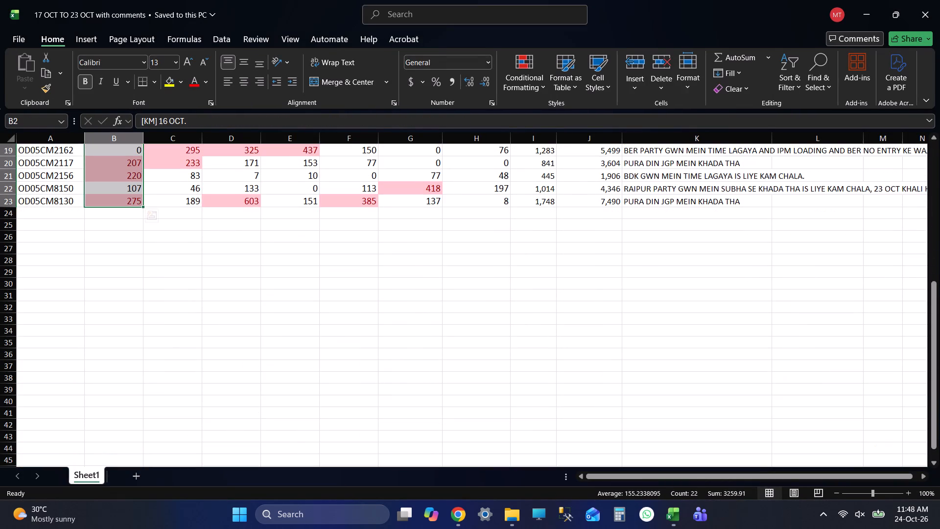
scroll(269, 296, up, 3)
scroll(269, 296, down, 1)
scroll(269, 296, up, 7)
scroll(269, 296, down, 1)
scroll(269, 296, up, 6)
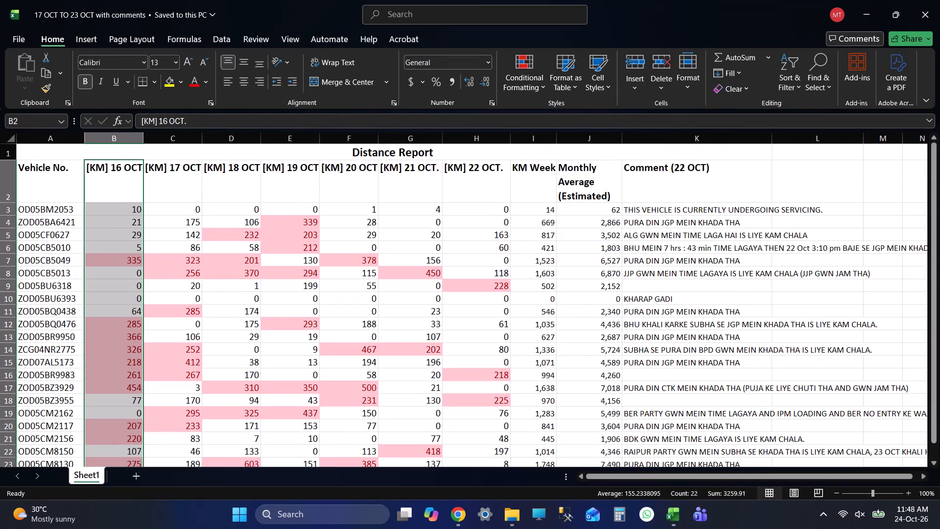
key(Delete)
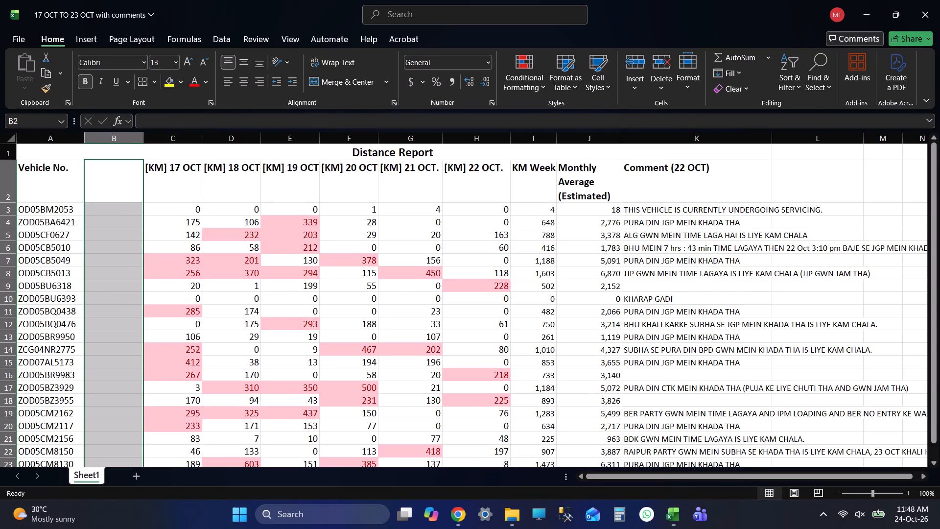
Move the 17 OCT to 22 OCT columns, C2:H23, one column over so they start at B2, and save the workbook.
drag(171, 167, 473, 425)
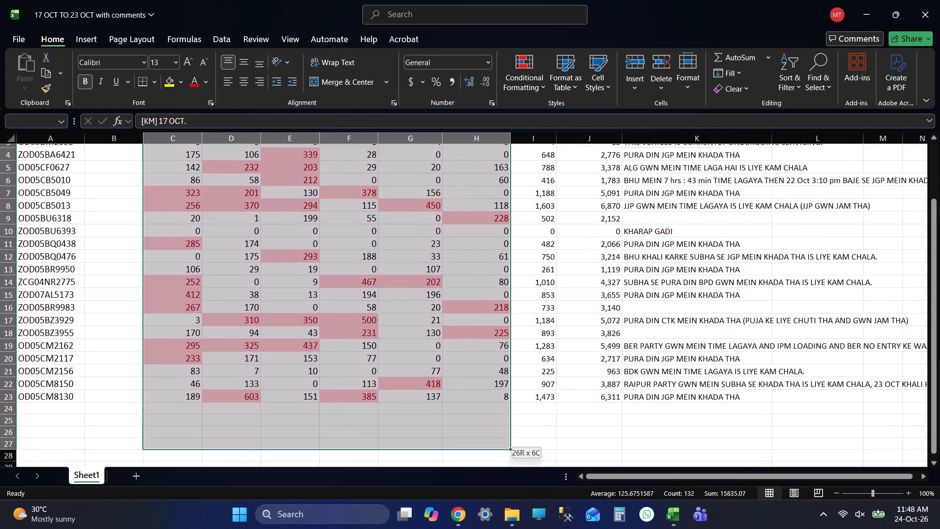
drag(473, 425, 469, 390)
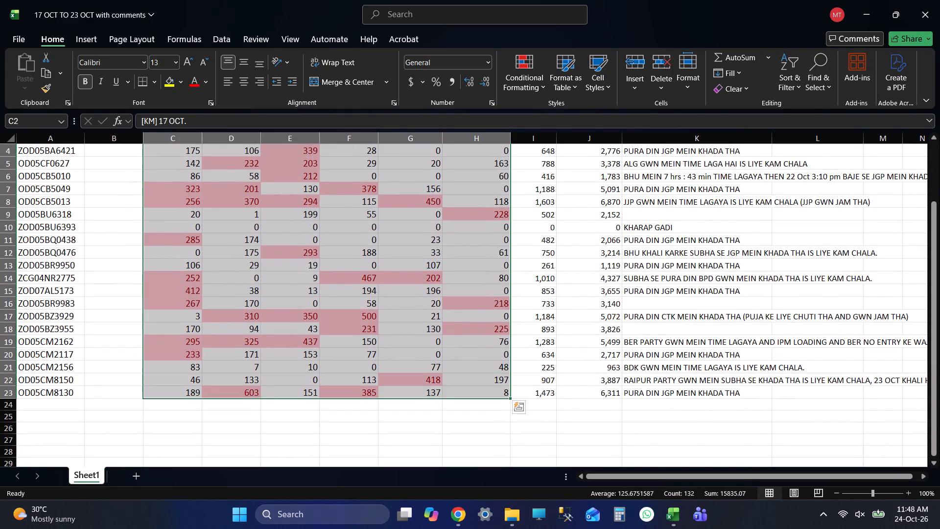
scroll(599, 381, up, 1)
scroll(599, 381, down, 1)
scroll(599, 381, up, 8)
key(ctrl+x)
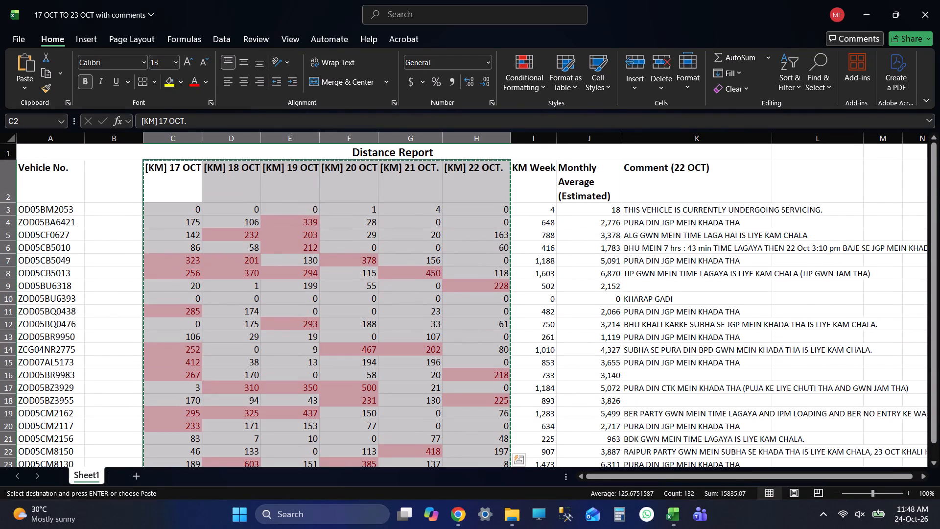
click(116, 178)
key(ctrl+v)
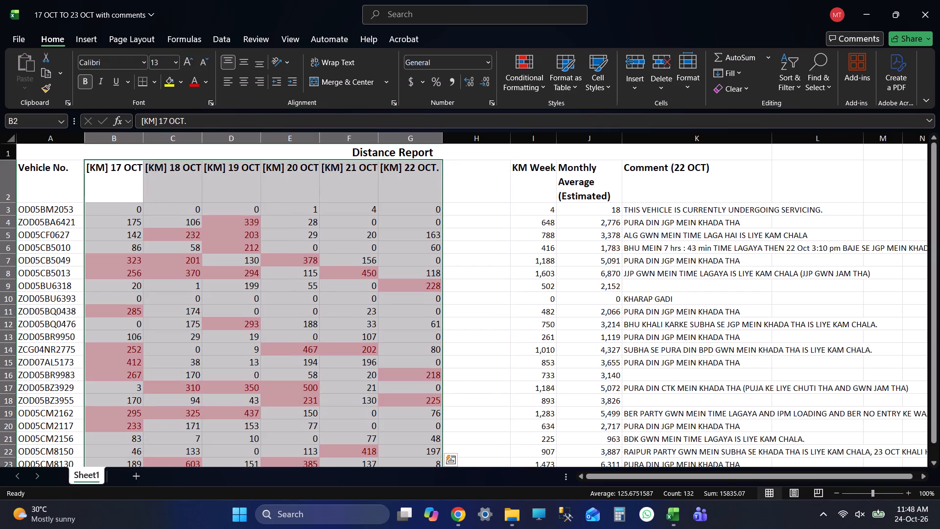
click(472, 181)
key(ctrl+s)
Copy the [KM] 22 OCT. header into H2, change it to [KM] 23 OCT., and save the workbook.
click(367, 176)
click(426, 185)
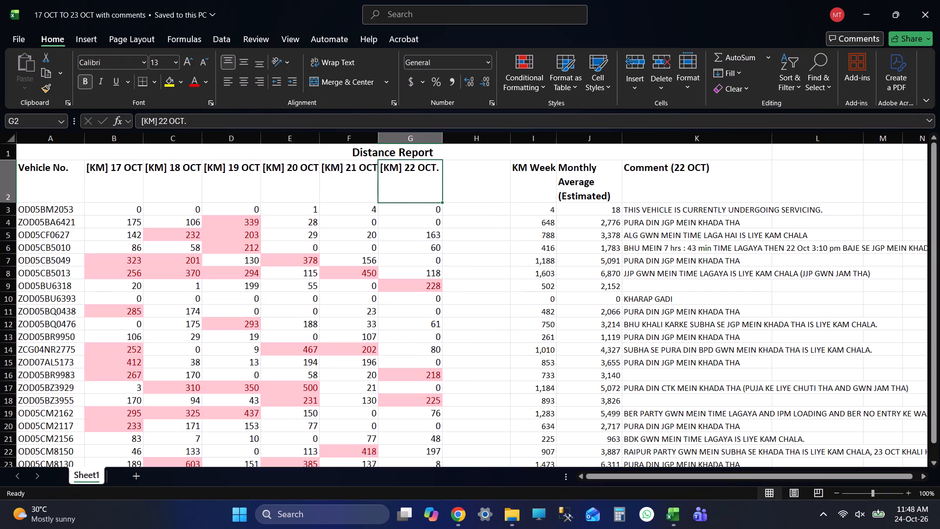
key(ctrl+c)
click(497, 176)
key(ctrl+v)
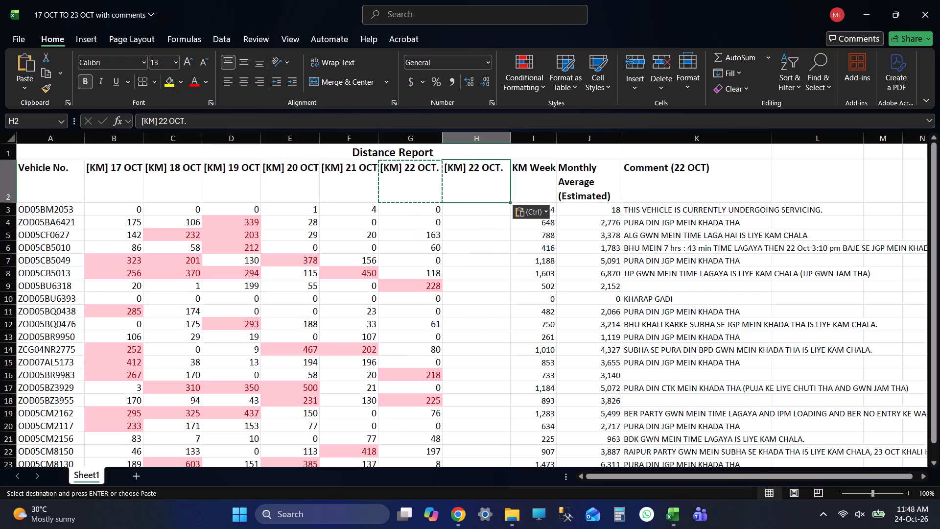
double_click(480, 163)
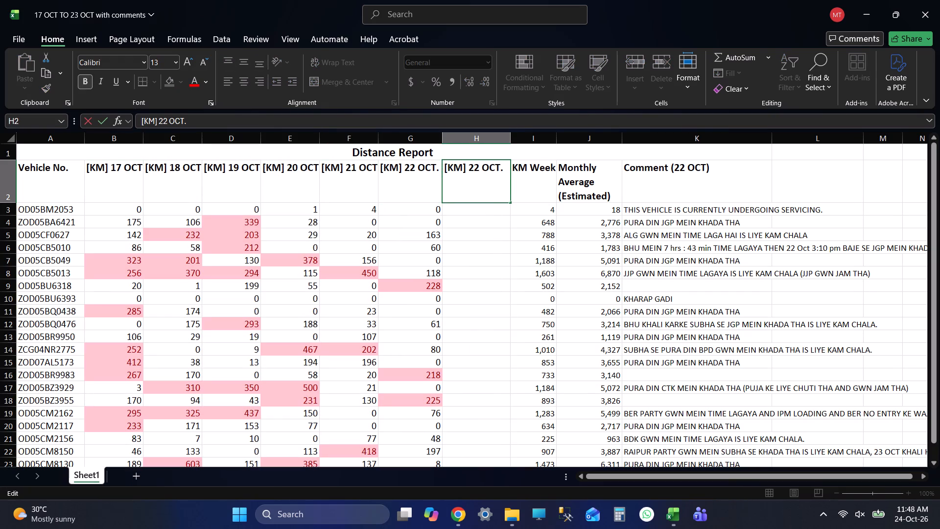
key(BackSpace)
key(3)
key(Return)
key(ctrl+s)
key(ctrl+s)
key(ctrl+s)
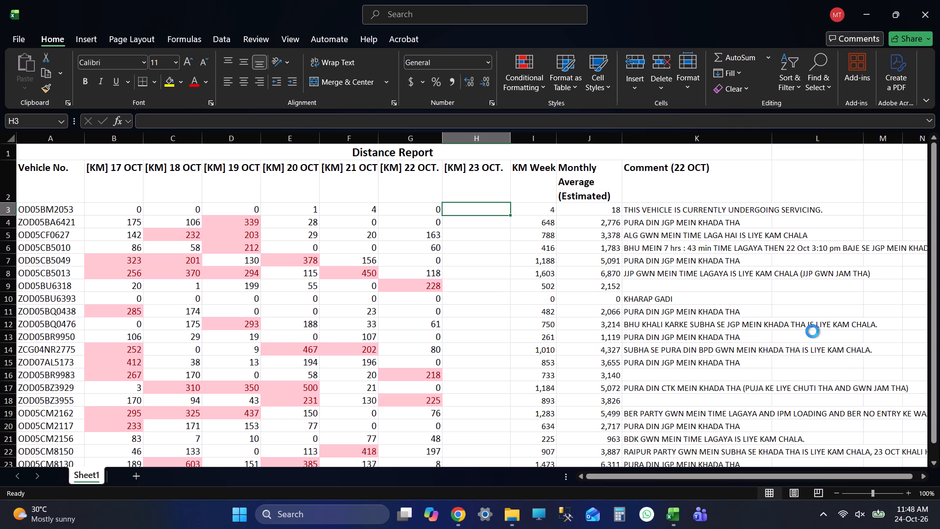
key(ctrl+s)
key(ctrl+s)
key(ctrl+s)
key(ctrl+s)
Change the KM Week formula in I3 to =SUM(B3:H3).
click(545, 210)
key(F2)
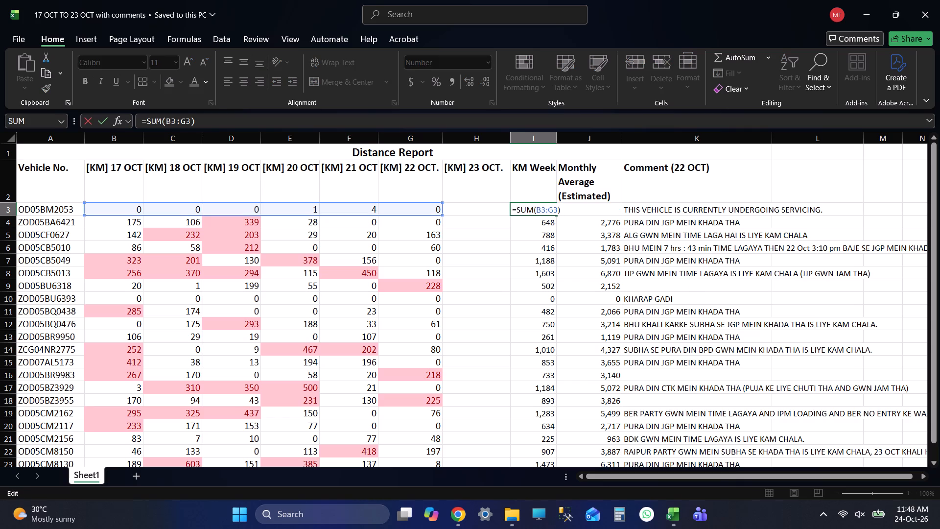
click(188, 116)
key(Right)
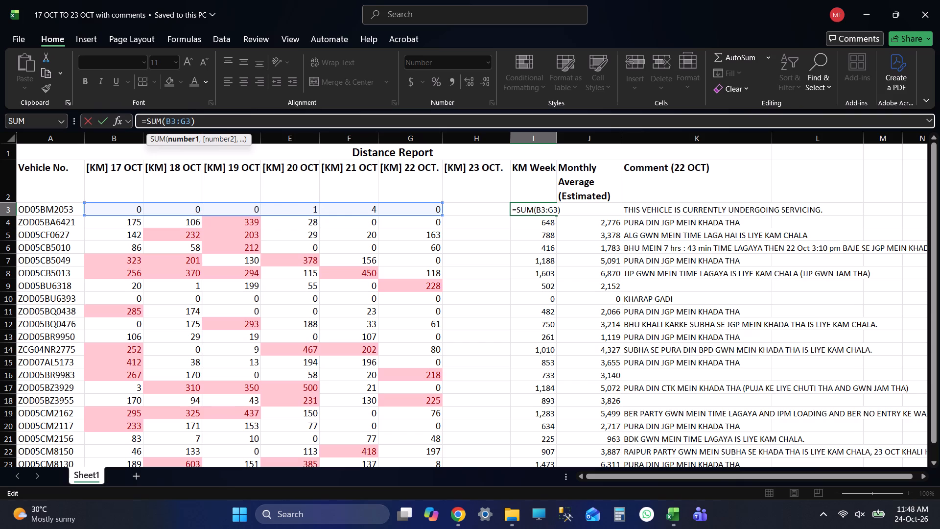
key(BackSpace)
key(BackSpace)
key(BackSpace)
key(BackSpace)
key(BackSpace)
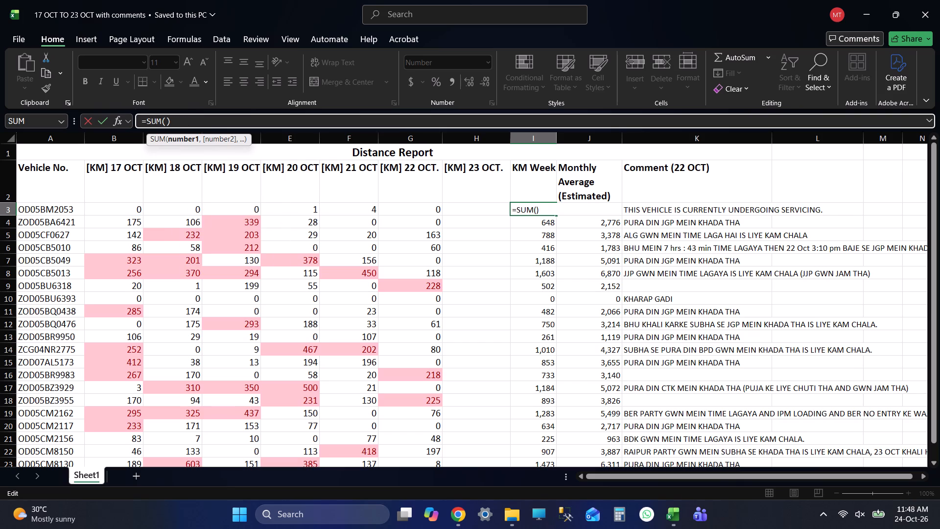
drag(122, 207, 329, 220)
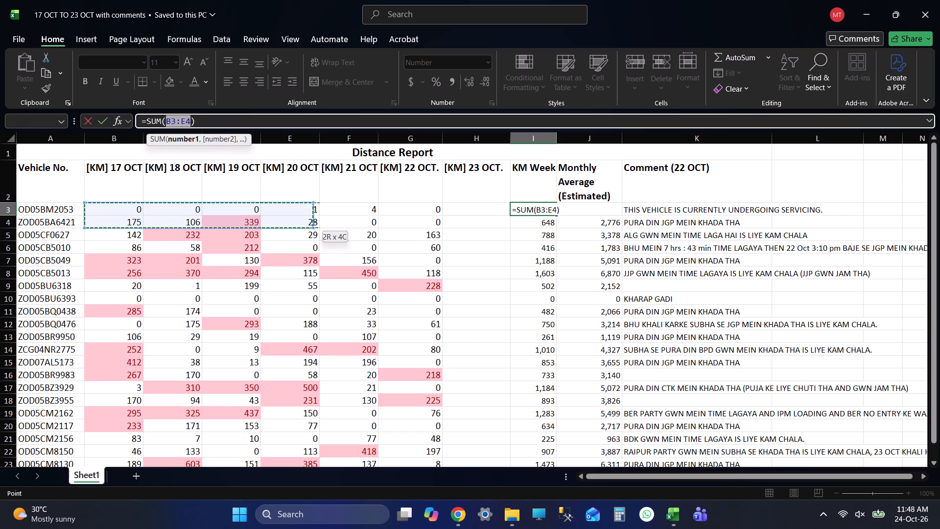
drag(329, 220, 489, 209)
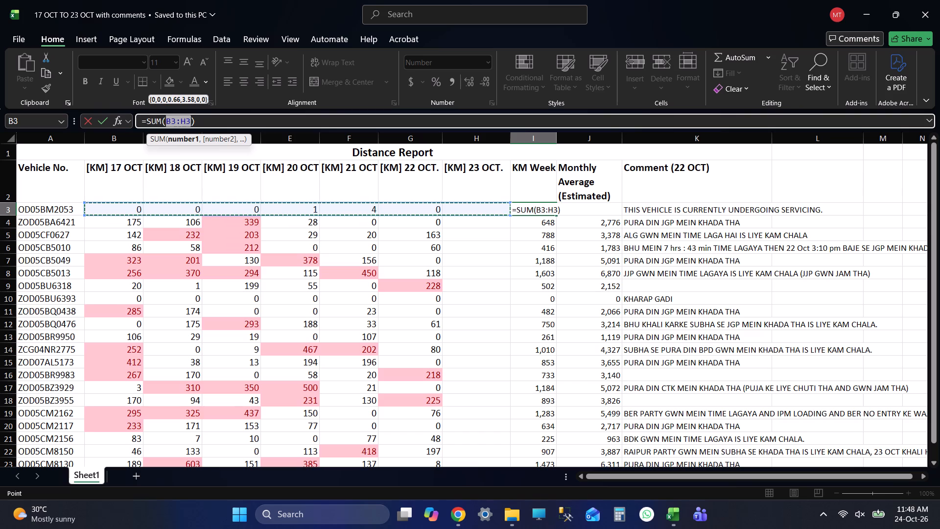
key(Return)
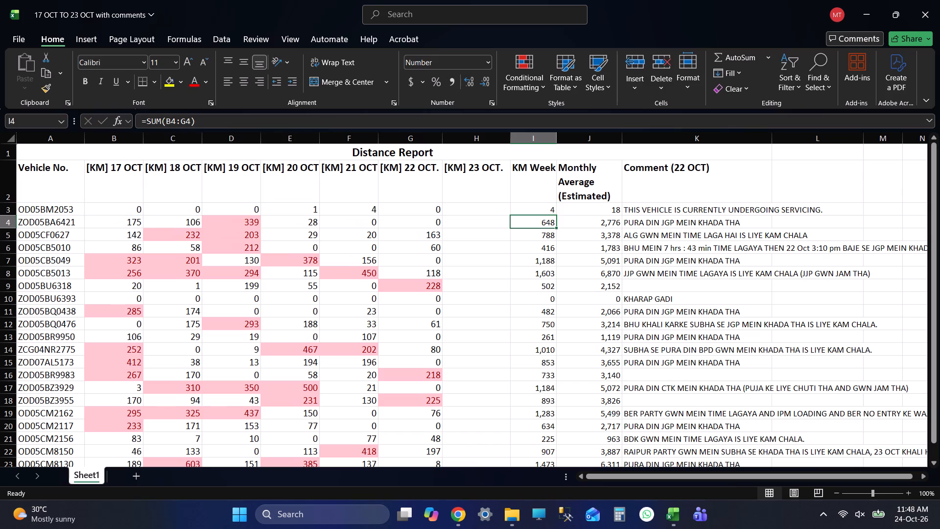
Fill the I3 formula down the KM Week column through row 23.
click(539, 209)
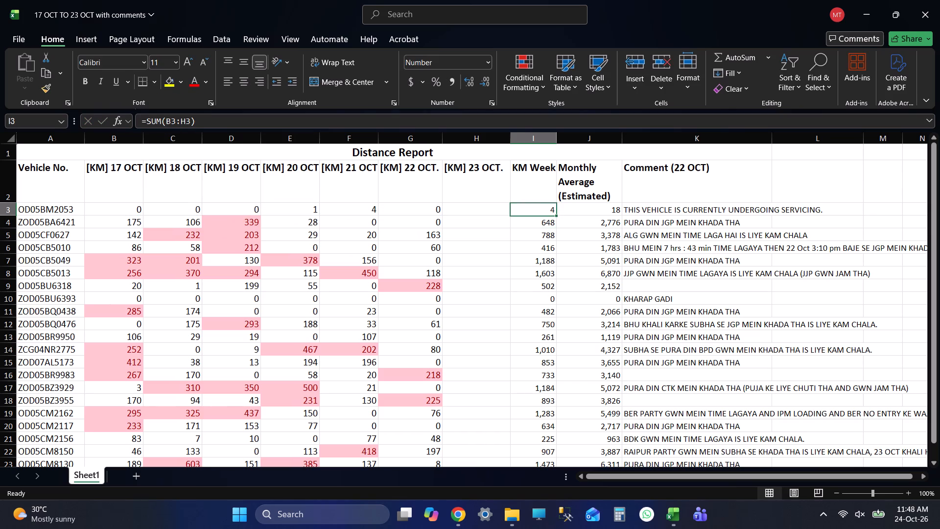
double_click(558, 215)
Check the KM Week formulas in column I, sampling cells between rows 3 and 23, for the correct B-to-H sum range in each row.
click(544, 252)
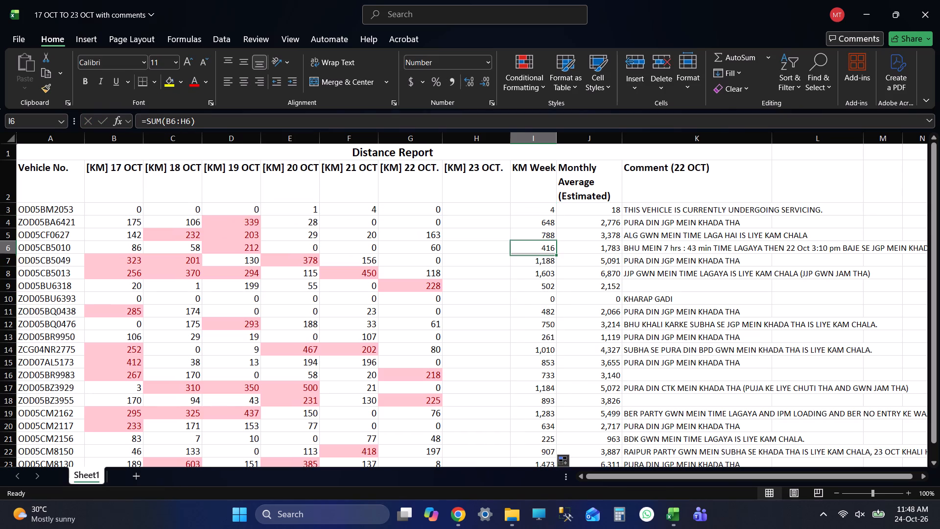
key(F2)
click(529, 284)
key(F2)
scroll(545, 319, down, 1)
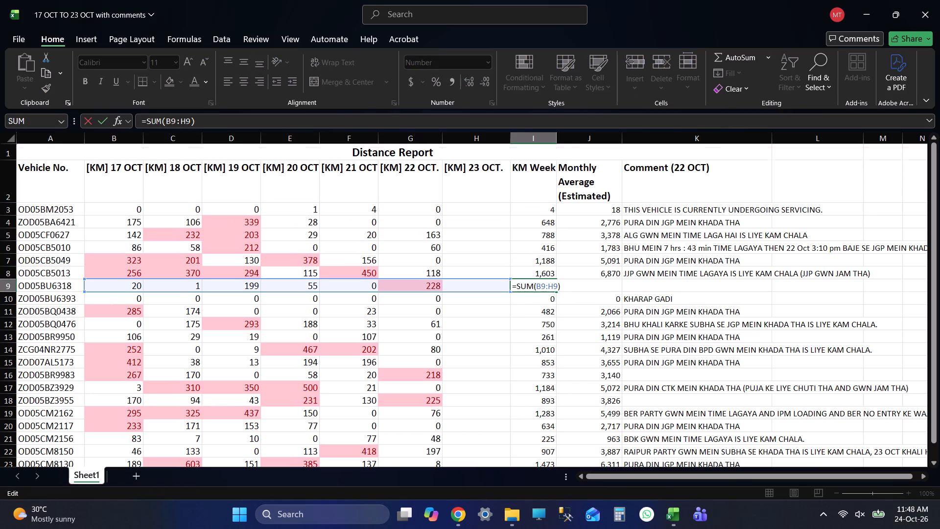
scroll(545, 319, down, 3)
click(519, 254)
key(F2)
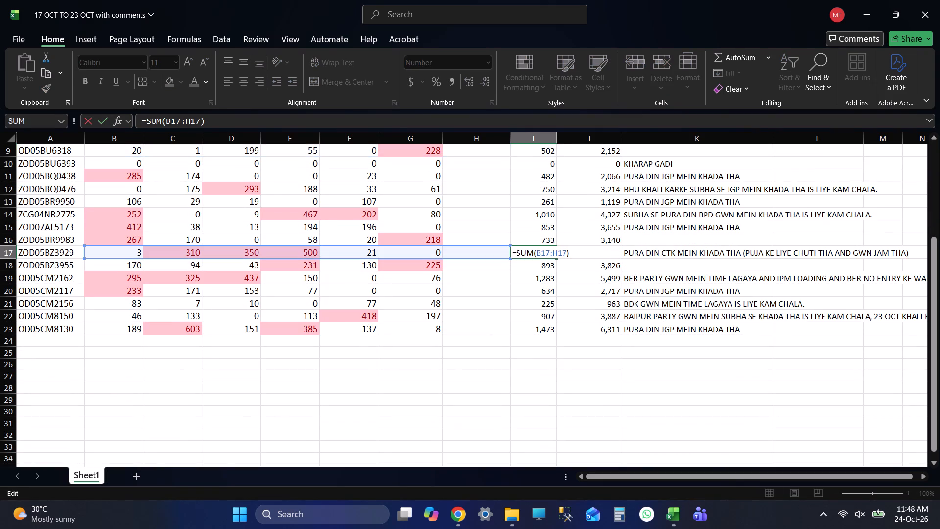
click(532, 306)
key(F2)
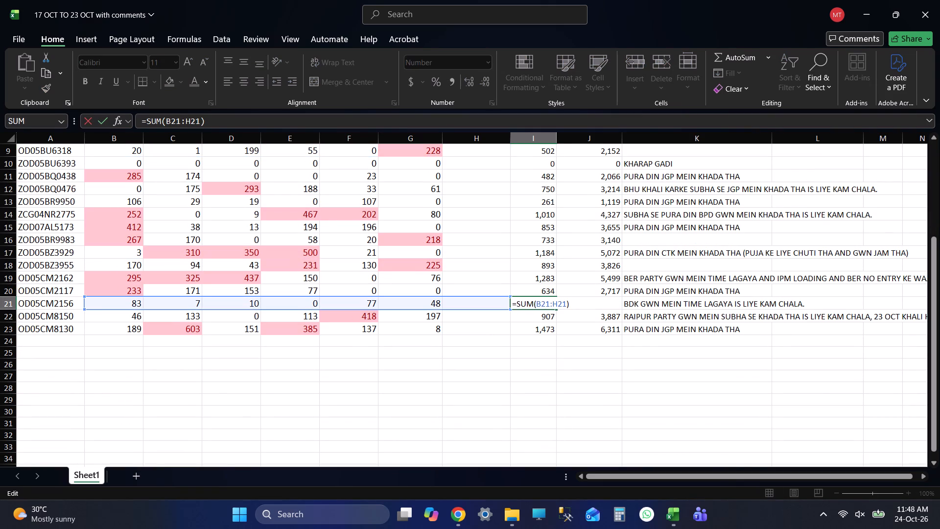
click(541, 323)
key(F2)
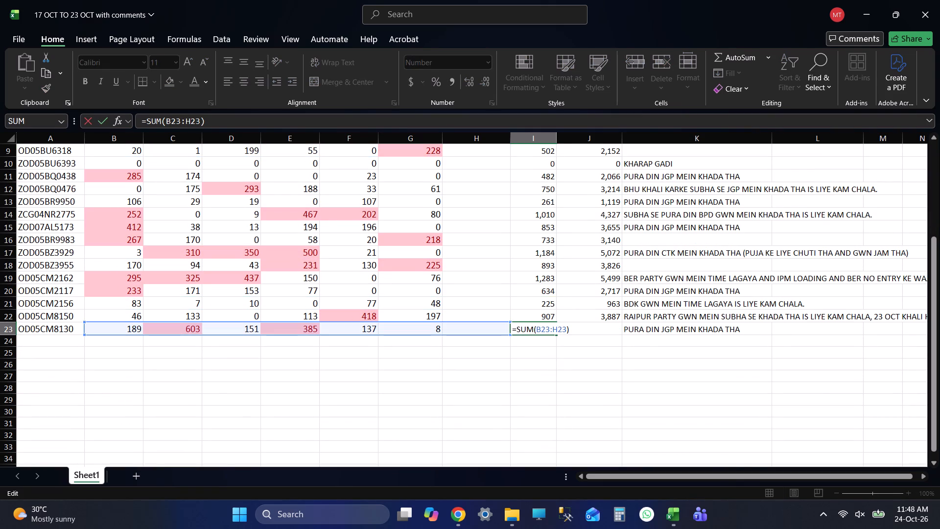
click(546, 303)
key(F2)
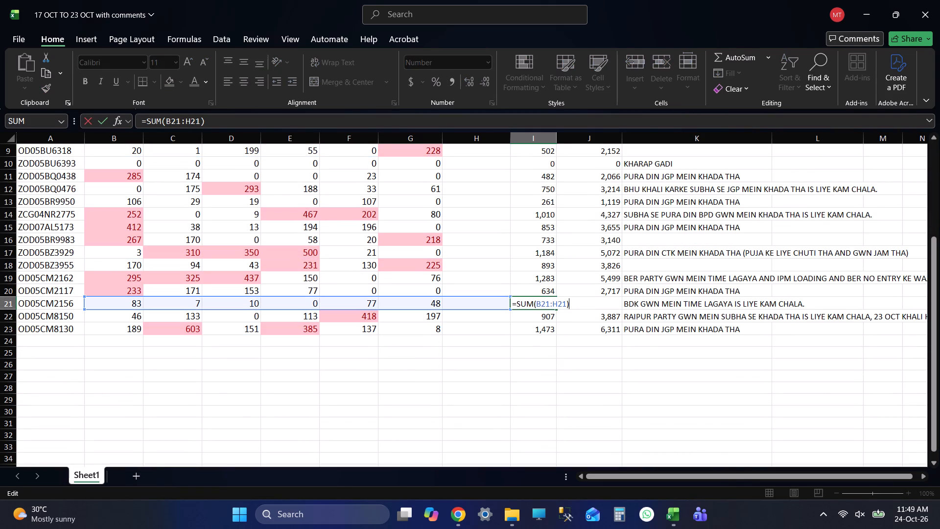
scroll(530, 404, up, 1)
scroll(557, 345, up, 1)
click(546, 314)
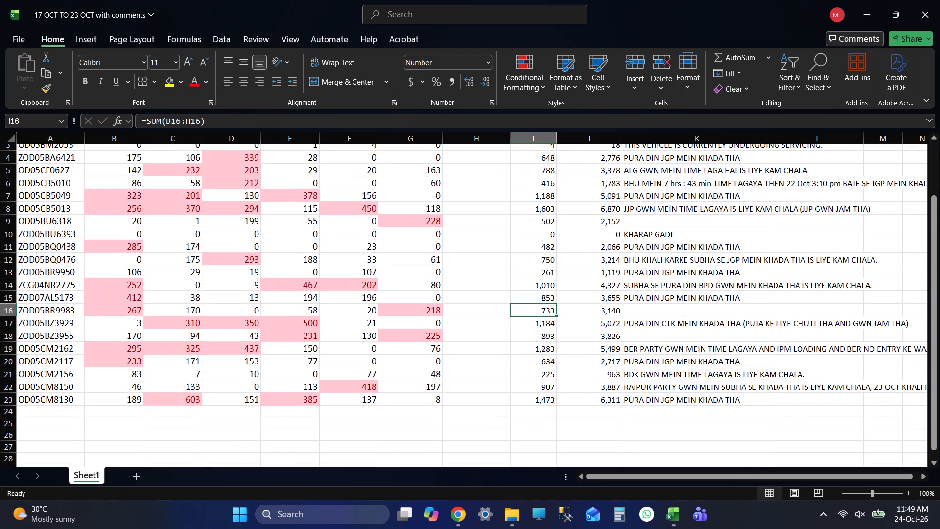
key(F2)
scroll(567, 358, up, 3)
click(546, 318)
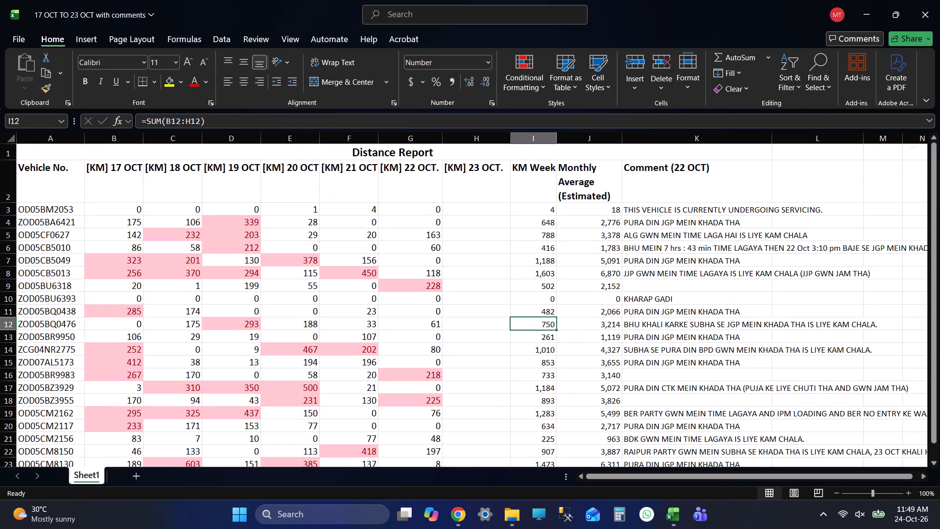
key(F2)
scroll(538, 394, up, 3)
click(539, 284)
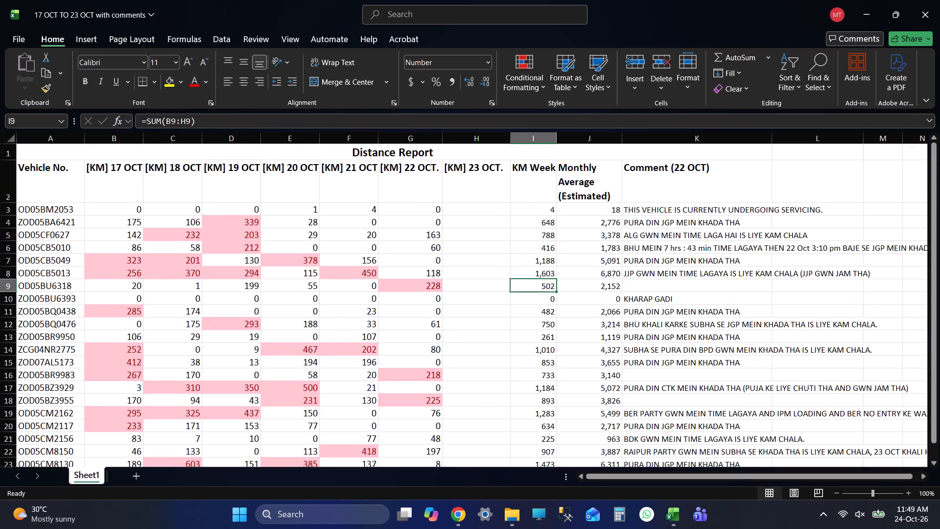
key(F2)
click(546, 257)
key(F2)
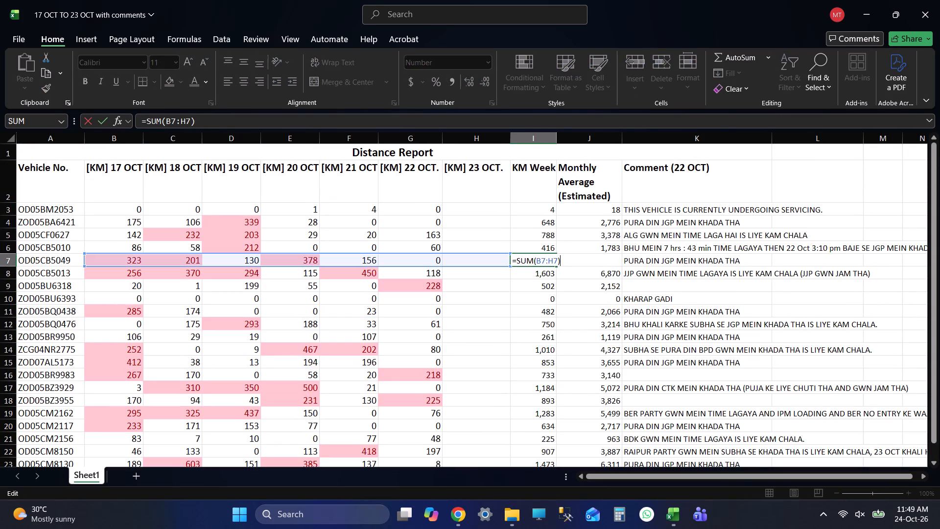
scroll(563, 292, up, 3)
click(537, 232)
key(F2)
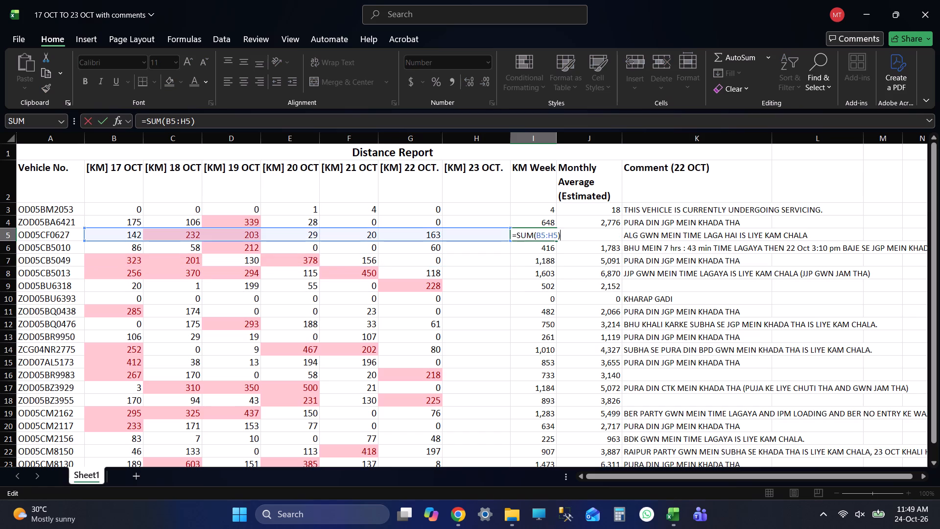
click(540, 212)
key(F2)
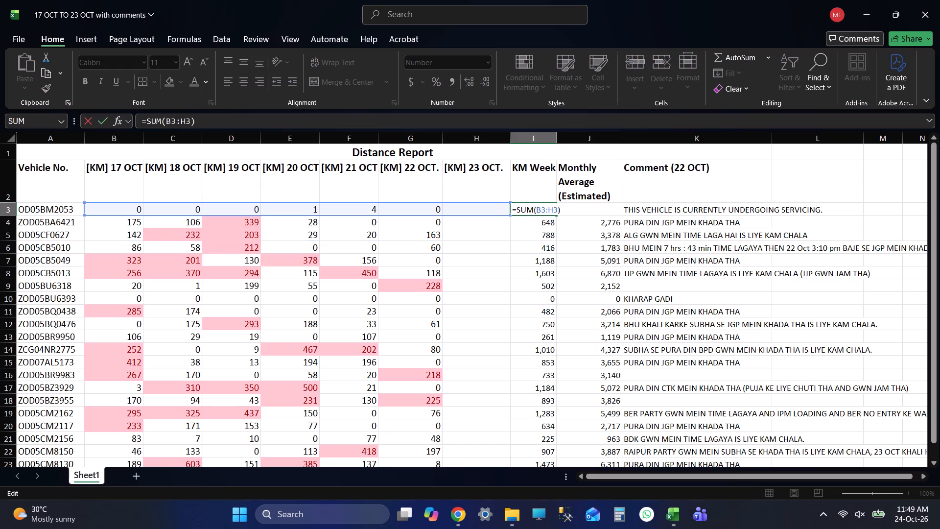
click(533, 227)
key(F2)
click(549, 293)
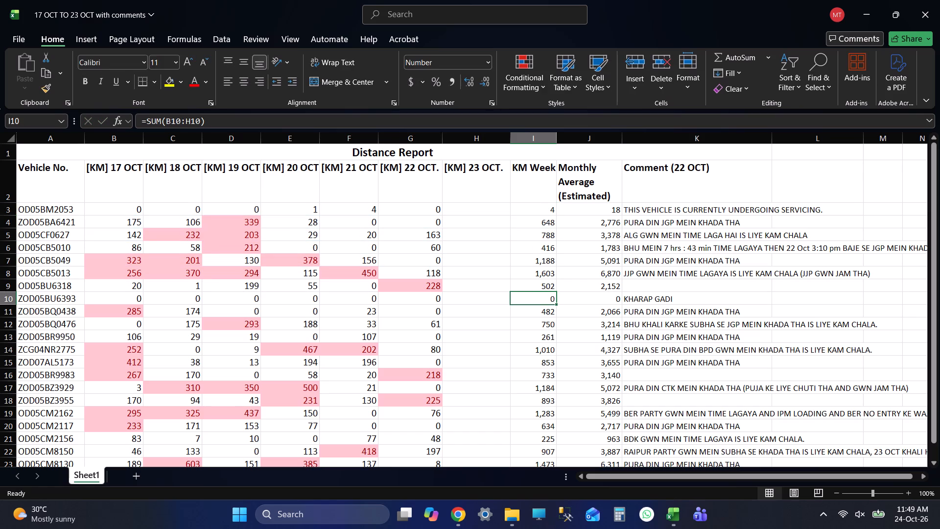
key(F2)
click(523, 343)
key(F2)
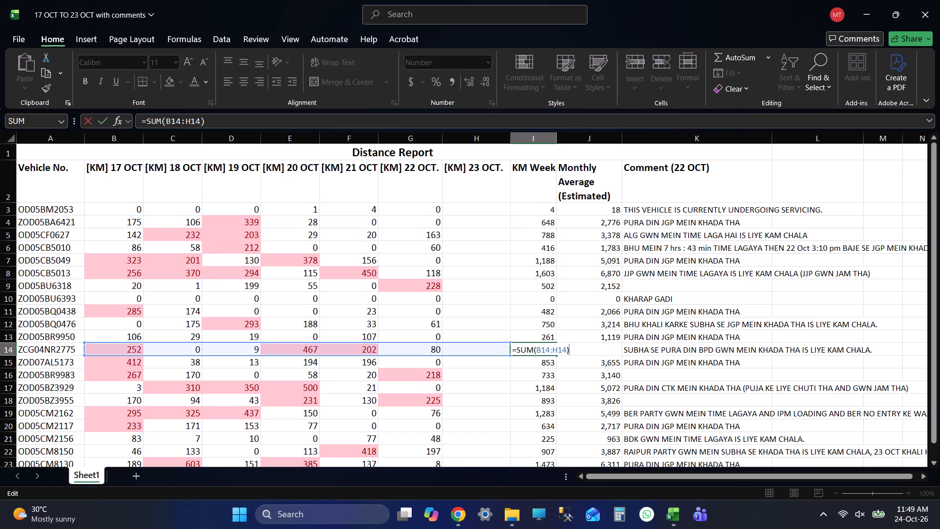
click(533, 390)
key(F2)
click(539, 427)
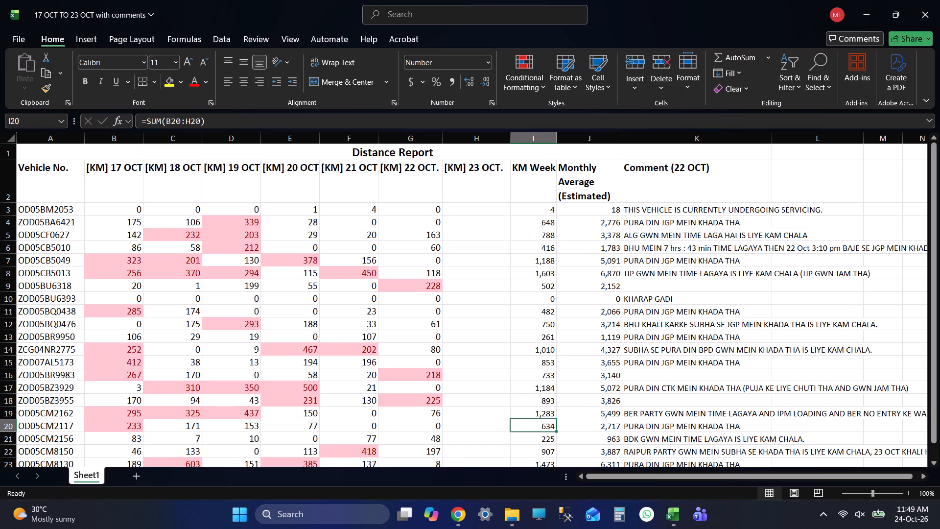
key(F2)
scroll(540, 440, down, 2)
click(534, 367)
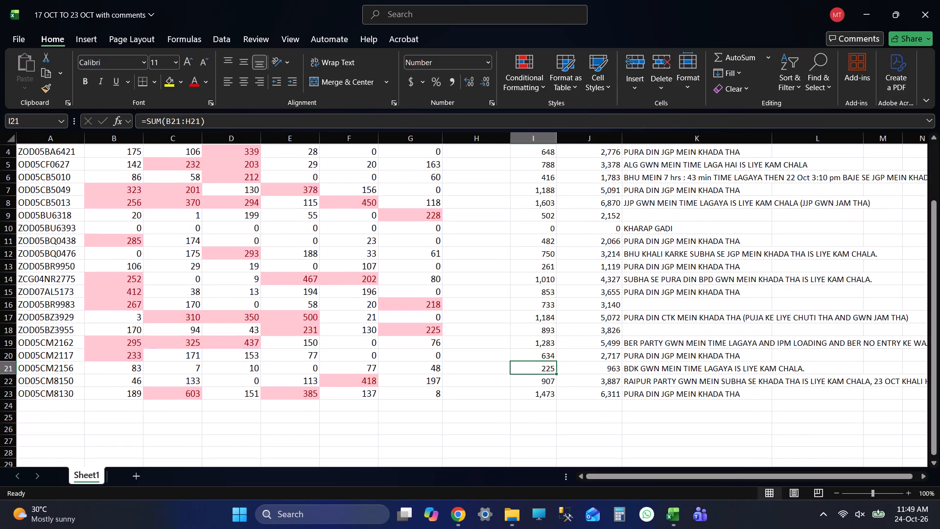
key(F2)
scroll(562, 420, up, 5)
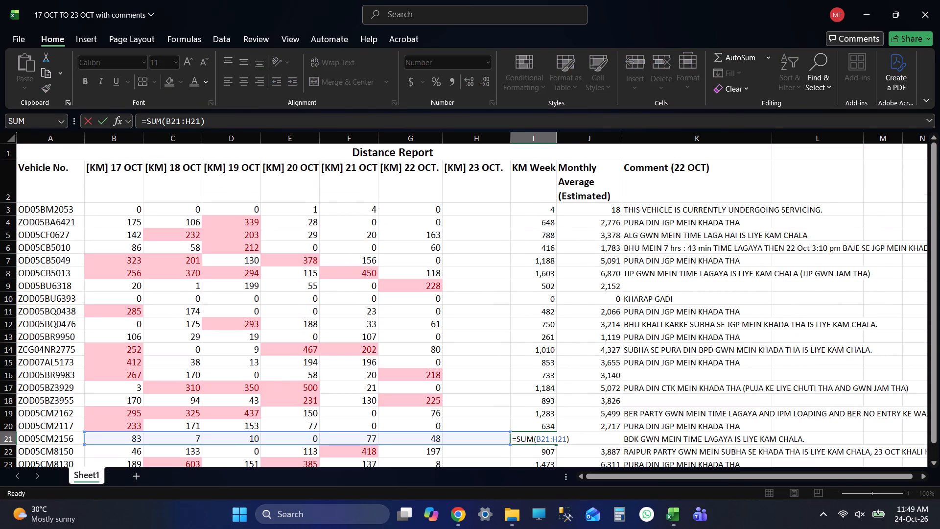
Save the distance report workbook and select H3, the first empty cell under [KM] 23 OCT.
click(541, 209)
key(ctrl+s)
key(ctrl+s)
key(ctrl+s)
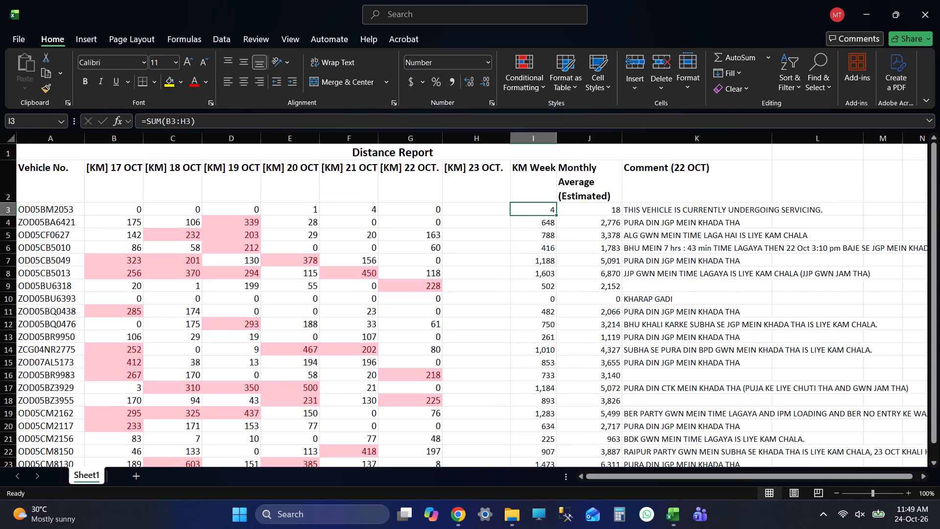
click(482, 213)
key(ctrl+s)
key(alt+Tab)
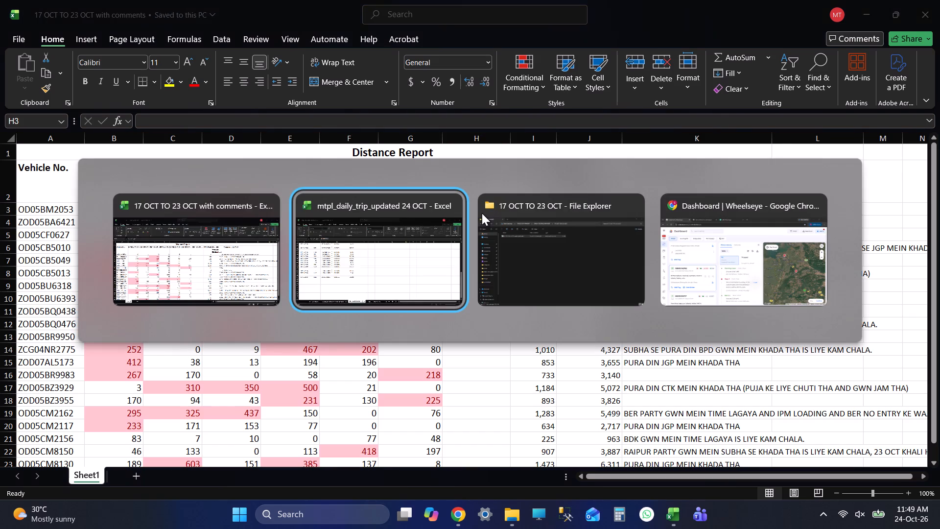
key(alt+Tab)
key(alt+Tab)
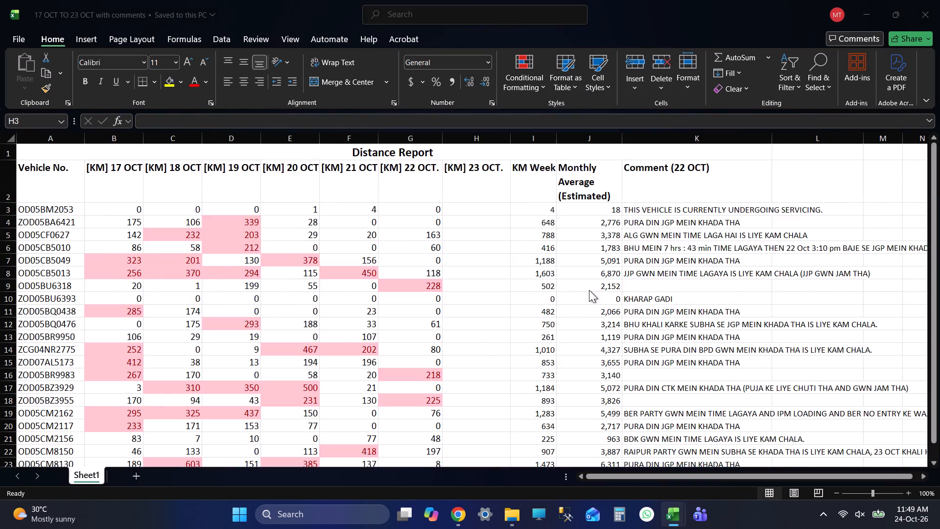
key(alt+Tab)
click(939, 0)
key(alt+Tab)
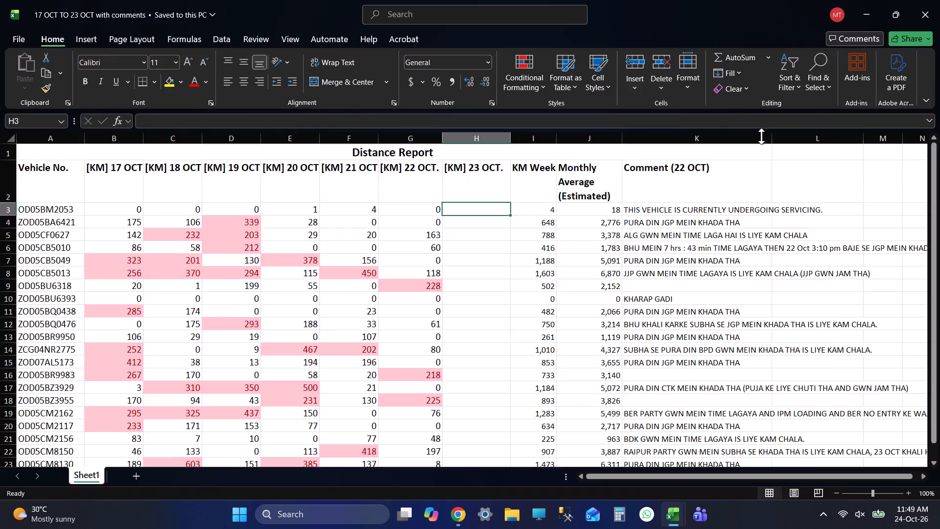
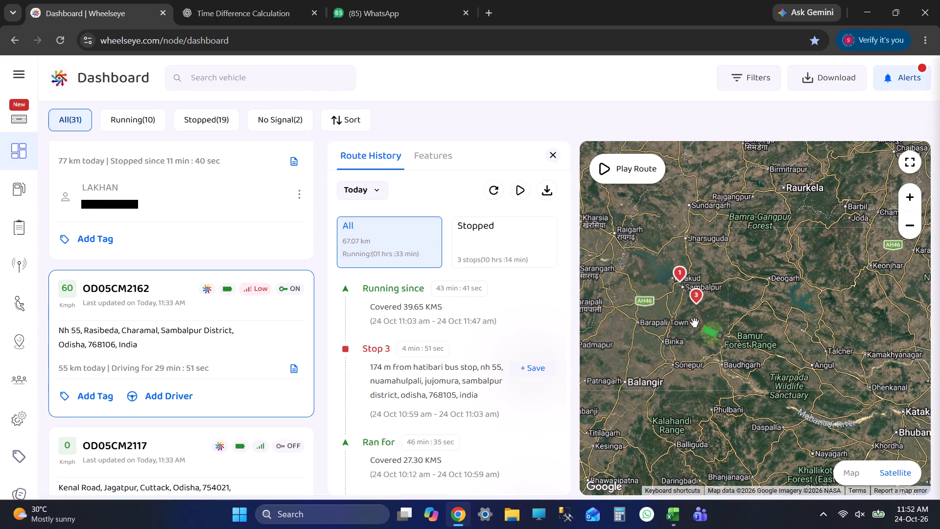
scroll(178, 348, down, 3)
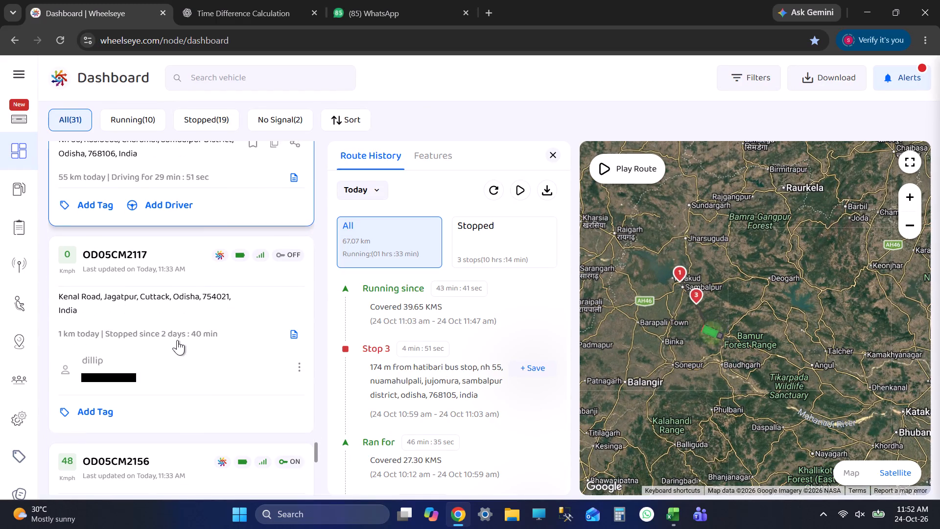
click(175, 332)
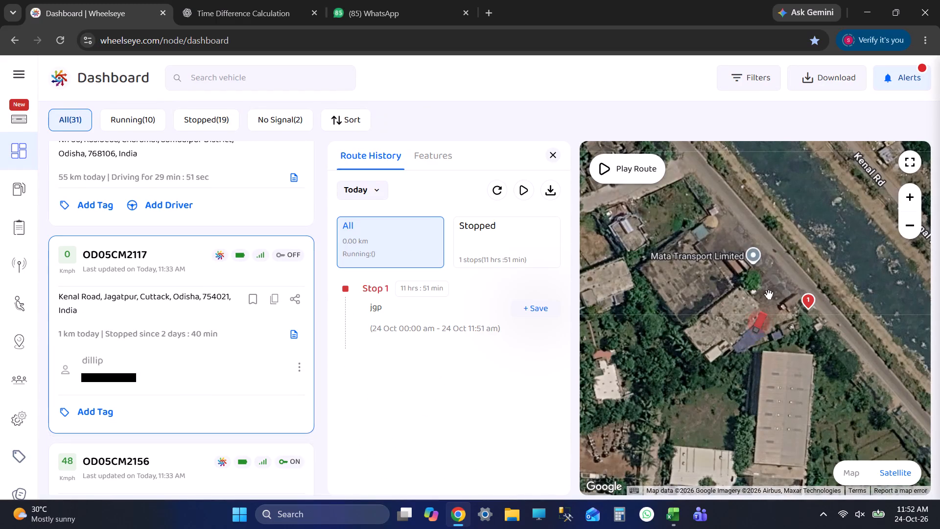
scroll(769, 294, down, 3)
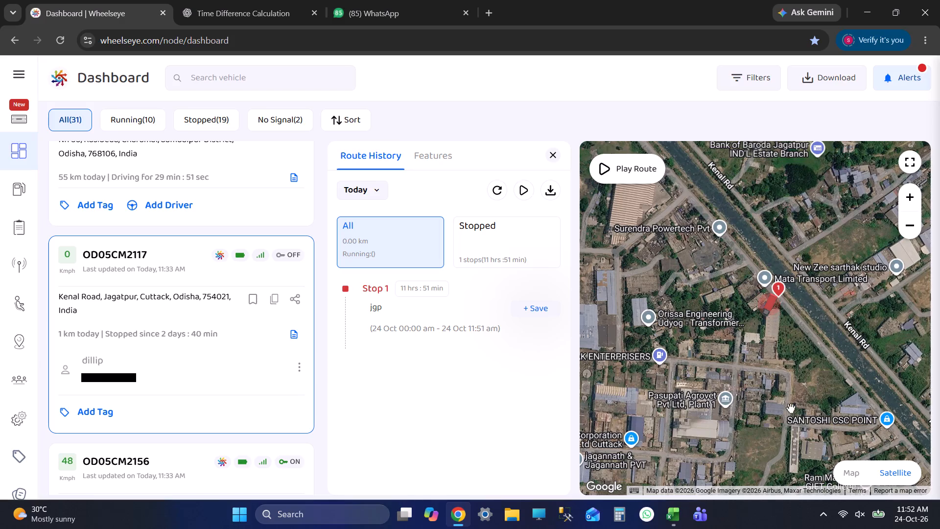
scroll(107, 299, down, 3)
click(123, 289)
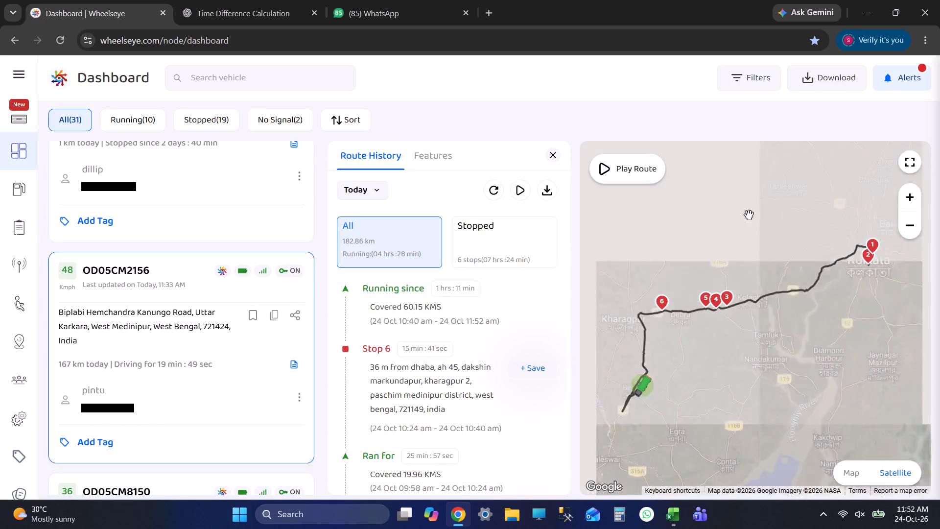
drag(687, 345, 754, 276)
scroll(163, 304, up, 5)
scroll(163, 304, down, 1)
scroll(163, 304, up, 2)
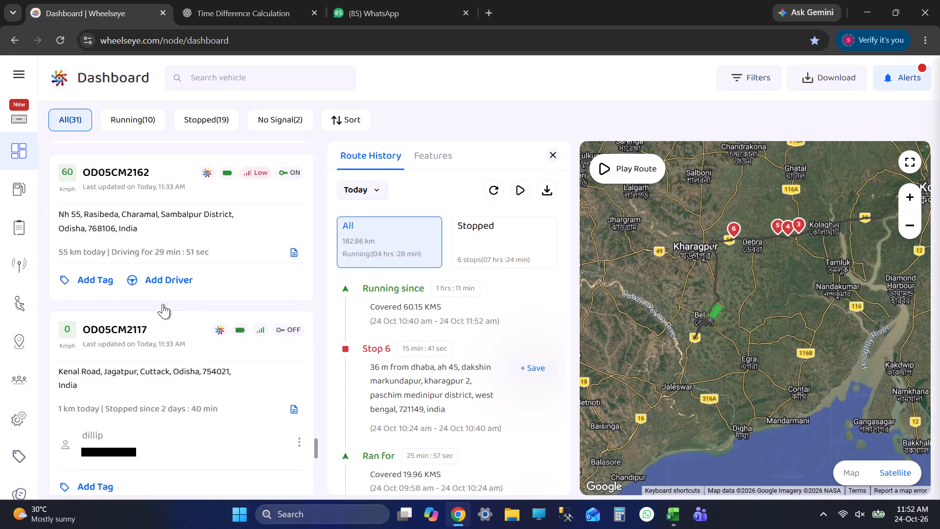
scroll(163, 304, up, 2)
drag(317, 429, 294, 131)
click(134, 230)
Switch to Excel and save the 17 OCT TO 23 OCT with comments workbook.
key(alt+Tab)
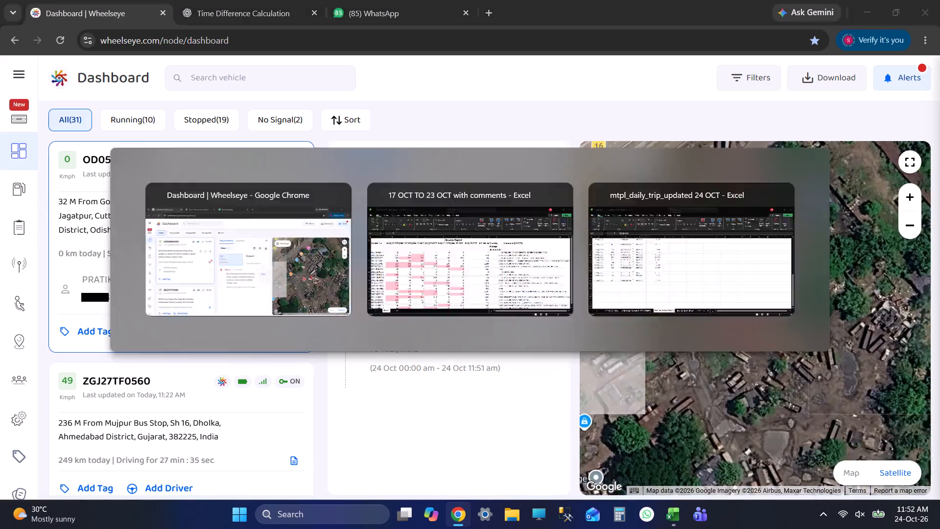
key(ctrl+s)
Return to the tracking site in Chrome, open Distance Report under Reports, and select all vehicles for it.
key(alt+Tab)
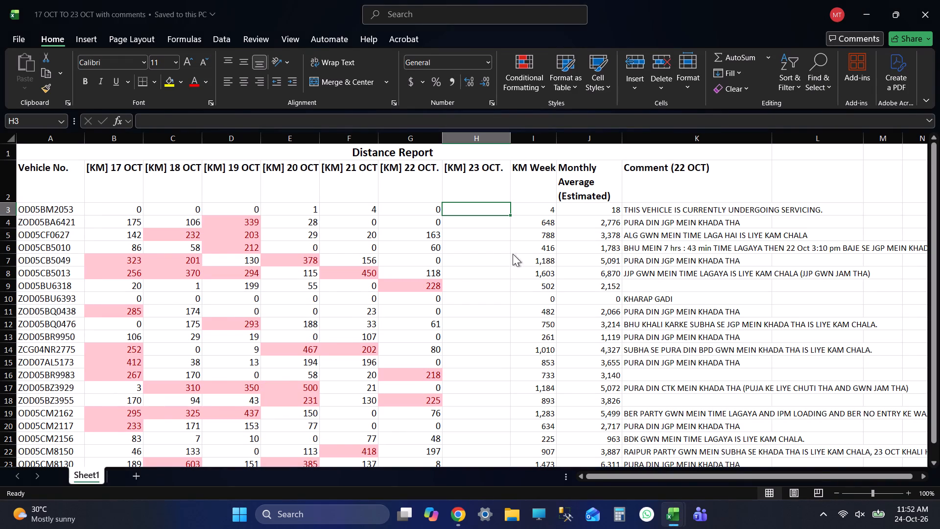
click(34, 222)
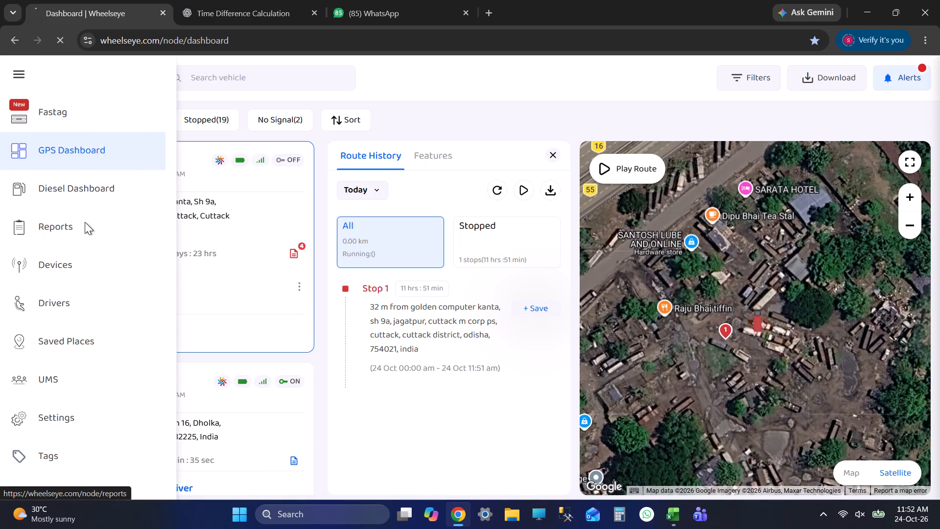
scroll(203, 294, down, 1)
click(200, 283)
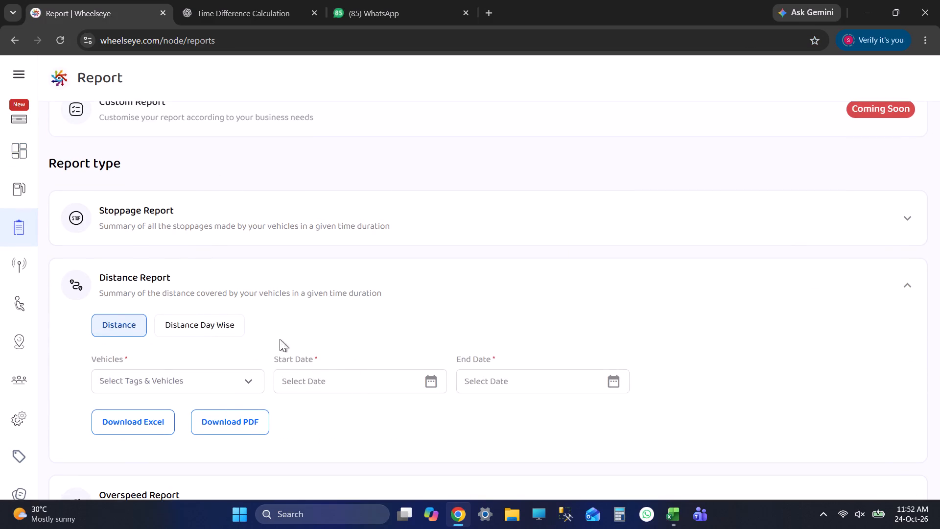
scroll(299, 315, down, 2)
scroll(303, 313, up, 1)
click(215, 321)
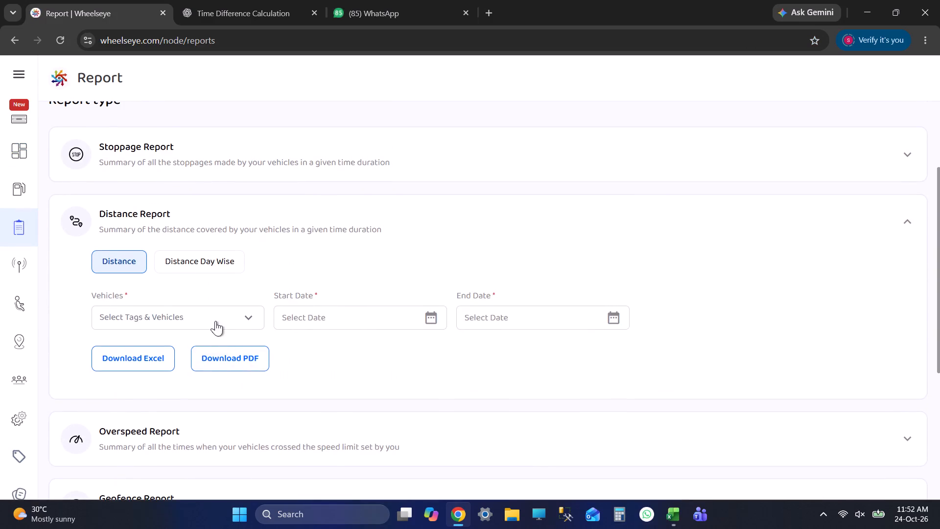
click(405, 246)
click(670, 430)
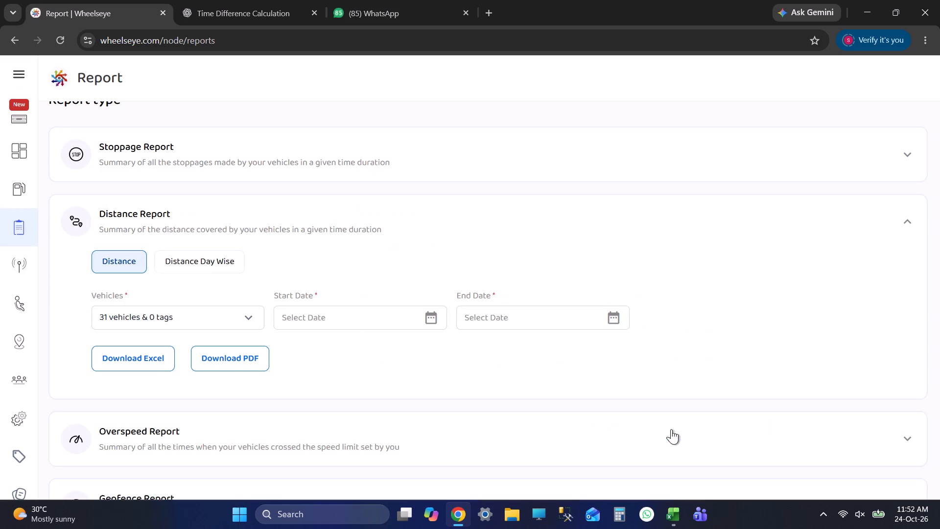
Set the distance report period from 23 Oct 2026, 00:00 to 23 Oct 2026, 23:59.
click(347, 322)
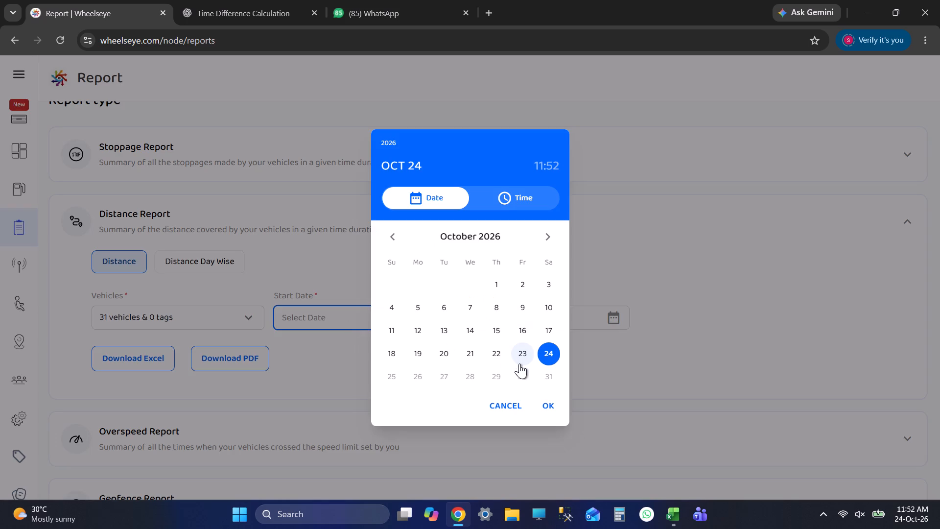
click(517, 354)
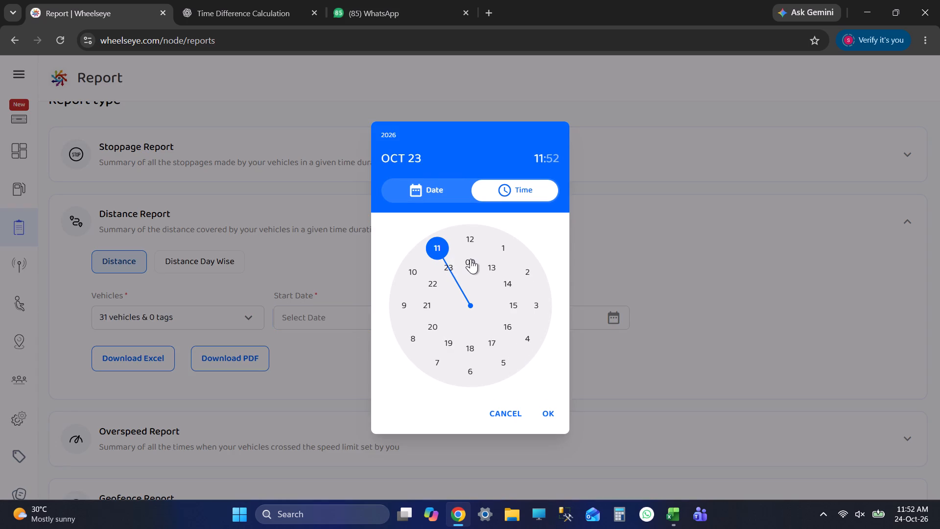
click(470, 259)
click(470, 241)
click(542, 412)
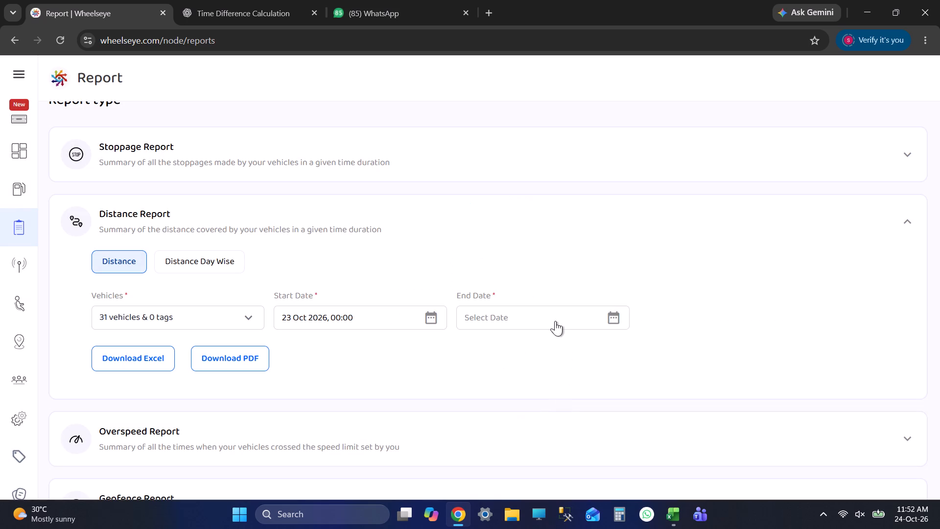
click(541, 315)
click(525, 353)
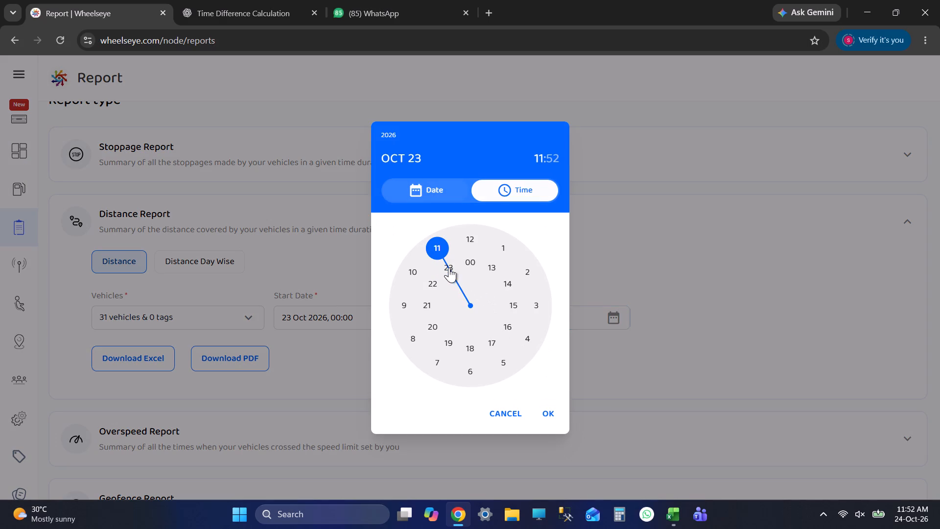
click(449, 267)
click(465, 237)
click(542, 420)
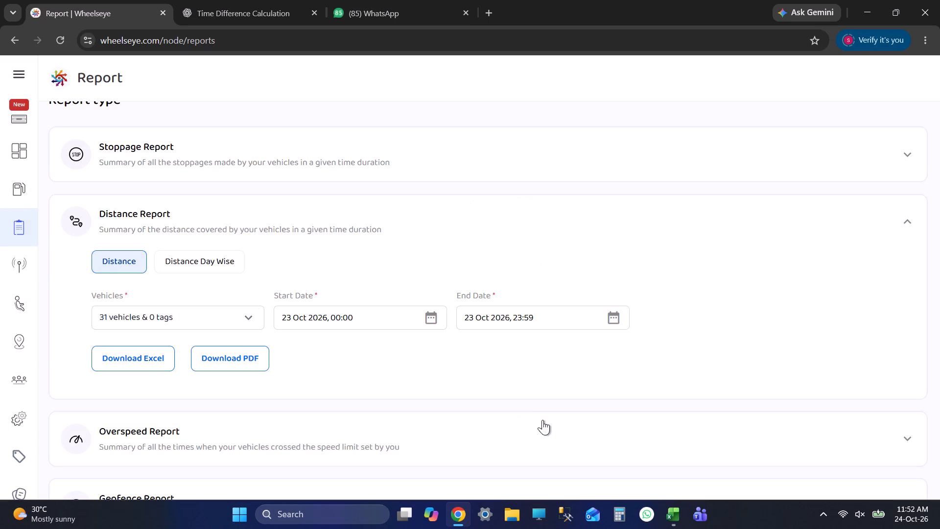
Download the distance report as an Excel file and open the downloaded workbook.
scroll(719, 325, down, 2)
scroll(713, 327, up, 1)
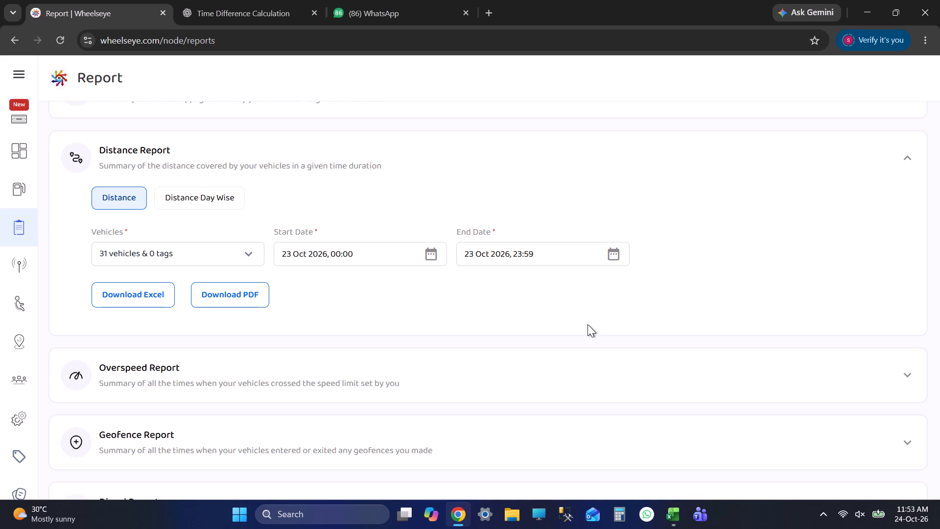
click(116, 292)
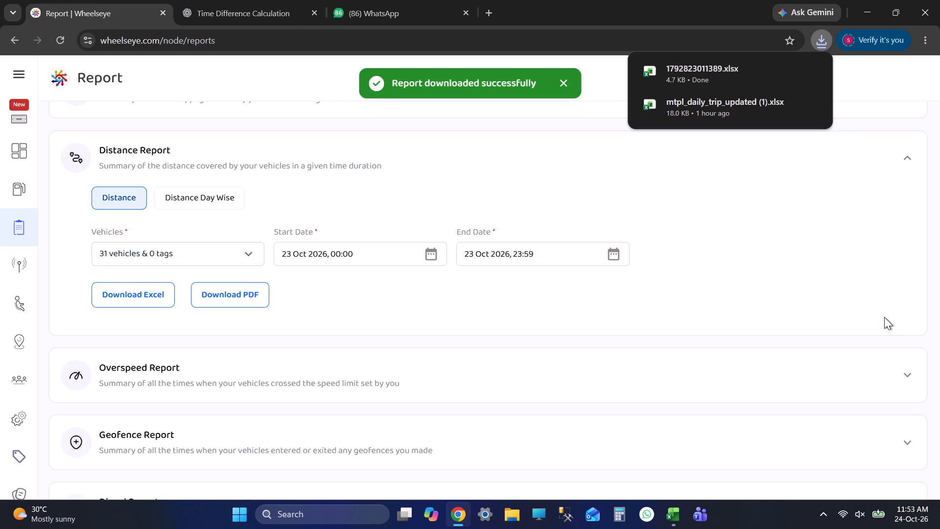
click(732, 75)
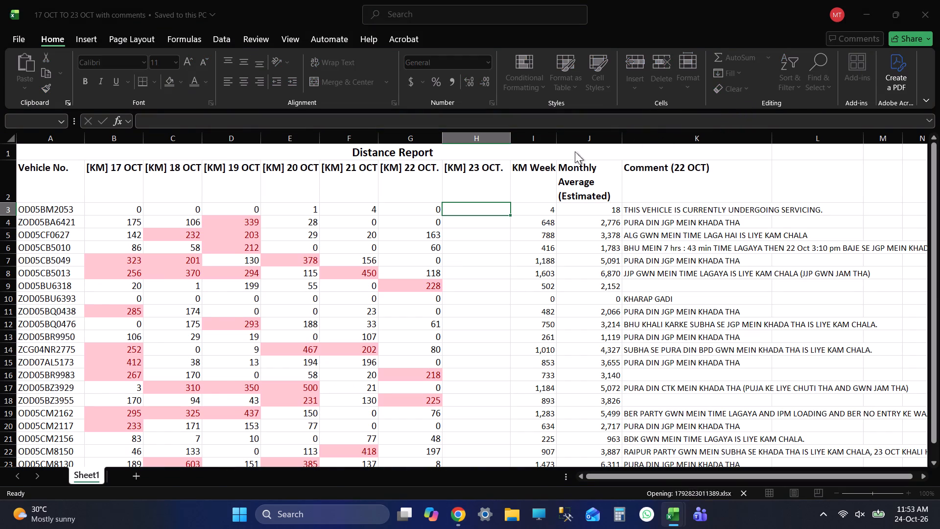
click(479, 62)
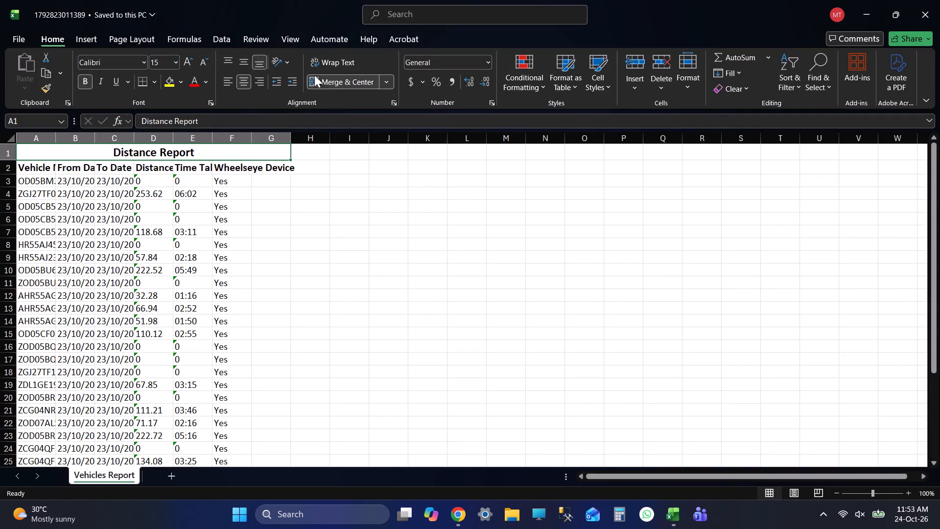
Unmerge the Distance Report title cells A1:G1 on the Vehicles Report sheet.
click(331, 86)
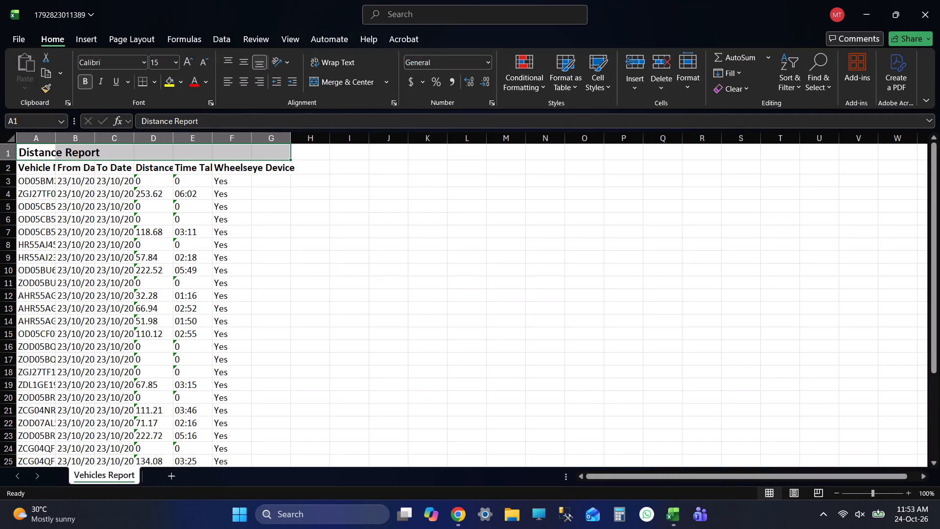
Add a new sheet to the downloaded workbook and name it REPORT.
click(166, 475)
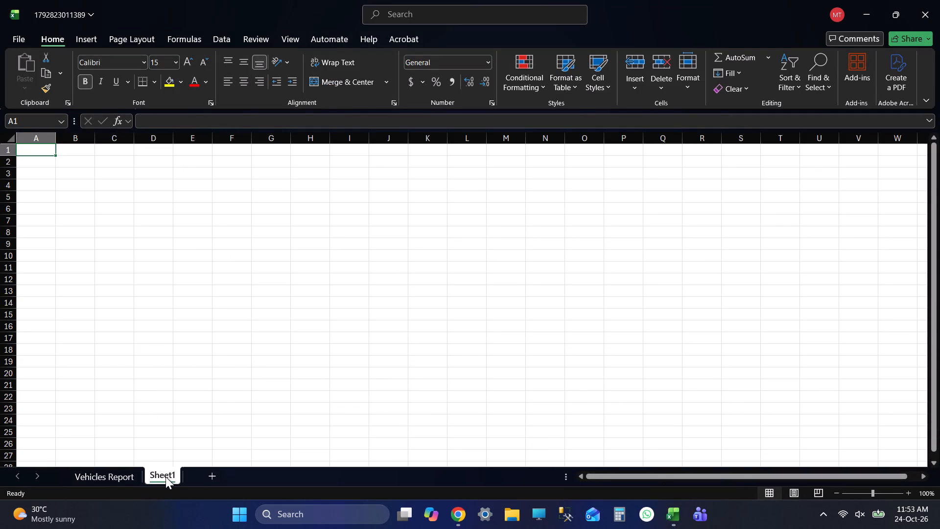
double_click(169, 477)
text(REPORT)
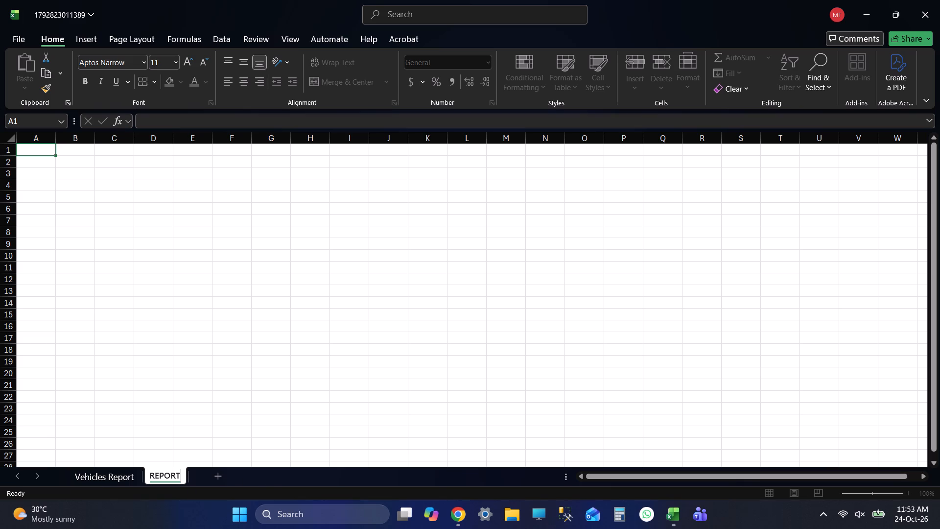
click(88, 484)
click(160, 477)
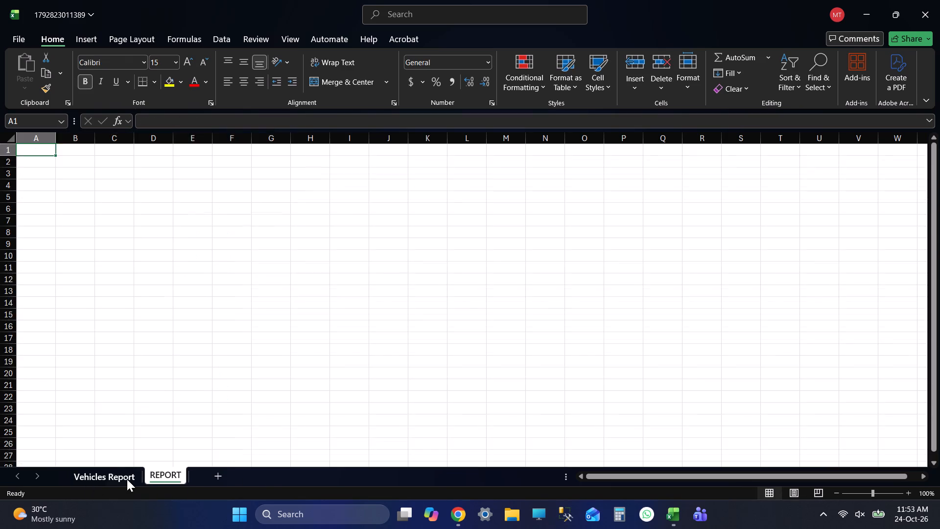
Fit the widths of columns A to F on the Vehicles Report sheet to their contents.
click(126, 479)
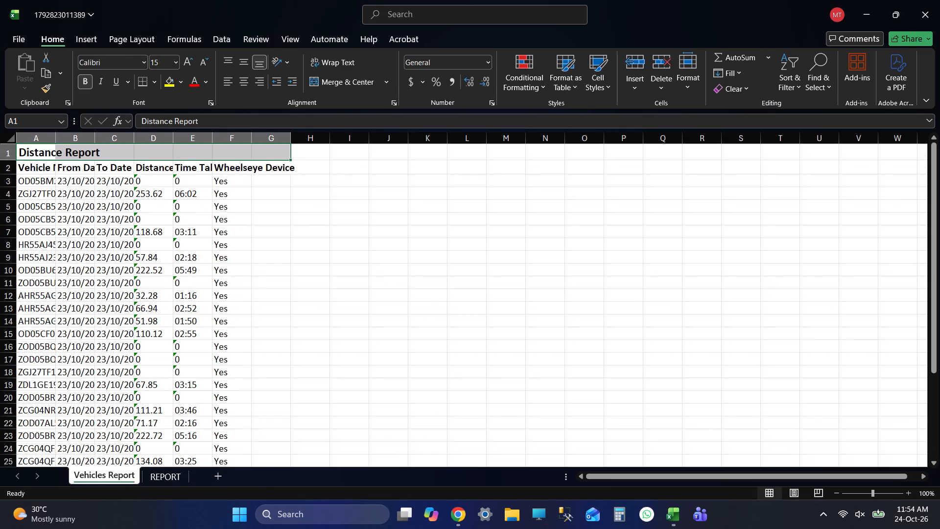
click(34, 140)
key(shift+Right)
key(shift+Right)
key(shift+Right)
key(shift+Right)
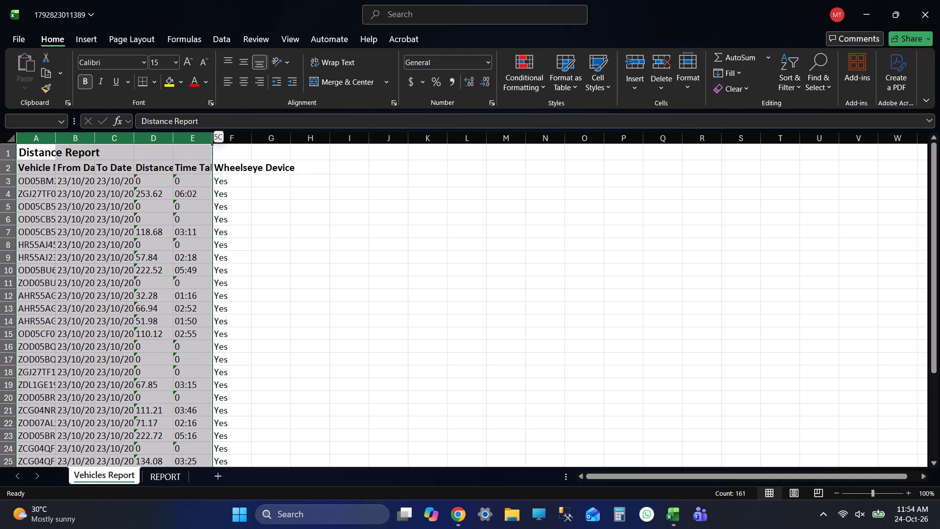
key(shift+Right)
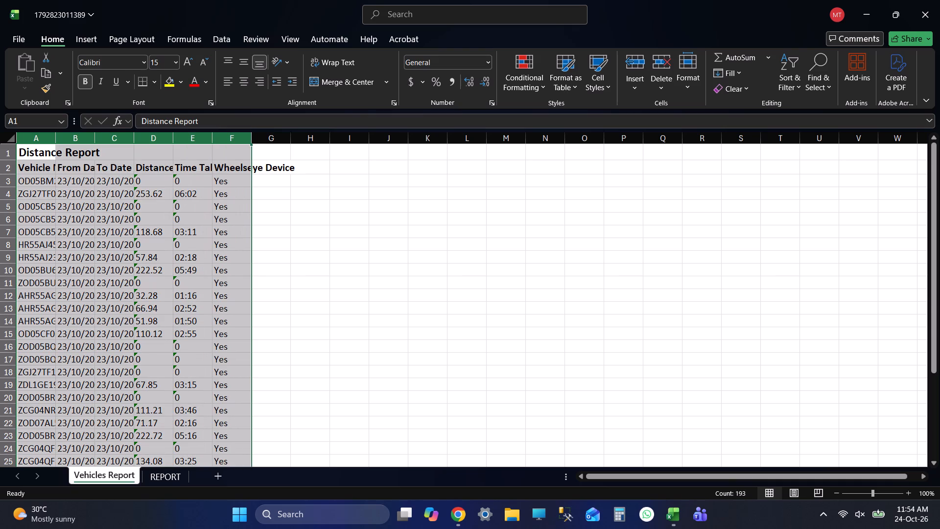
double_click(250, 142)
click(522, 179)
Save the downloaded distance report workbook.
key(ctrl+s)
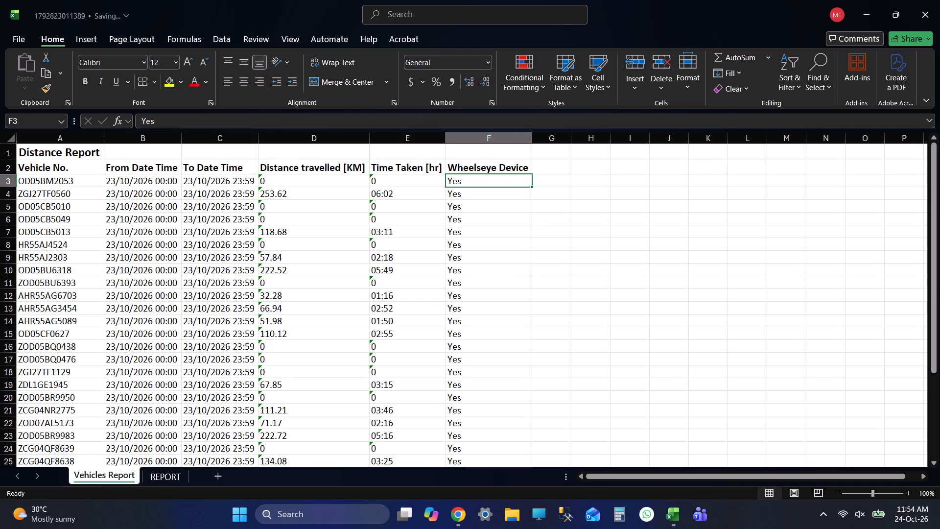
key(ctrl+s)
key(ctrl+s)
key(ctrl+s)
key(ctrl+s)
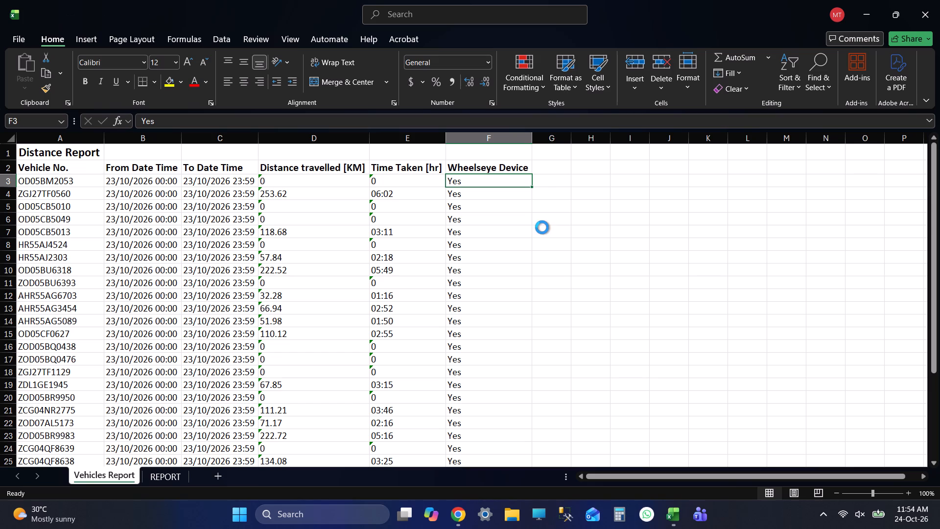
key(ctrl+s)
key(ctrl+s)
key(ctrl+s)
key(ctrl+s)
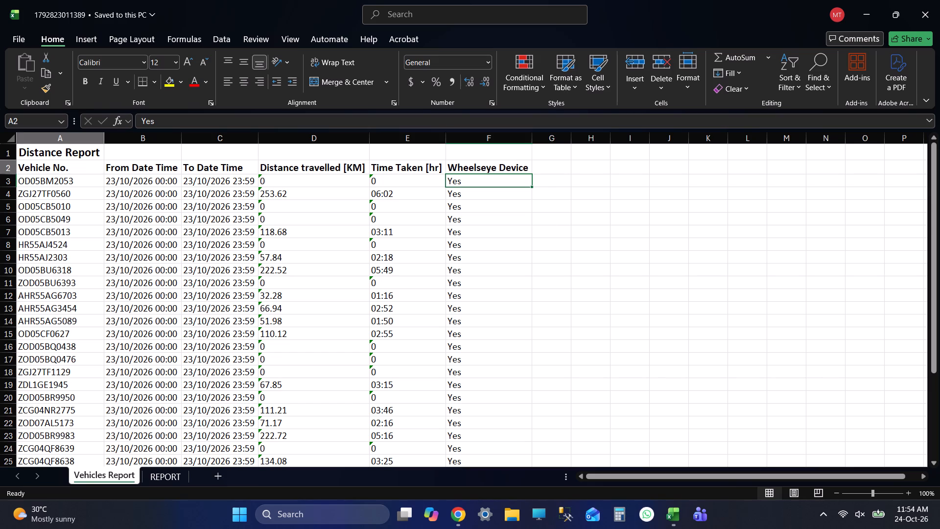
Add filters to the header row in row 2 of the Vehicles Report sheet and save the workbook.
click(75, 170)
key(ctrl+shift+l)
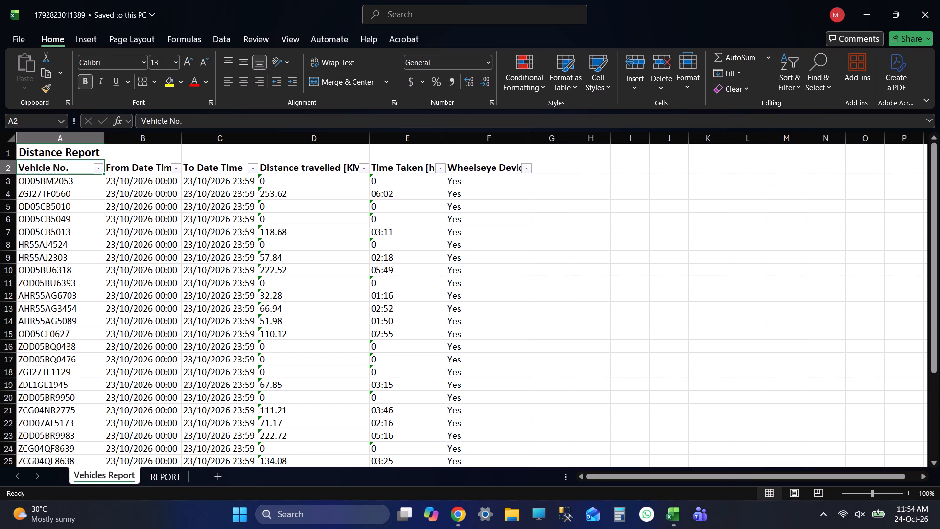
click(611, 223)
key(ctrl+s)
key(ctrl+s)
key(ctrl+s)
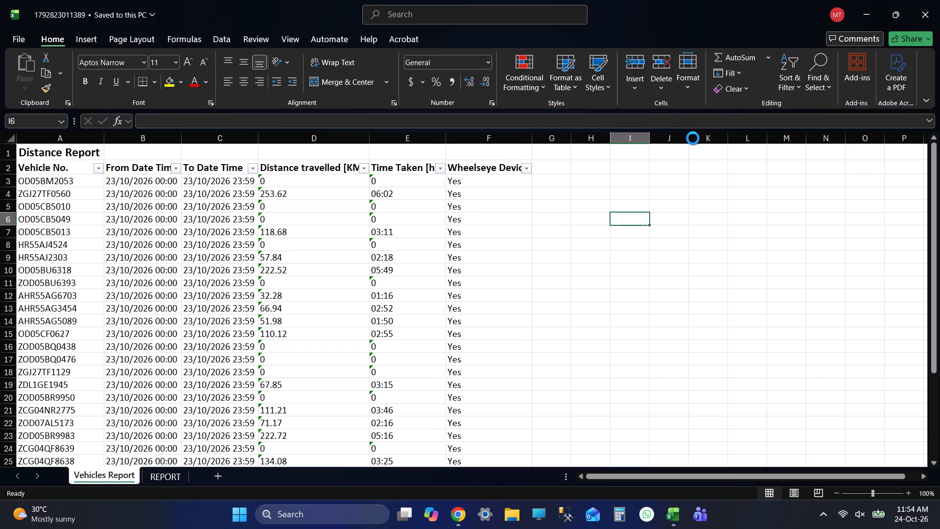
key(ctrl+s)
key(ctrl+s)
Filter the Vehicle No. column to exclude every vehicle whose number starts with AHR55, HR55, ZCG04QF, ZDL1GE or ZGJ27TF.
click(95, 168)
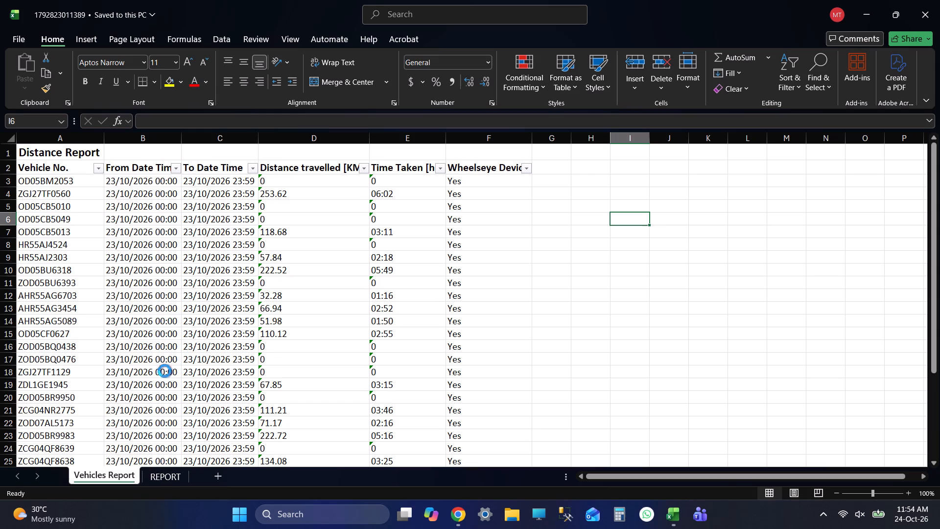
click(72, 337)
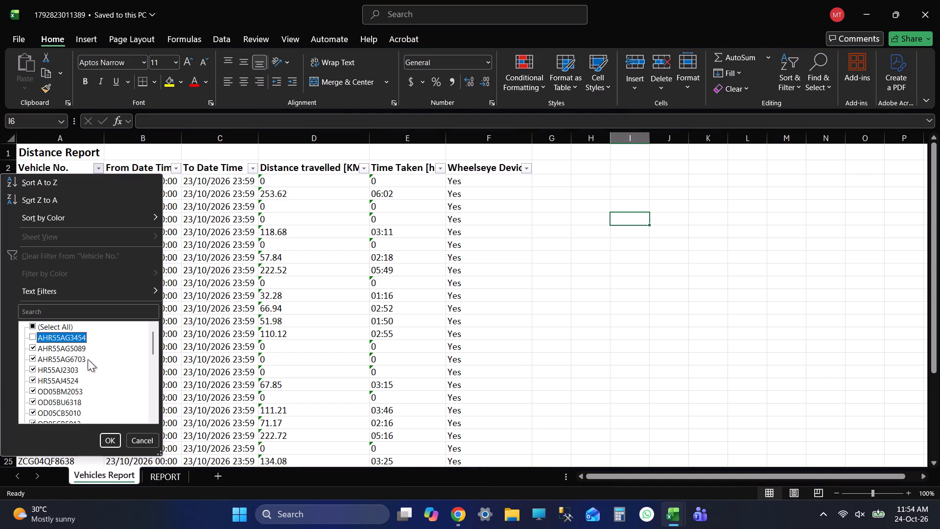
click(78, 349)
click(79, 359)
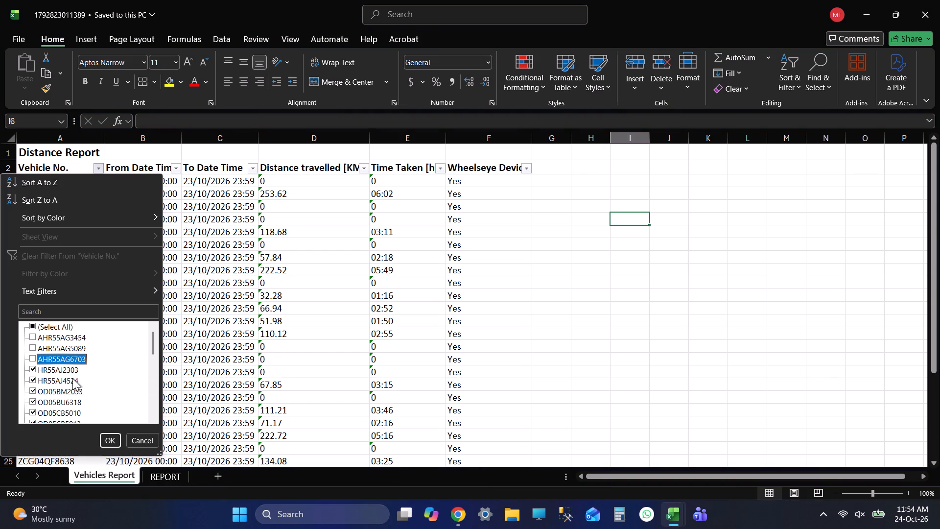
click(70, 371)
click(78, 381)
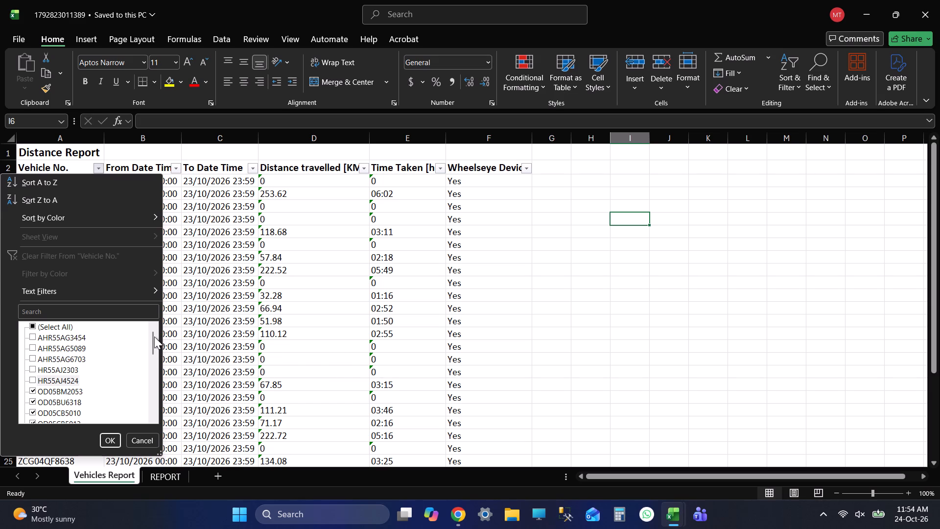
drag(154, 337, 160, 377)
click(72, 348)
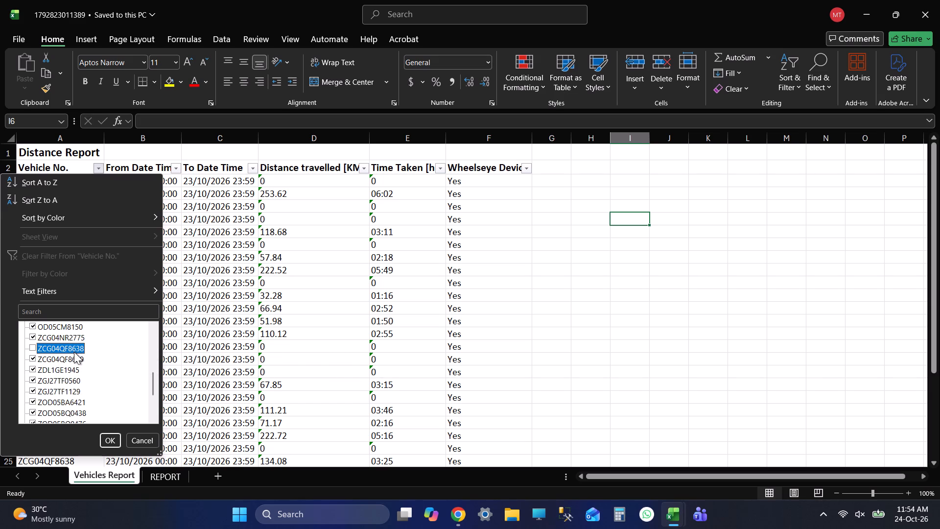
click(75, 356)
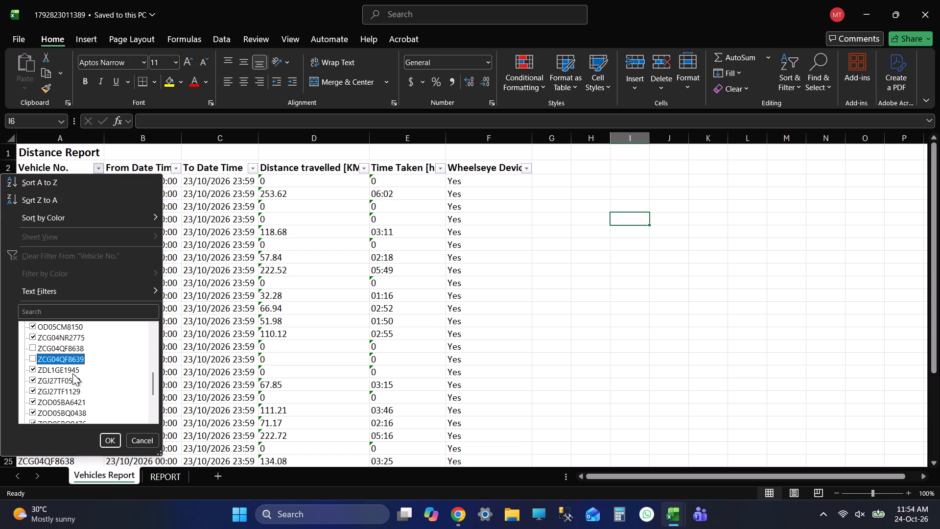
click(67, 366)
click(63, 379)
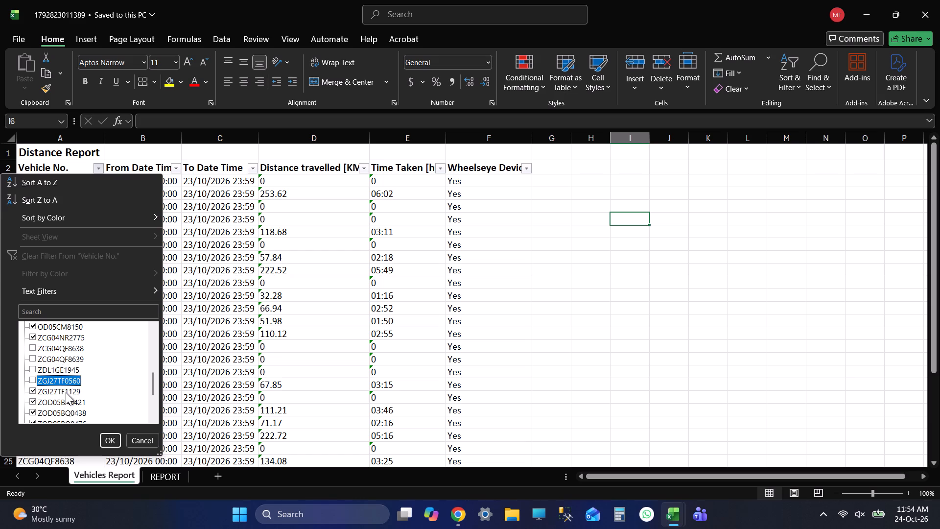
click(66, 392)
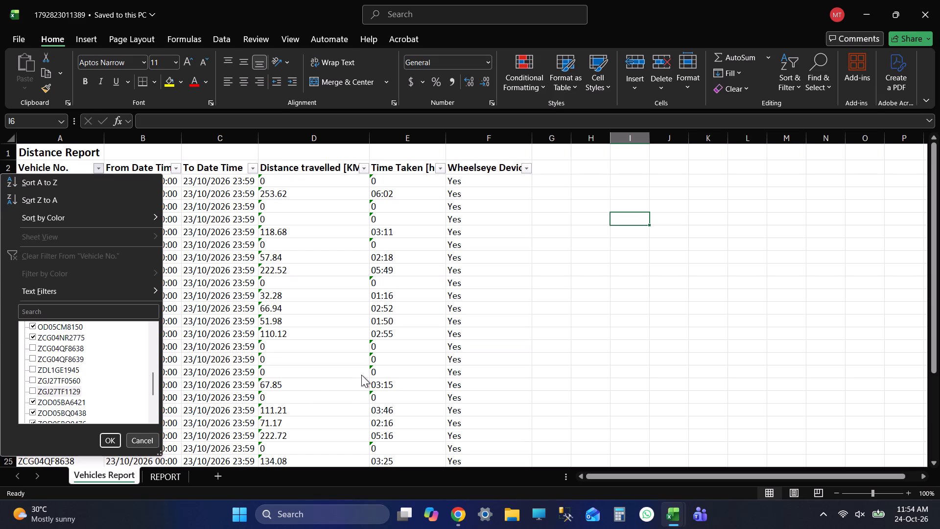
click(104, 437)
click(592, 230)
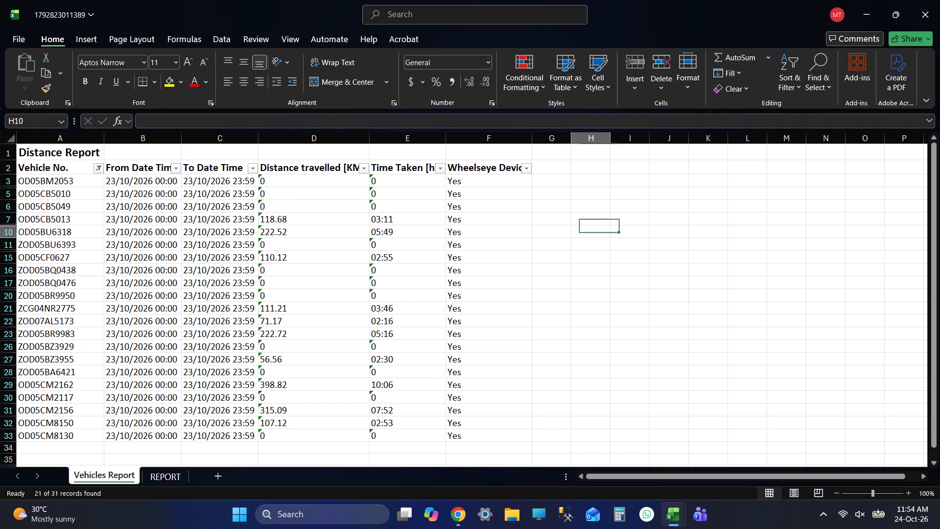
Save the workbook with the filtered vehicle list.
key(ctrl+s)
key(ctrl+s)
key(ctrl+s)
key(ctrl+s)
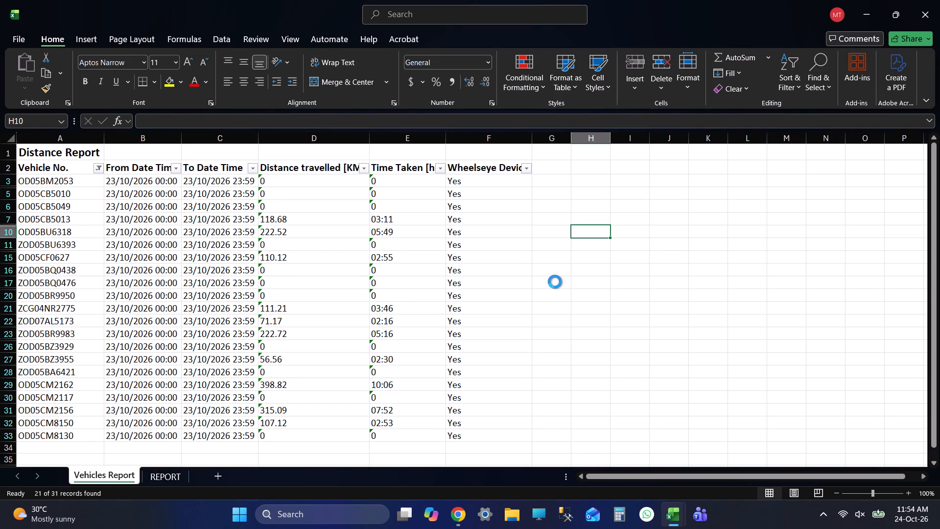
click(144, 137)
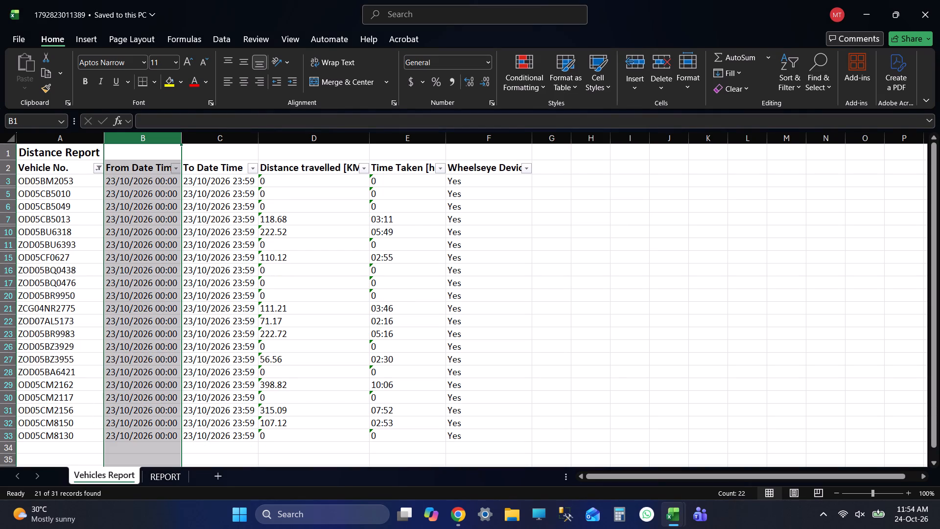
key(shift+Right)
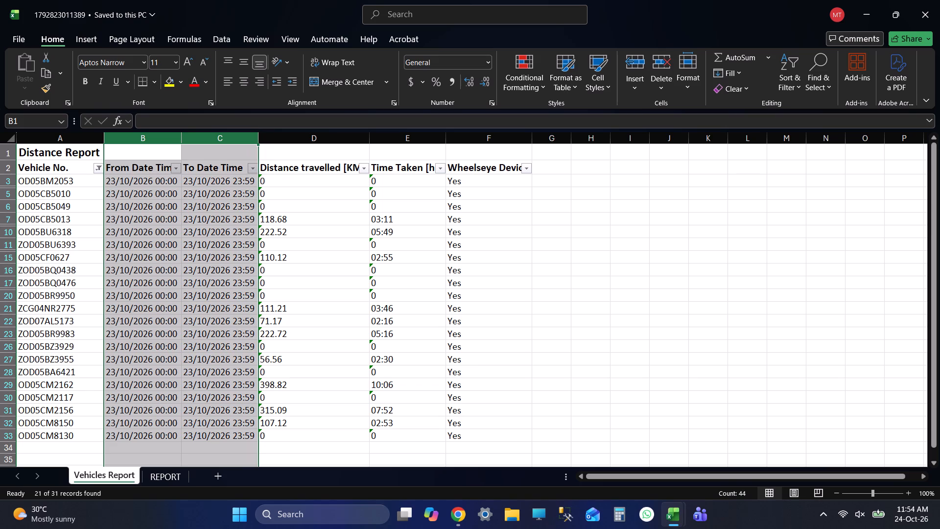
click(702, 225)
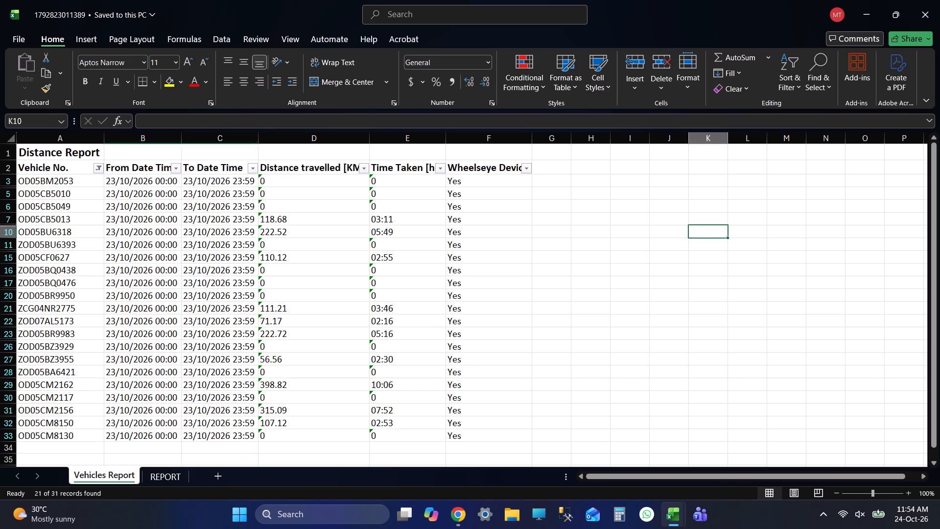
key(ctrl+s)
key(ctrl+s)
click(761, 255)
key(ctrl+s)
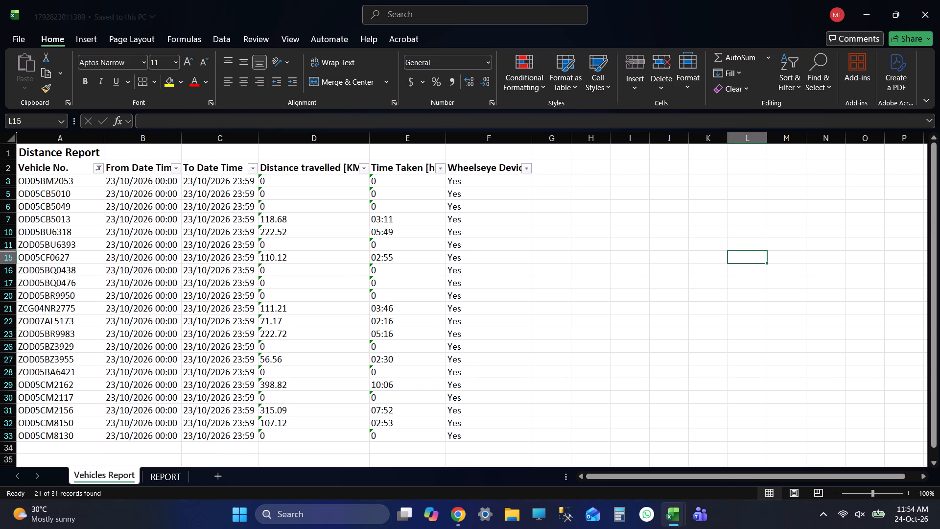
Copy the filtered columns A to F of the Vehicles Report sheet into the REPORT sheet, starting at cell A1.
click(49, 139)
key(shift+Right)
key(shift+Right)
key(shift+Right)
key(shift+Right)
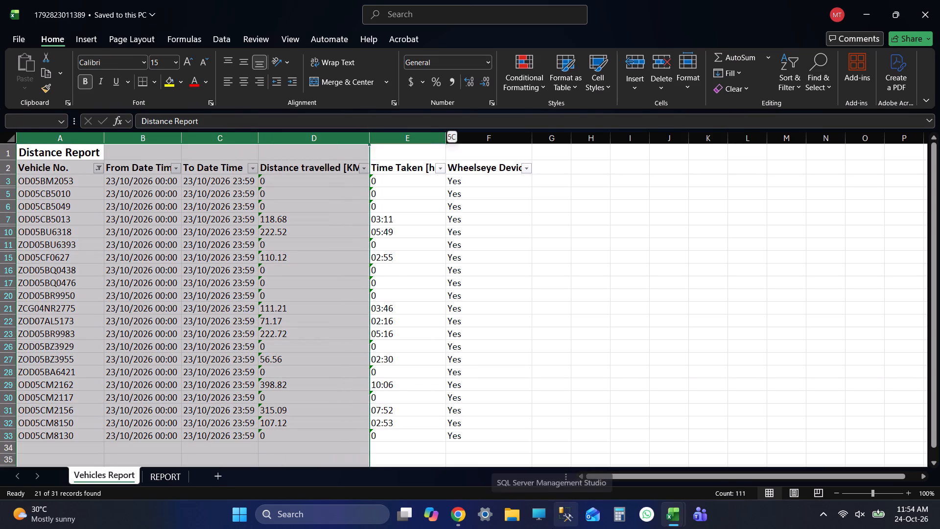
key(shift+Right)
key(ctrl+c)
click(151, 477)
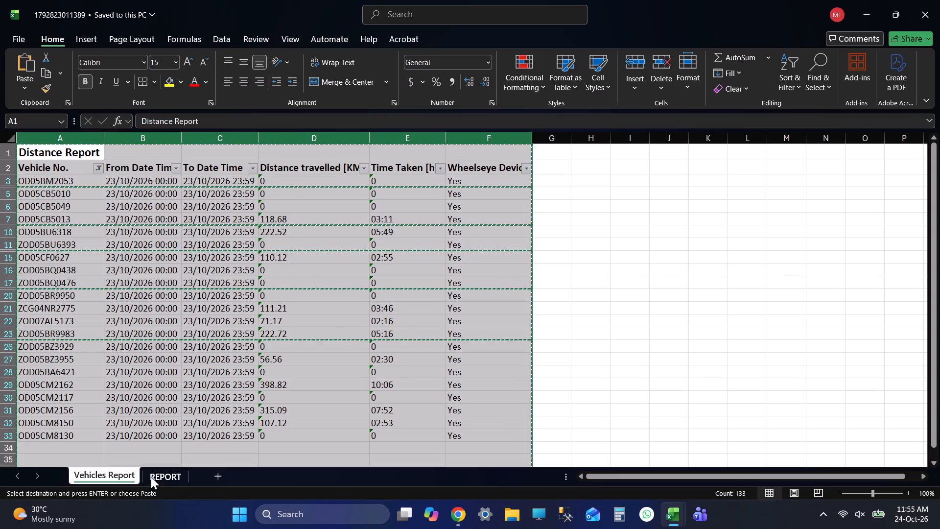
key(ctrl+v)
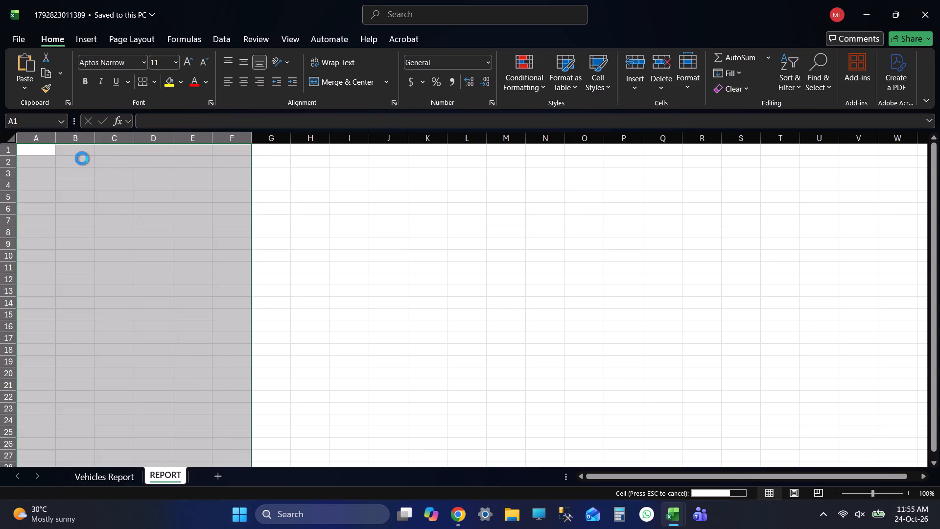
Fit the widths of columns A to F on the REPORT sheet to their contents and save the workbook.
click(37, 134)
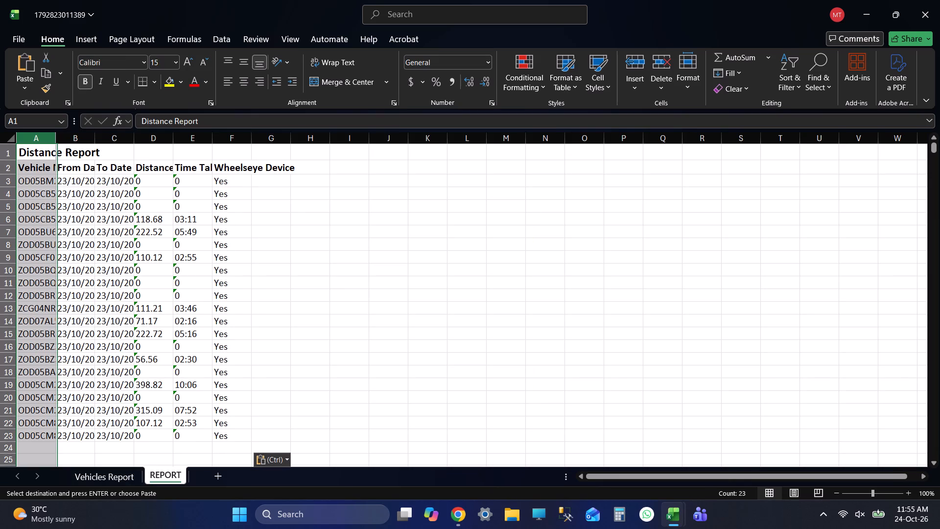
key(shift+Right)
key(shift+Right)
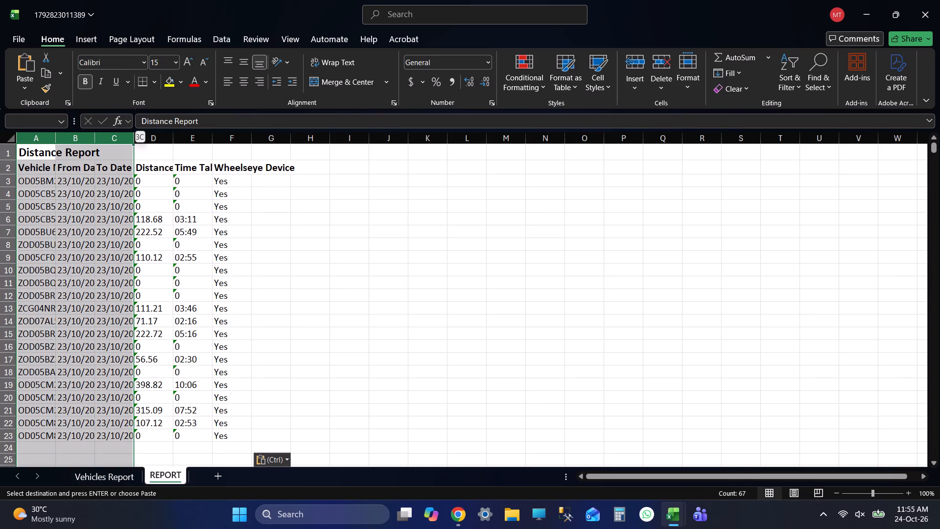
key(shift+Right)
key(shift+Right)
key(shift+Right)
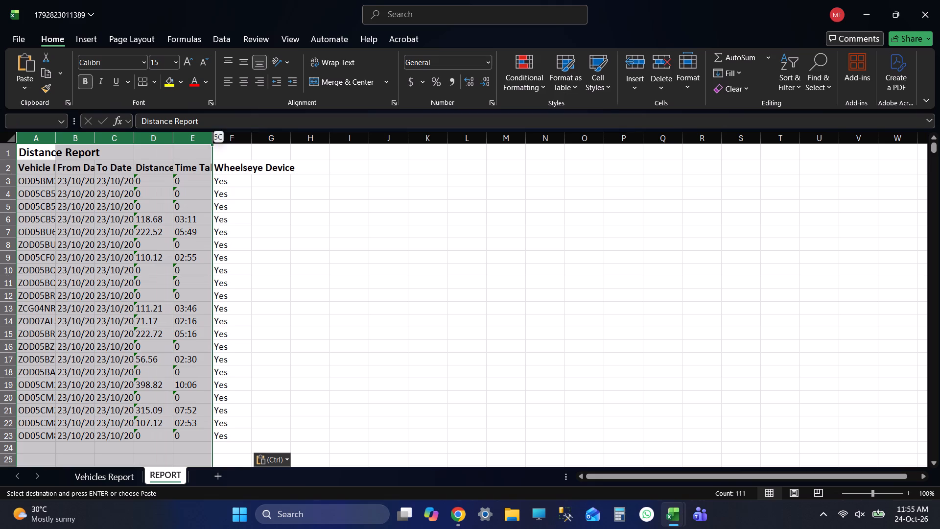
click(253, 138)
drag(253, 138, 247, 140)
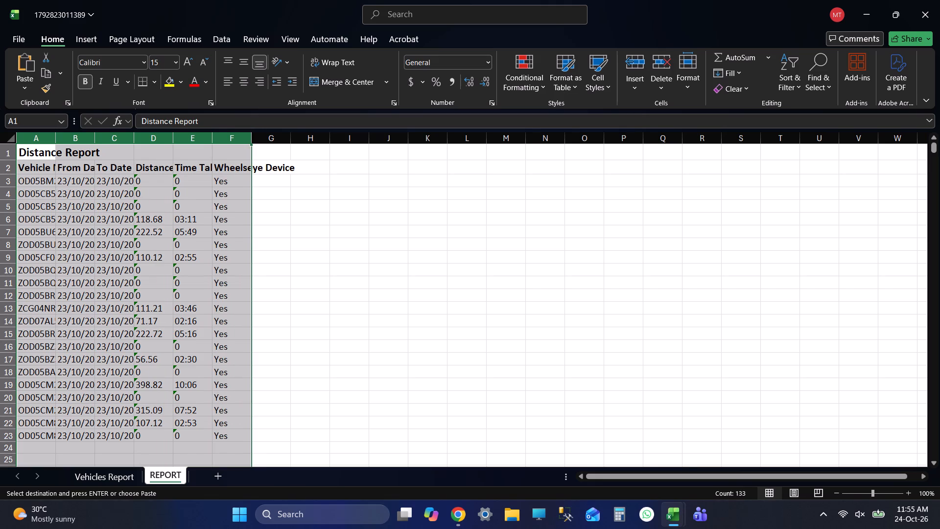
click(463, 168)
key(ctrl+s)
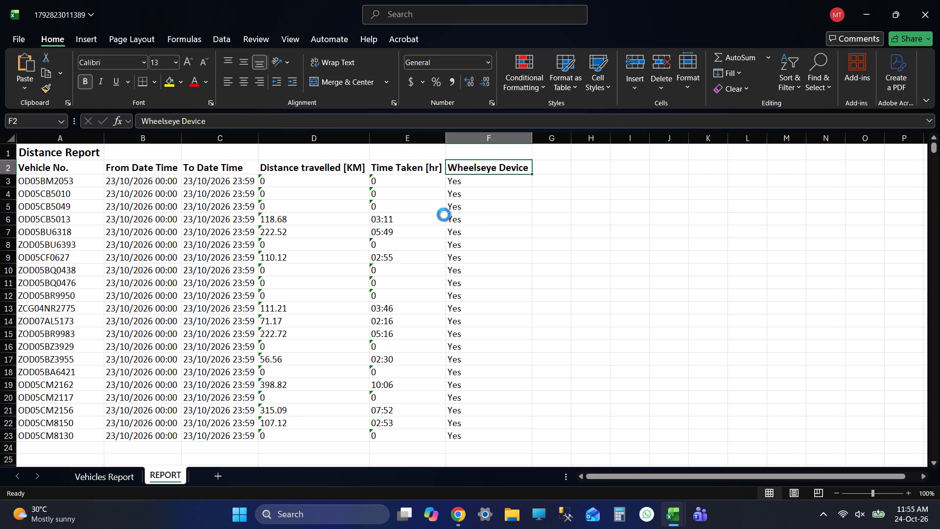
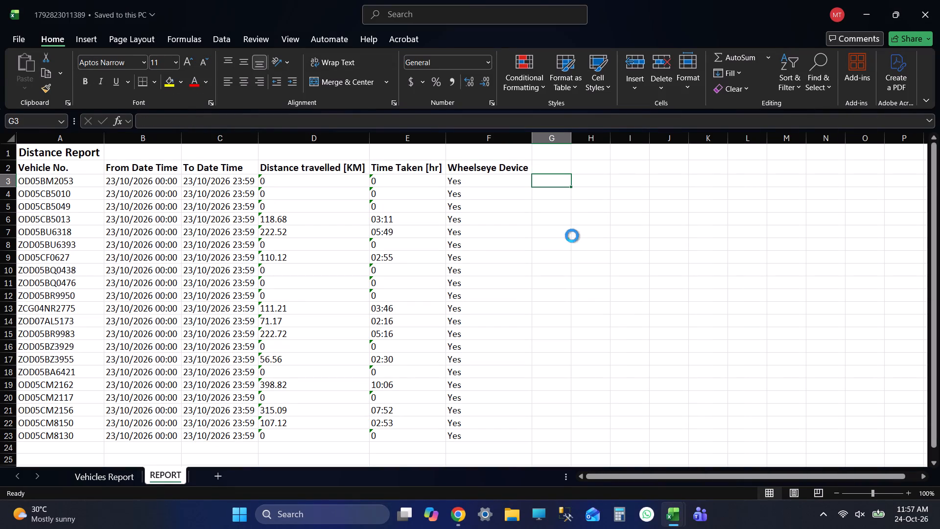
Delete every REPORT sheet column except Vehicle No. and Distance travelled [KM].
click(134, 143)
key(shift+Right)
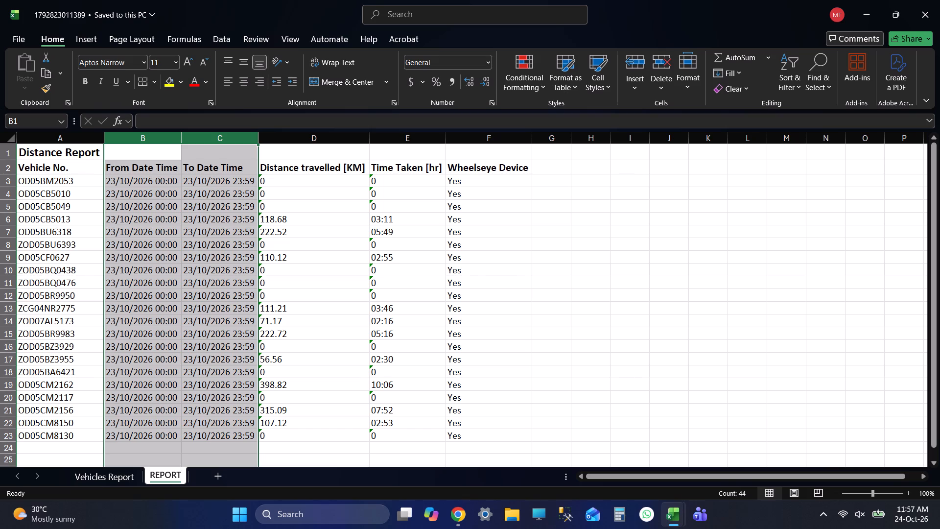
key(ctrl+minus)
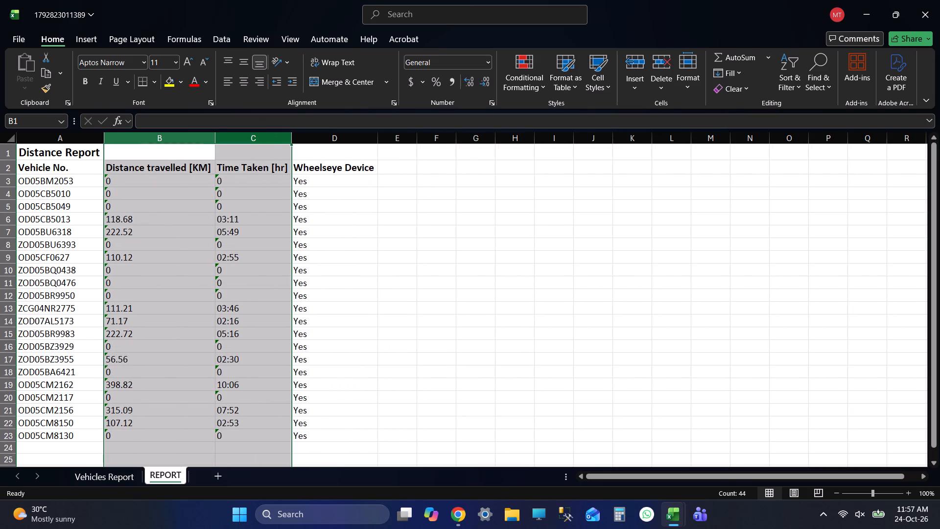
click(263, 144)
key(ctrl+shift+Right)
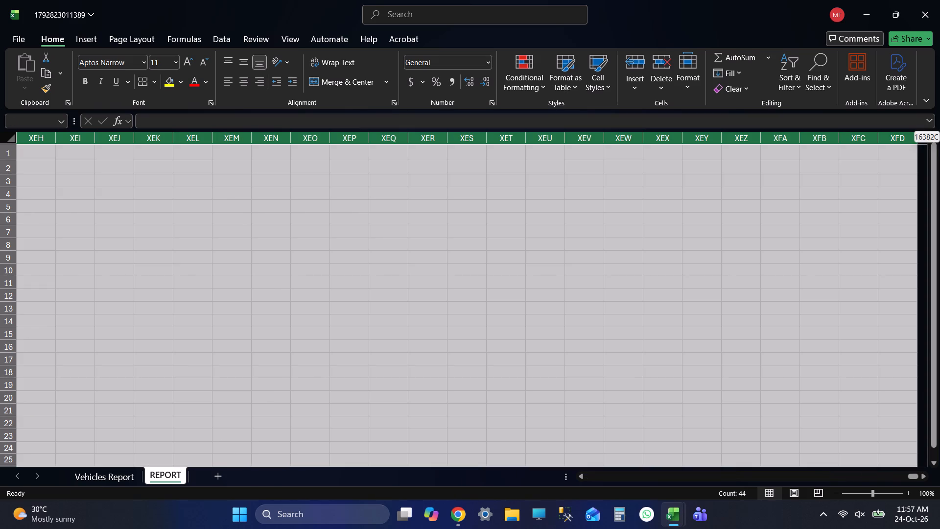
key(ctrl+minus)
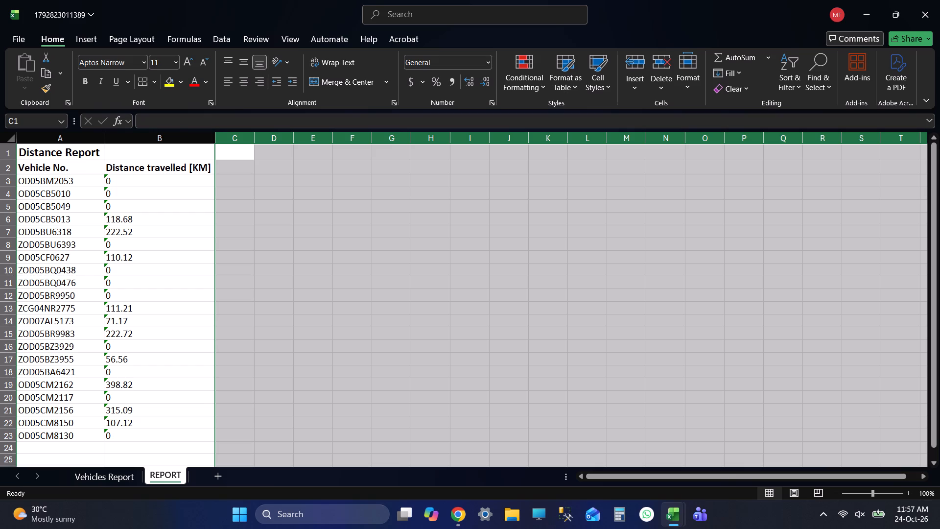
Convert the text-stored distances in B3:B23 of the REPORT sheet to numbers.
click(144, 171)
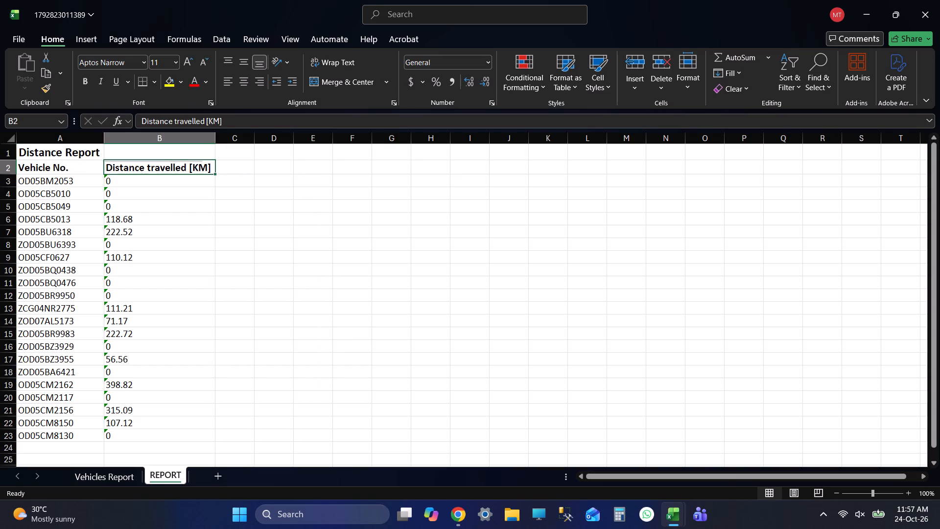
click(132, 181)
key(ctrl+shift+Down)
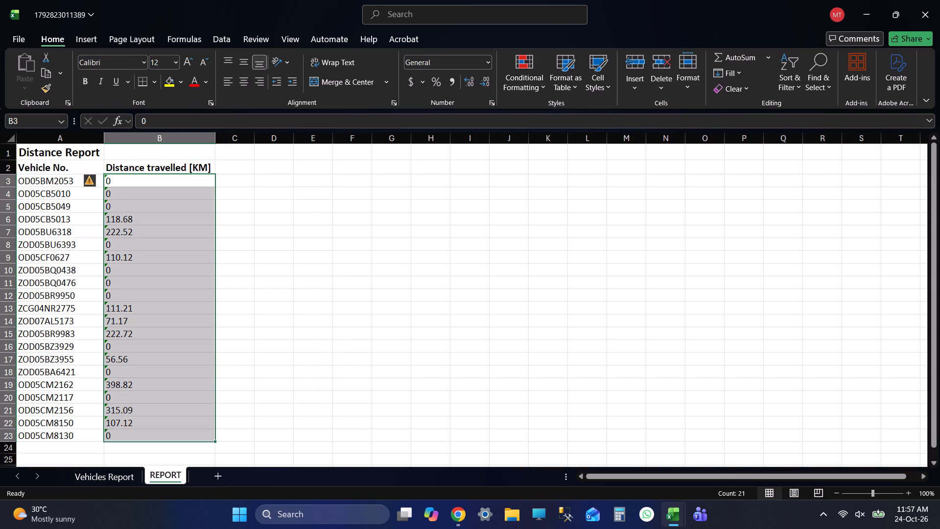
click(96, 181)
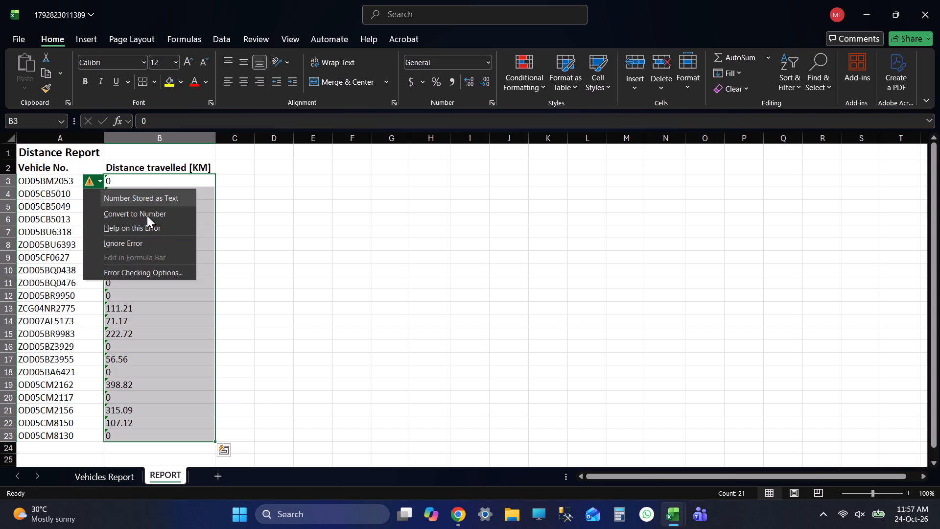
click(147, 216)
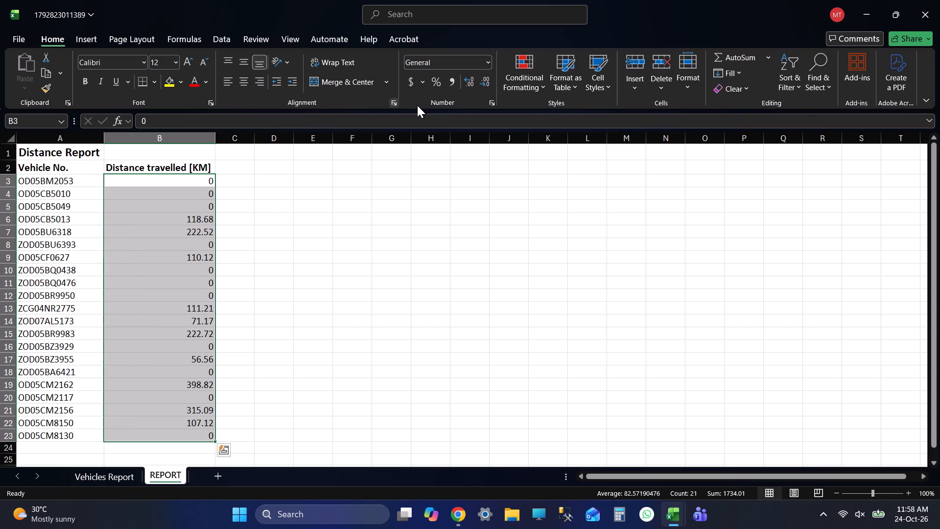
Display the distances in B3:B23 without decimal places and save the workbook.
double_click(489, 79)
click(314, 242)
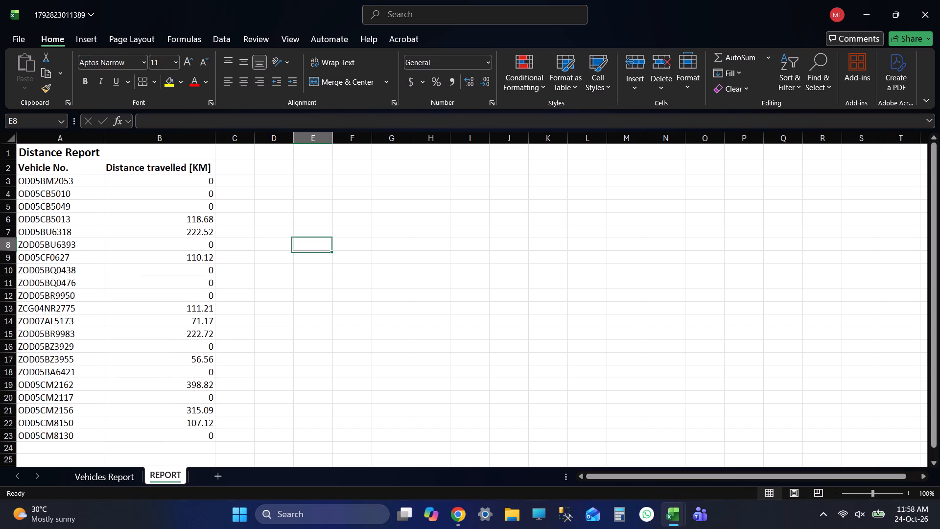
drag(172, 184, 203, 435)
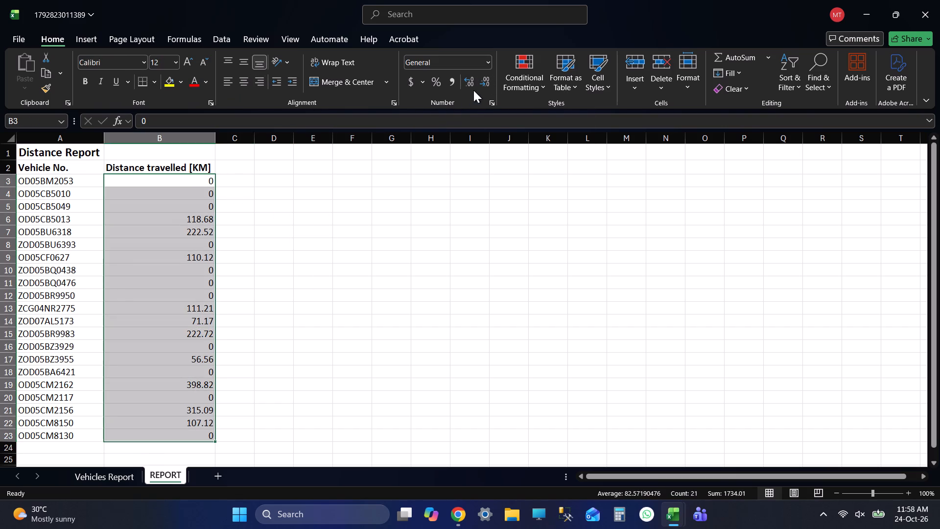
double_click(483, 78)
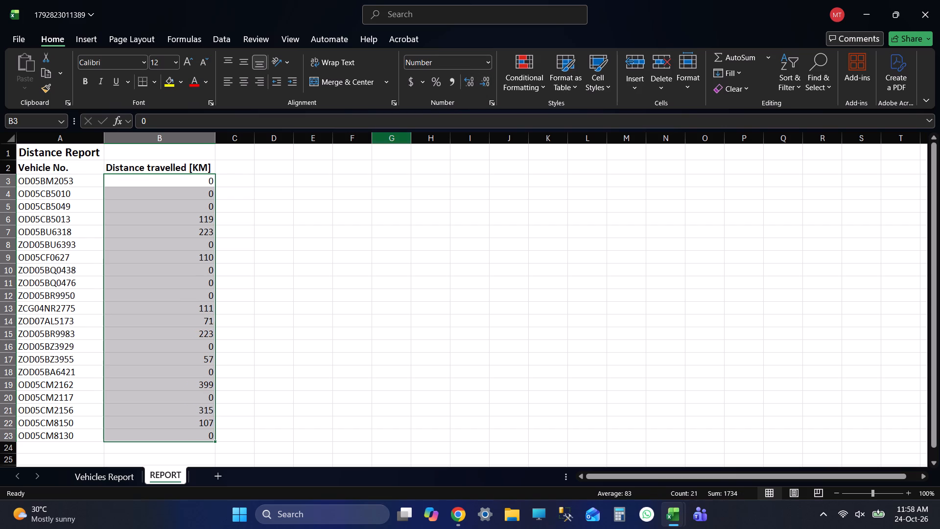
click(239, 186)
key(ctrl+s)
click(303, 173)
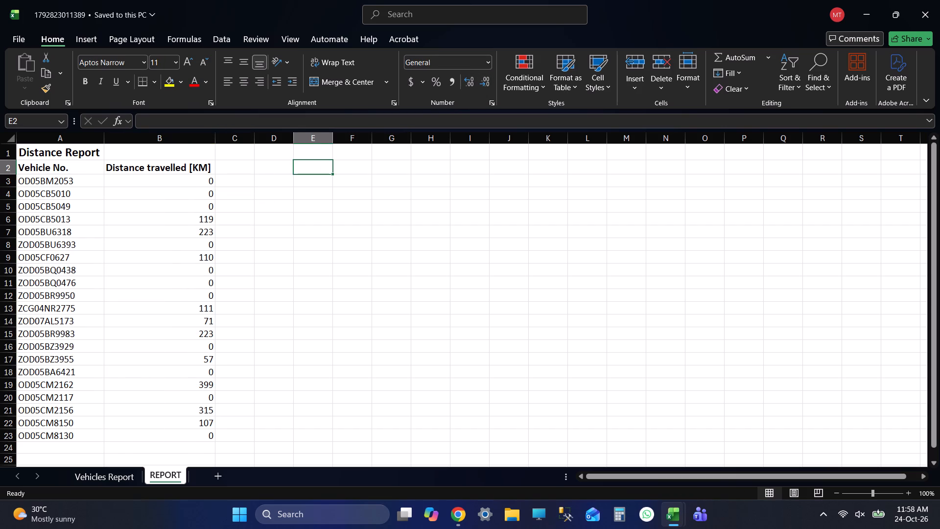
key(ctrl+s)
click(429, 175)
key(ctrl+s)
key(ctrl+s)
key(ctrl+s)
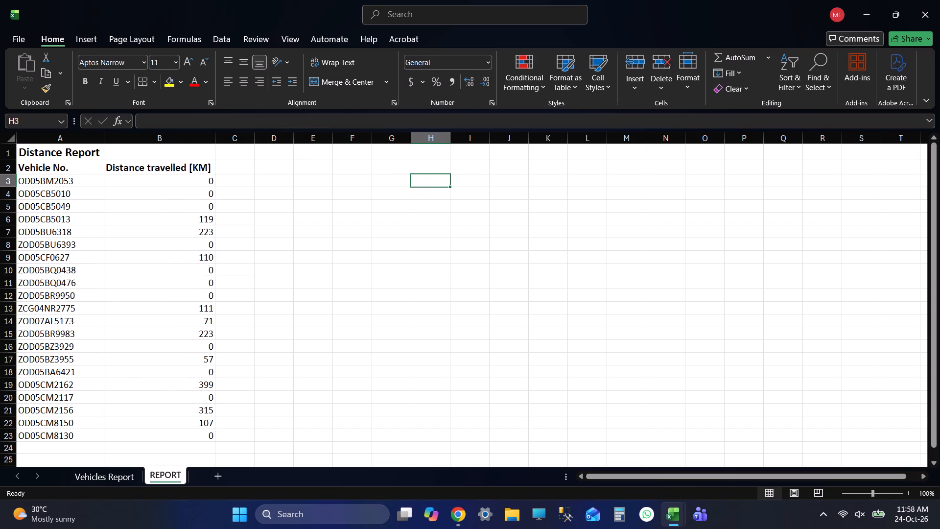
key(ctrl+s)
key(ctrl+s)
key(ctrl+s)
click(1, 194)
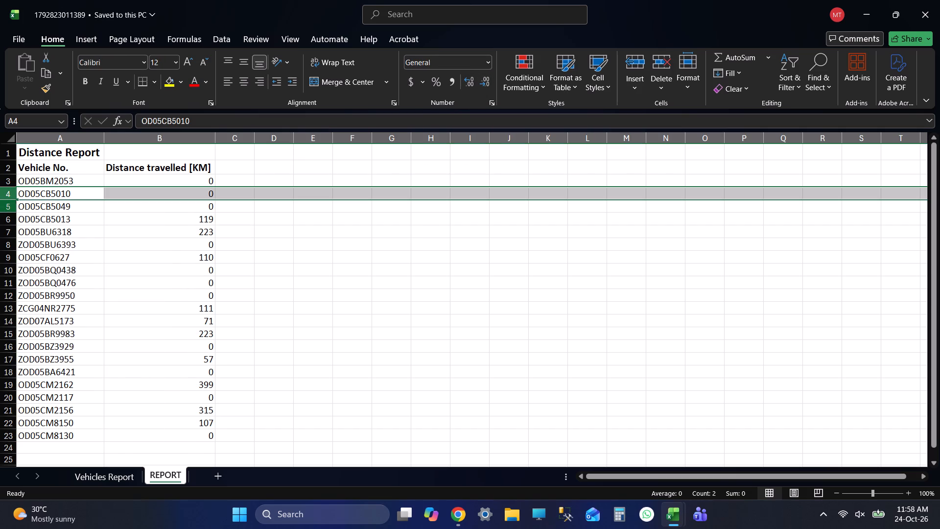
key(ctrl+plus)
key(ctrl+plus)
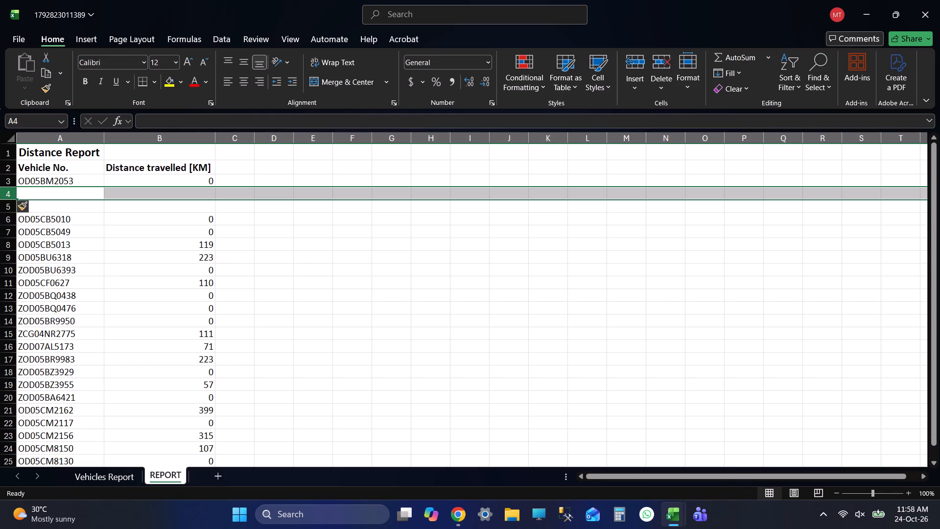
click(79, 189)
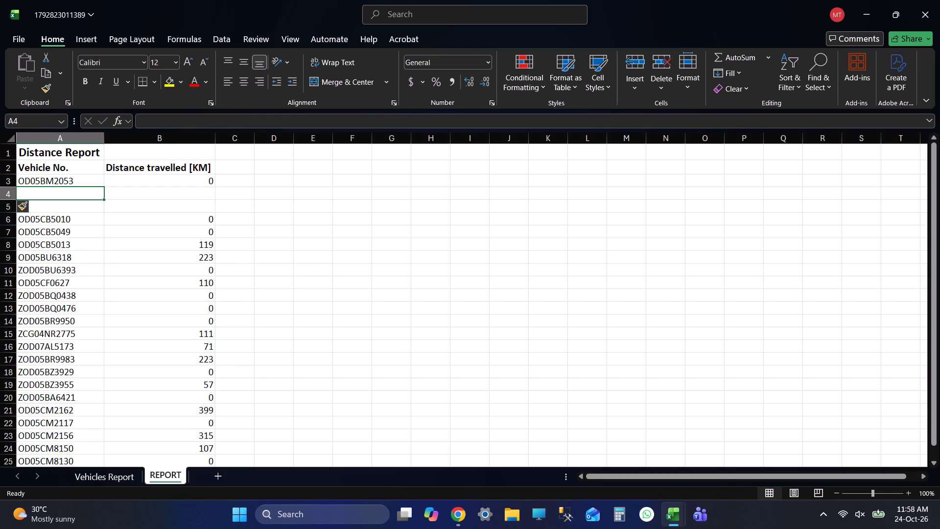
key(ctrl+s)
key(ctrl+s)
key(ctrl+s)
key(ctrl+s)
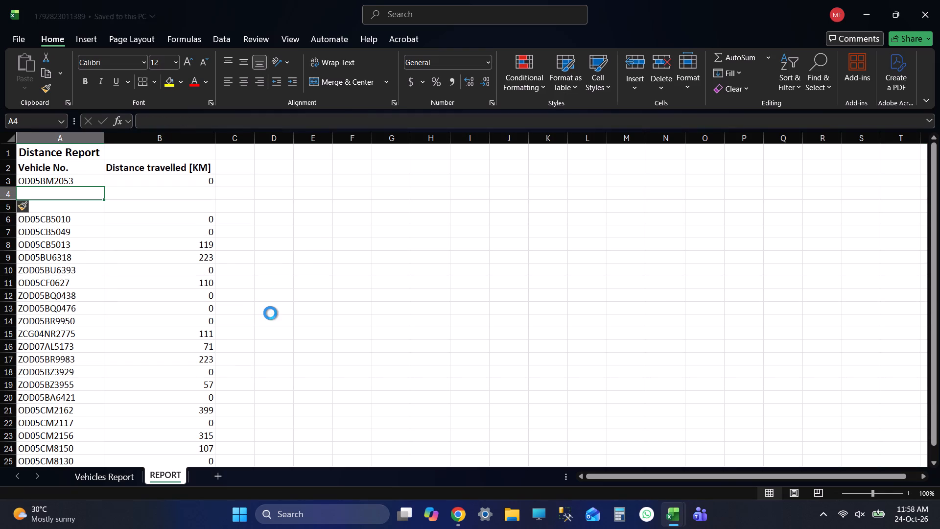
key(ctrl+s)
key(ctrl+s)
key(ctrl+s)
key(ctrl+s)
key(ctrl+s)
key(ctrl+s)
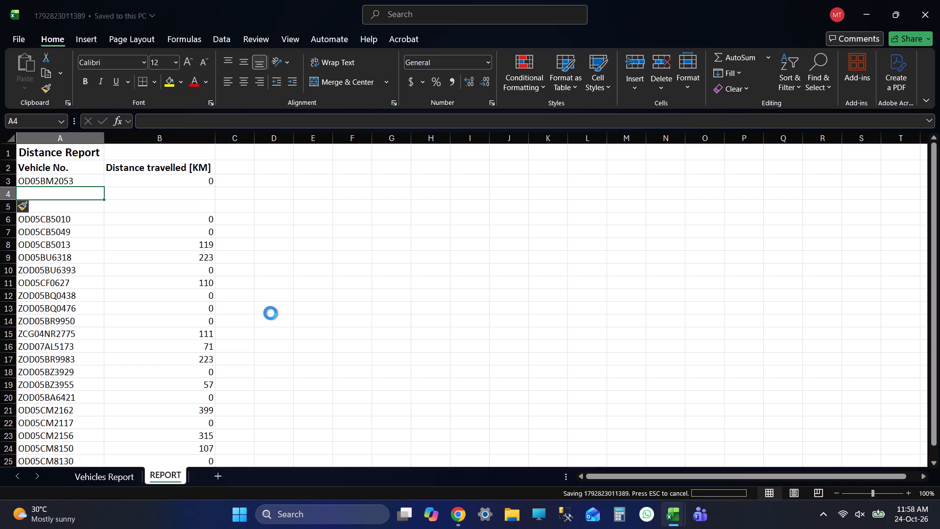
key(ctrl+s)
key(ctrl+s)
scroll(164, 269, down, 3)
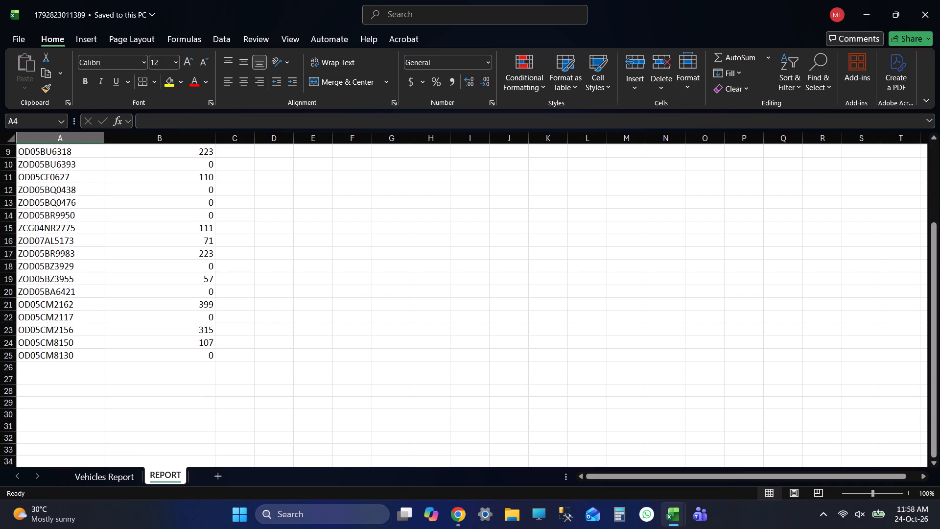
drag(54, 291, 208, 289)
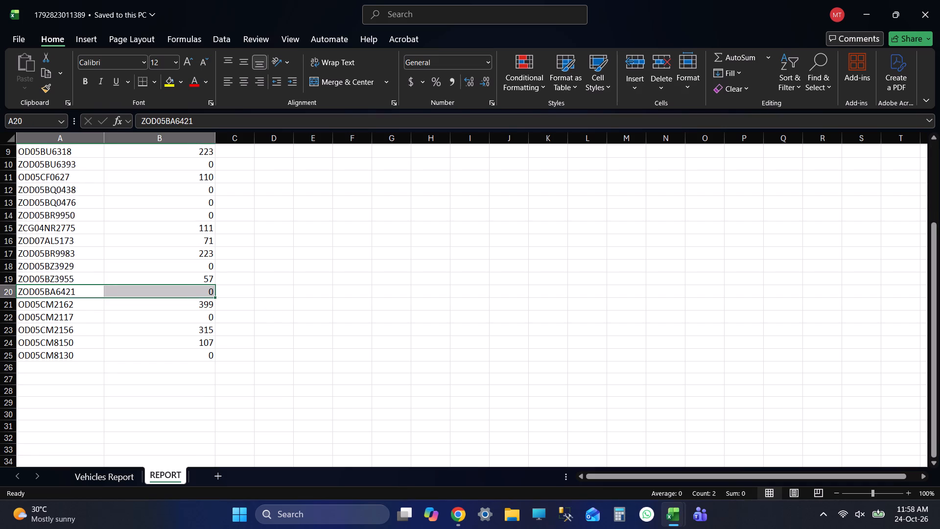
key(ctrl+x)
scroll(216, 306, up, 4)
click(74, 192)
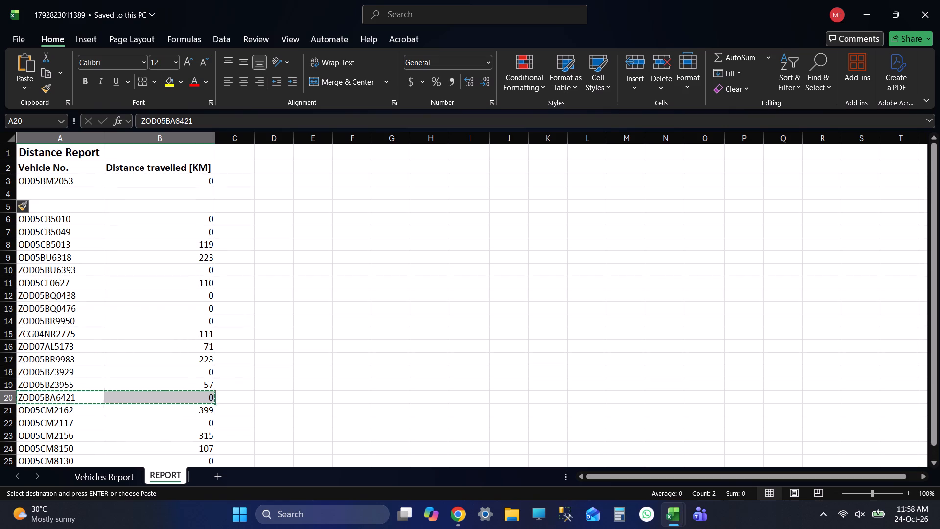
key(ctrl+v)
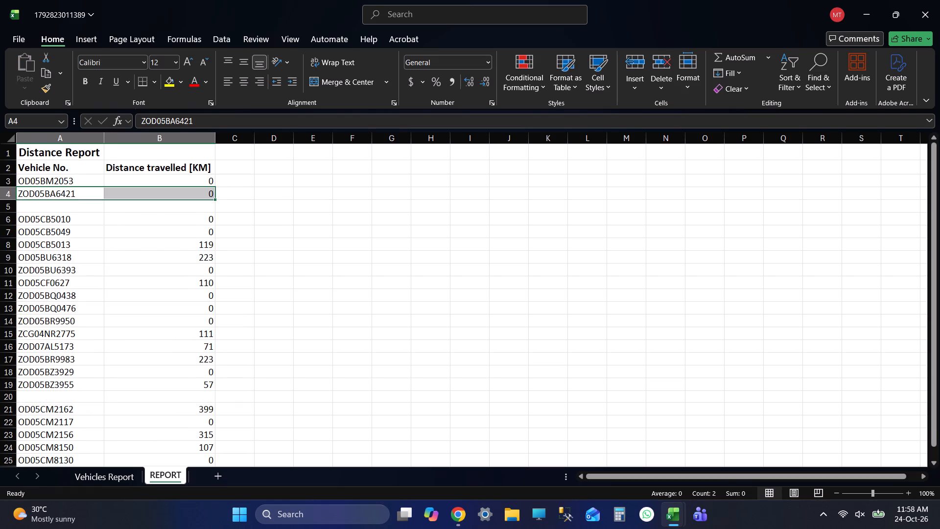
drag(61, 280, 184, 286)
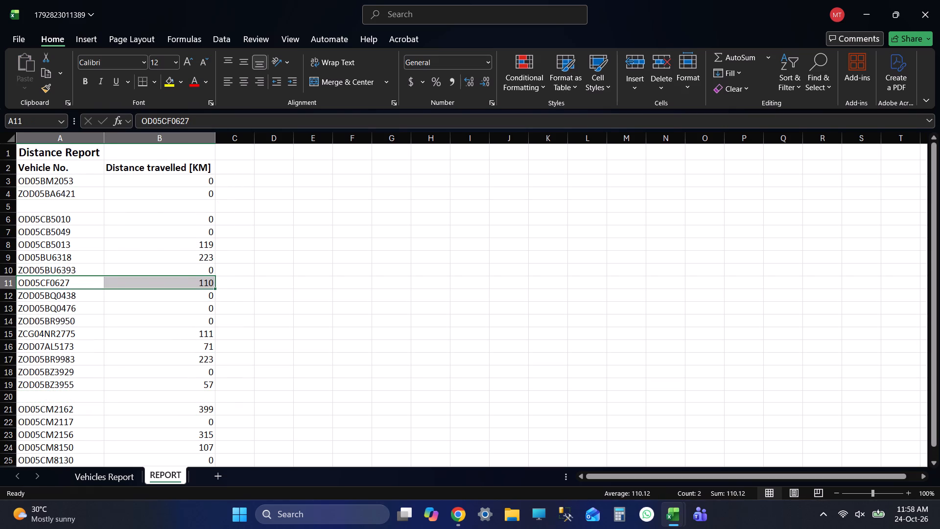
key(ctrl+x)
click(66, 204)
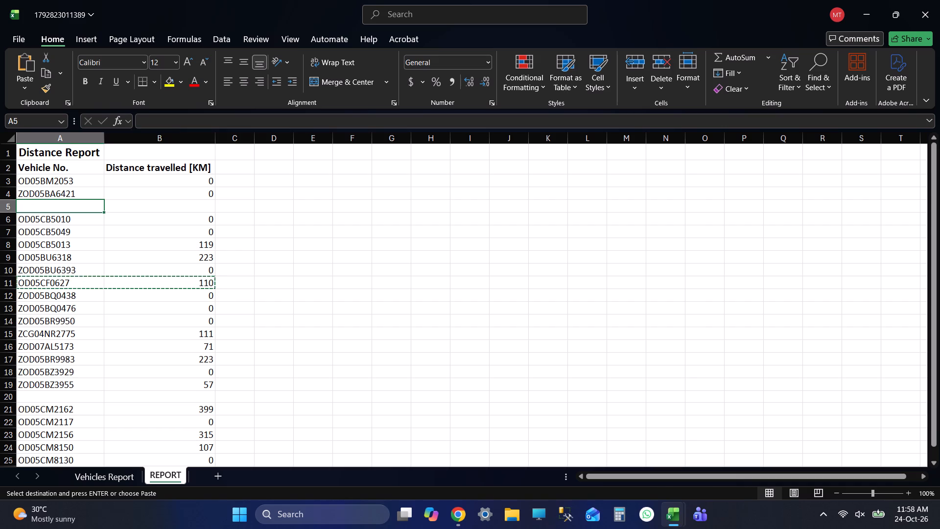
key(ctrl+v)
click(335, 219)
key(ctrl+s)
key(ctrl+s)
key(ctrl+s)
Compare the order of the first vehicle numbers on the REPORT sheet with the 17 OCT TO 23 OCT with comments workbook.
key(alt+Tab)
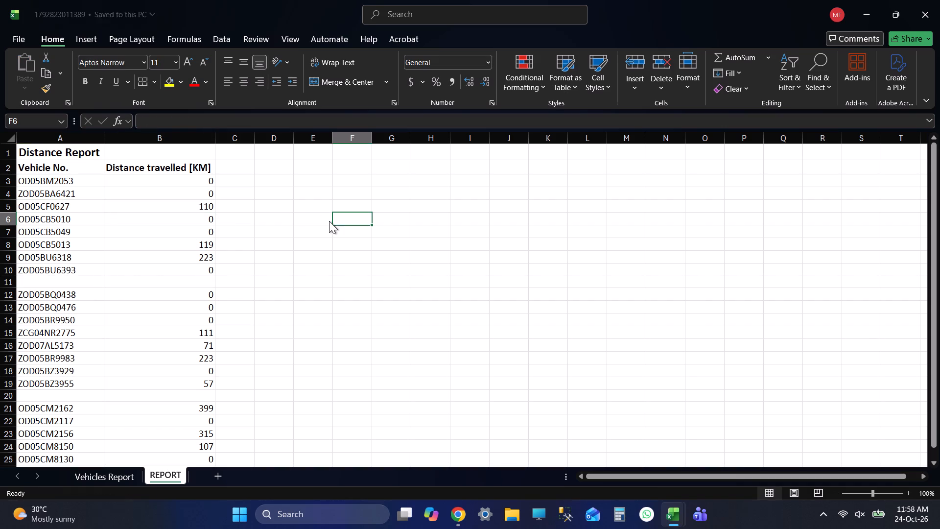
key(alt+Tab)
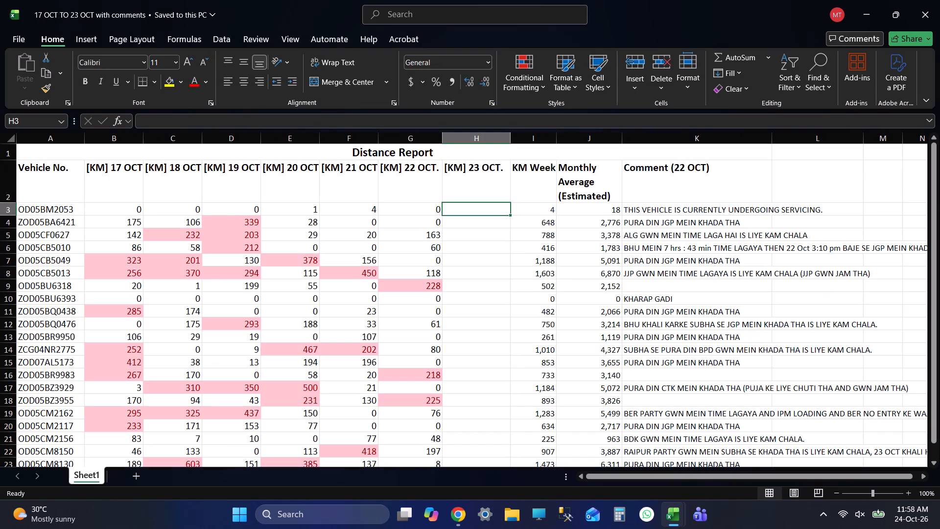
click(56, 212)
key(alt+Tab)
click(60, 182)
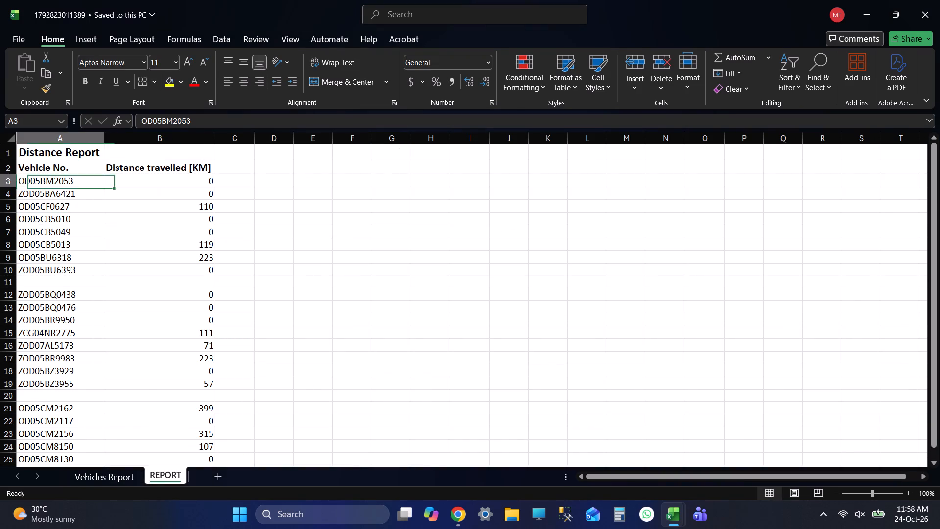
key(alt+Tab)
click(61, 218)
key(alt+Tab)
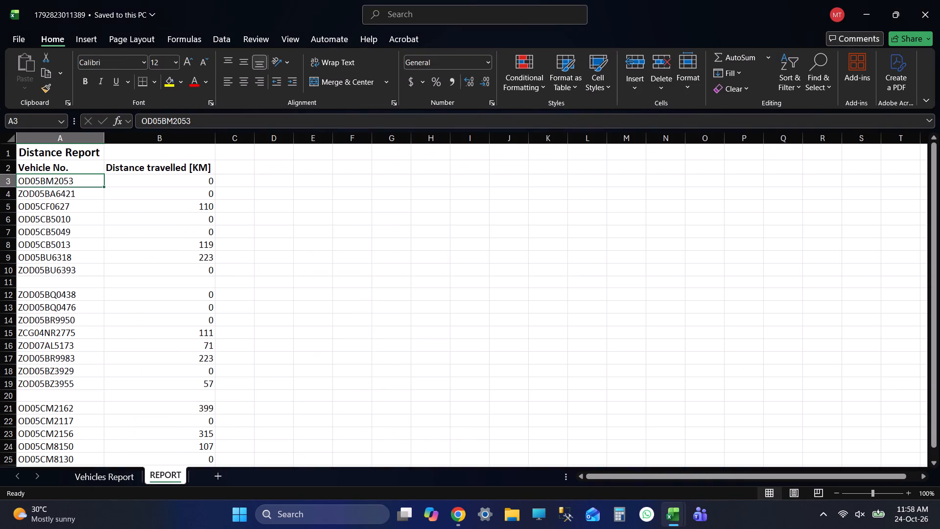
click(71, 194)
key(alt+Tab)
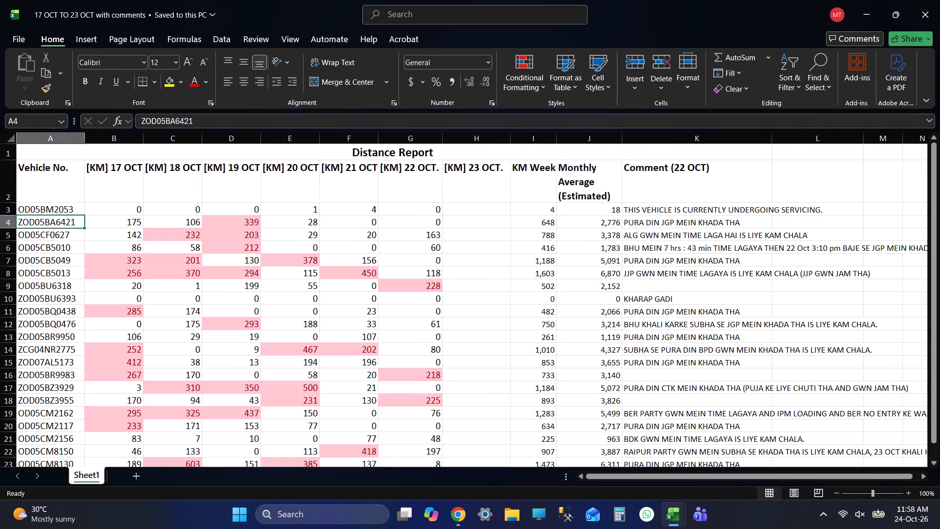
click(69, 238)
key(alt+Tab)
click(82, 204)
key(alt+Tab)
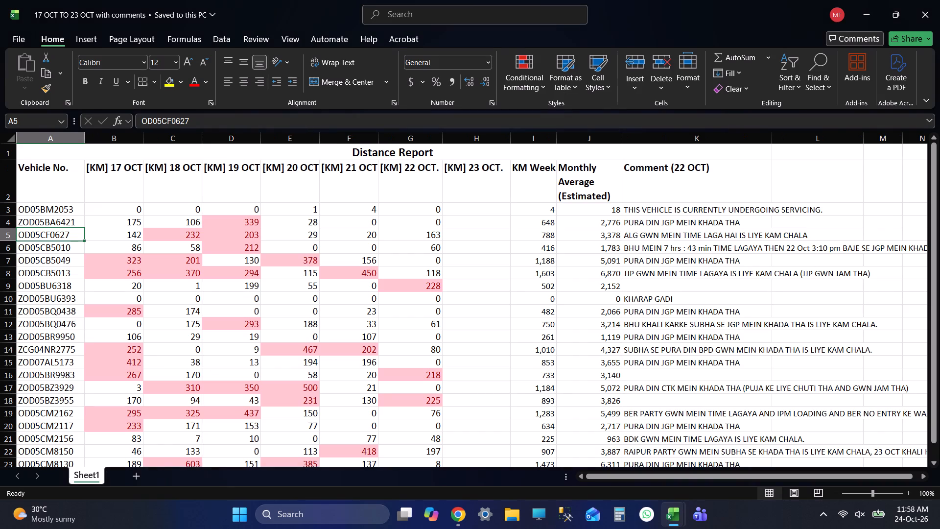
key(alt+Tab)
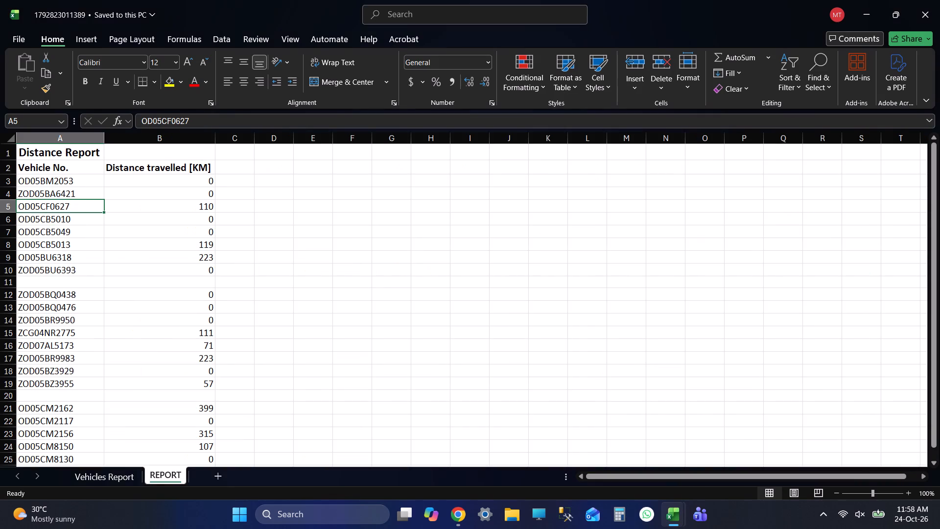
key(alt+Tab)
key(alt+Tab)
click(76, 221)
key(alt+Tab)
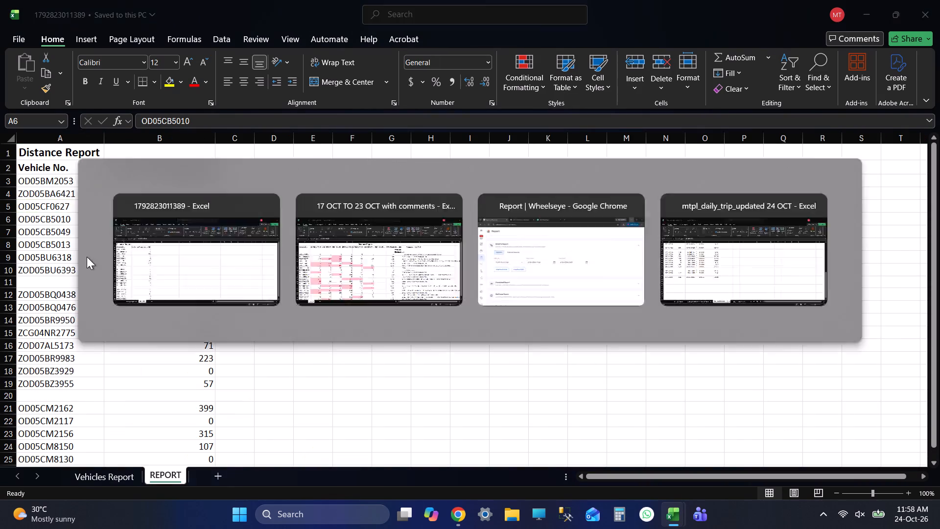
click(67, 251)
key(alt+Tab)
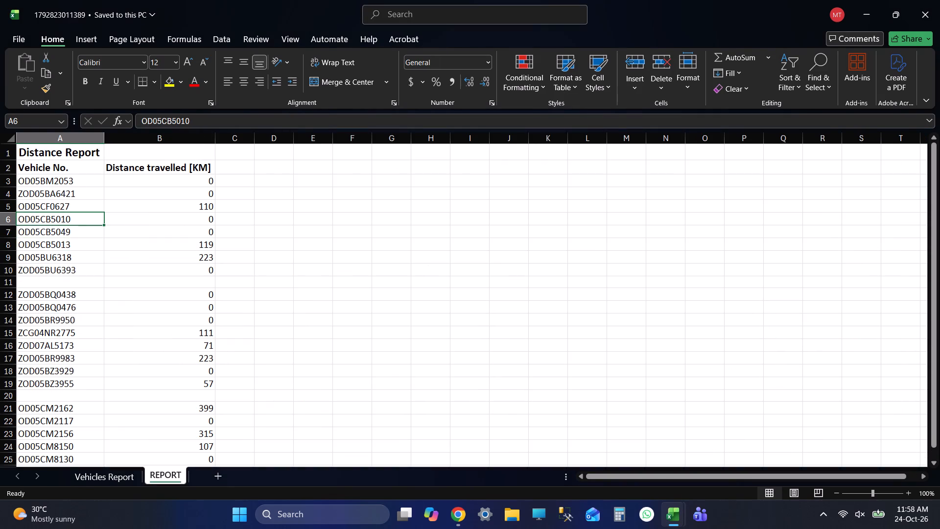
click(14, 282)
key(ctrl+minus)
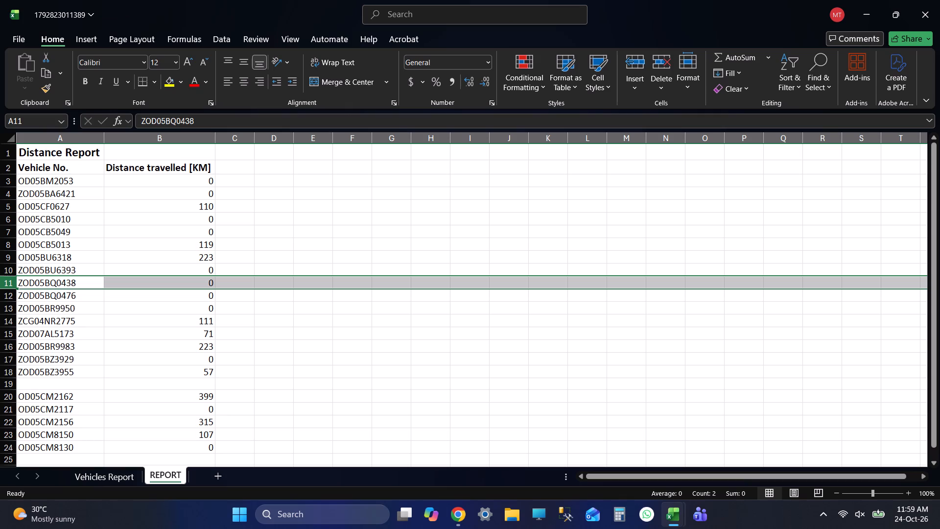
click(7, 385)
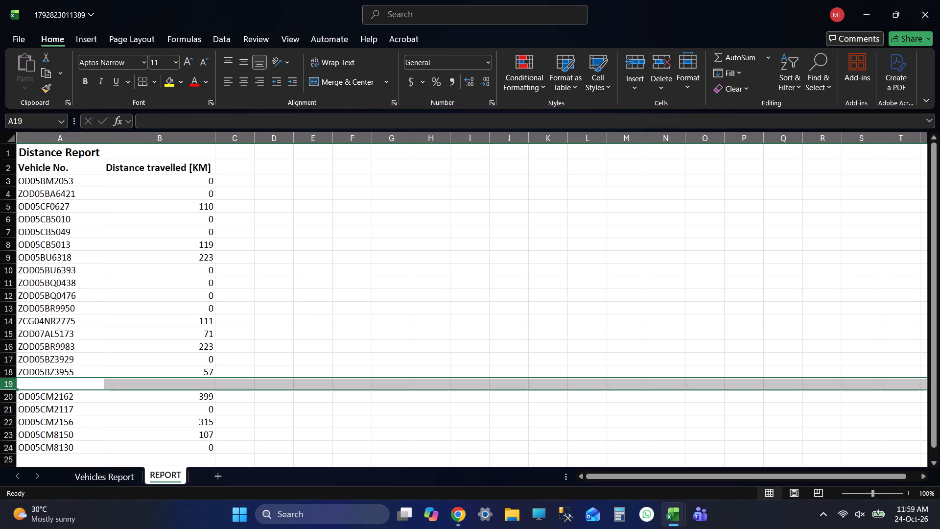
key(ctrl+minus)
click(79, 213)
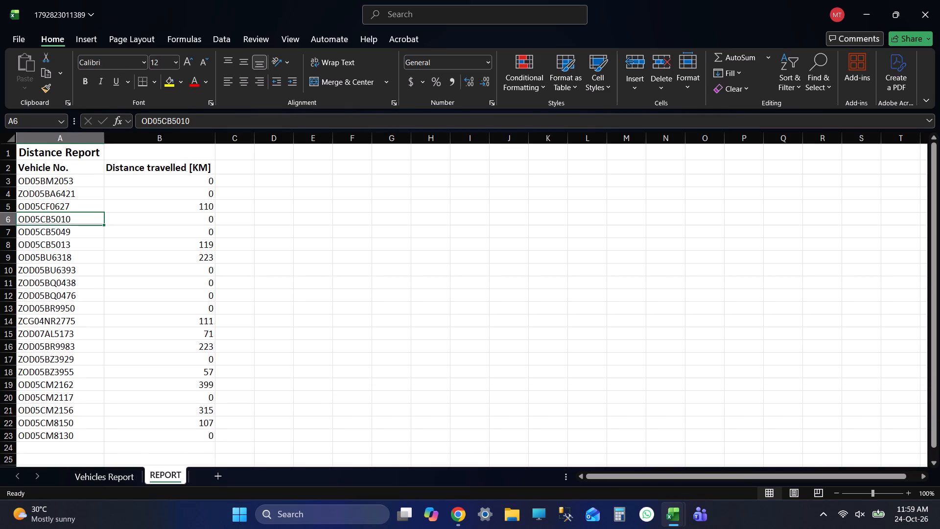
key(ctrl+s)
Compare the vehicle numbers in rows 7 to 10 of the REPORT sheet with the 17 OCT TO 23 OCT with comments workbook.
key(alt+Tab)
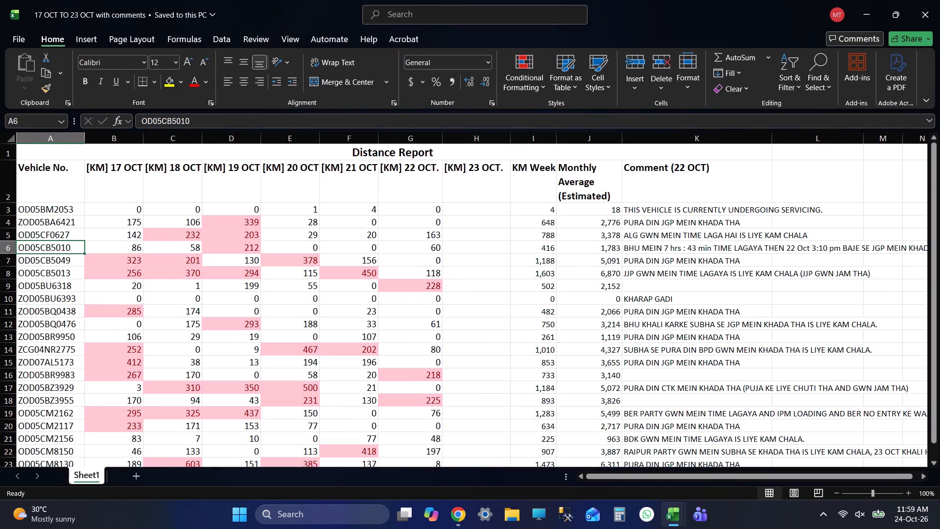
click(57, 258)
key(alt+Tab)
click(70, 232)
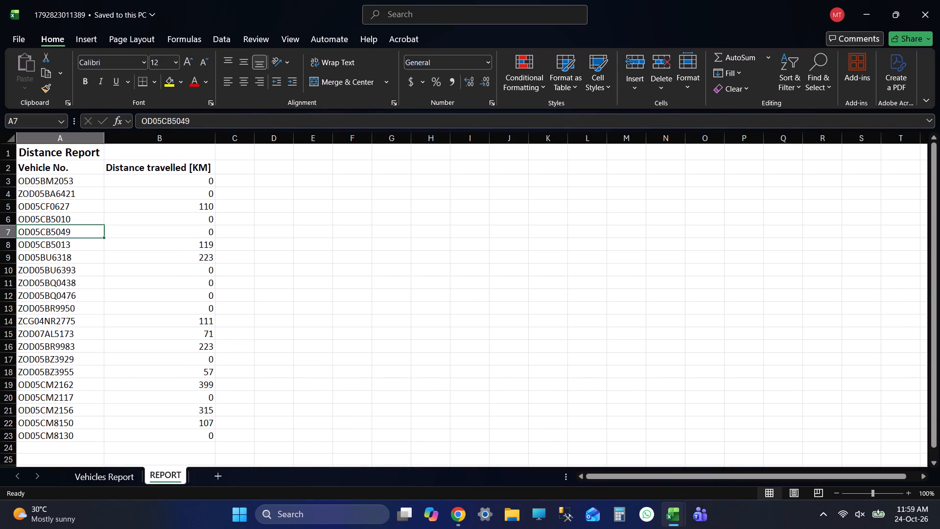
click(69, 239)
click(76, 248)
key(alt+Tab)
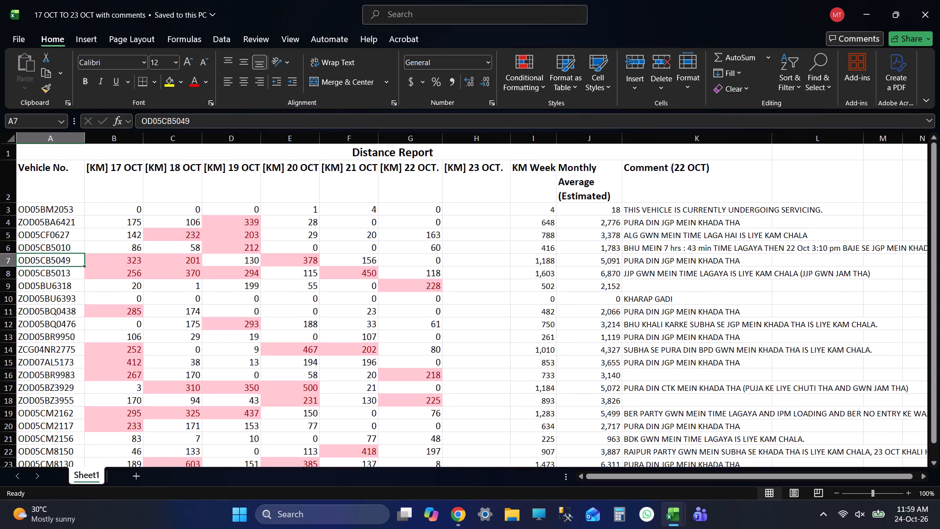
click(67, 271)
scroll(154, 249, down, 2)
key(alt+Tab)
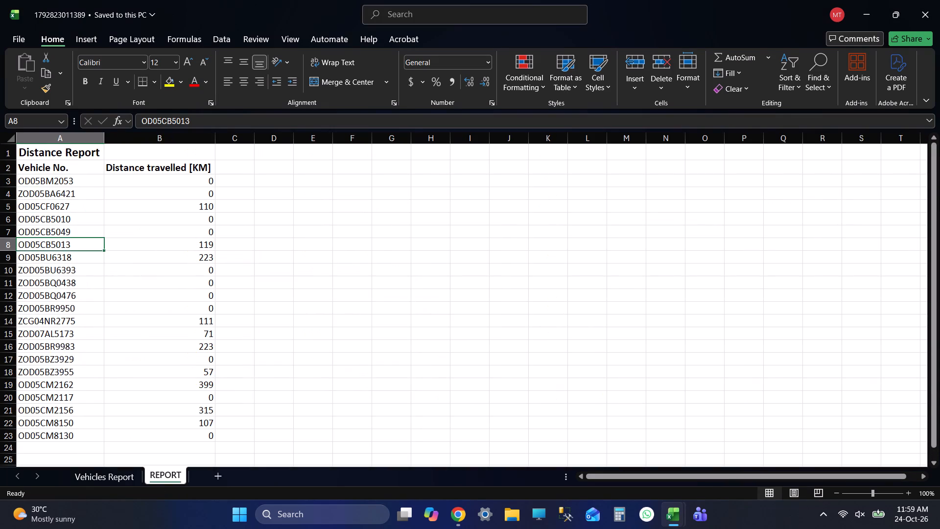
click(75, 259)
key(alt+Tab)
click(74, 219)
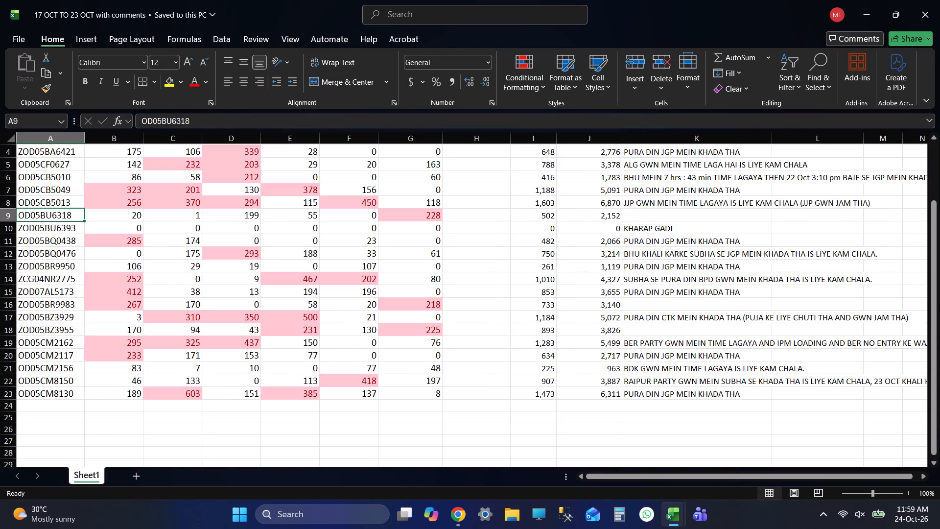
click(76, 232)
Compare the vehicle numbers in rows 10 to 14 of the REPORT sheet with the weekly comments workbook.
key(alt+Tab)
click(71, 270)
click(72, 286)
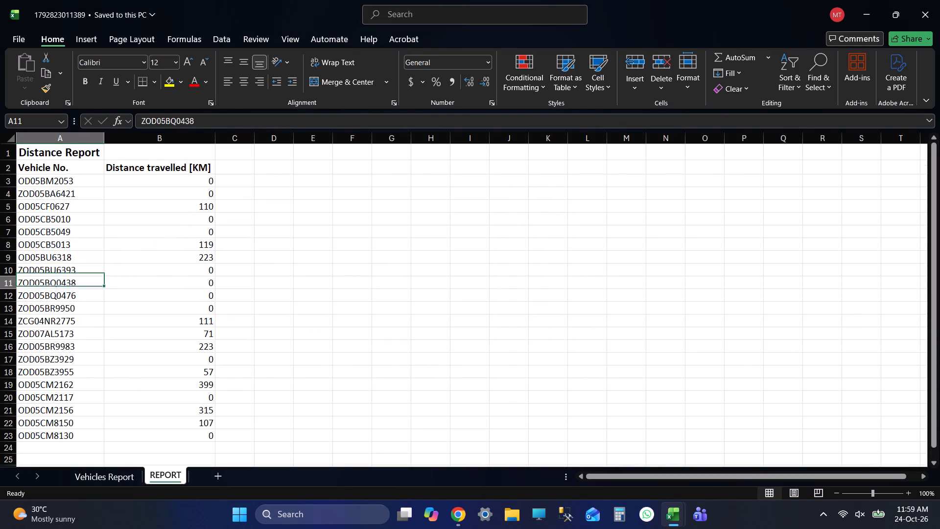
key(alt+Tab)
click(66, 241)
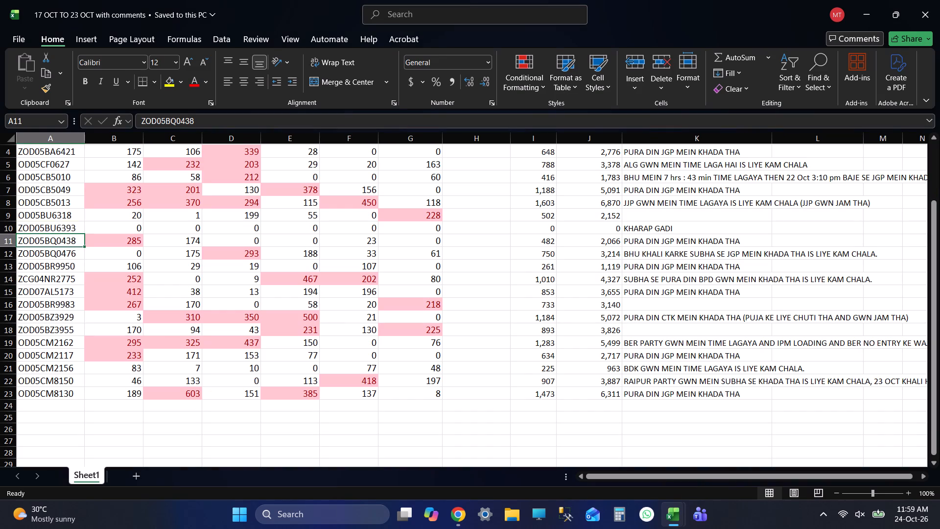
click(73, 252)
key(alt+Tab)
click(72, 297)
click(76, 313)
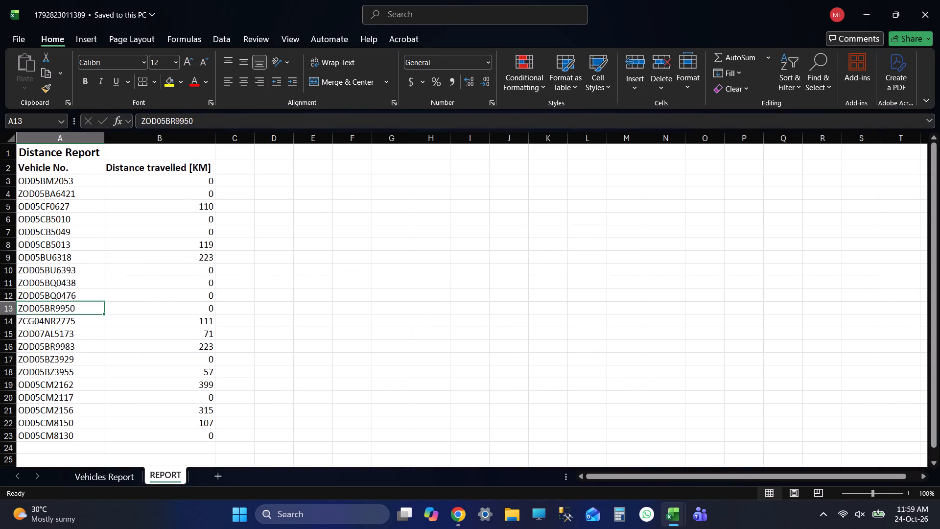
key(alt+Tab)
click(64, 267)
click(73, 279)
Compare the remaining vehicle numbers from row 14 downward on the REPORT sheet with the weekly comments workbook.
key(alt+Tab)
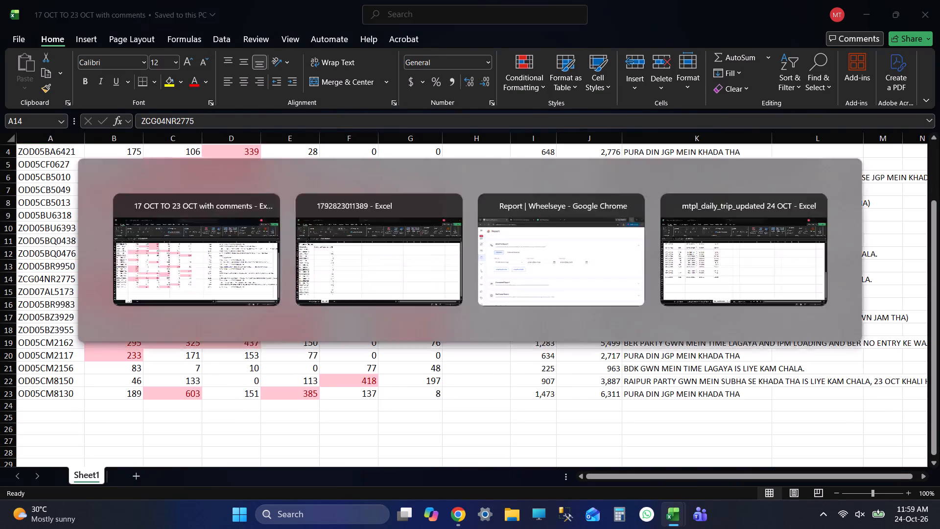
click(85, 326)
click(68, 337)
key(alt+Tab)
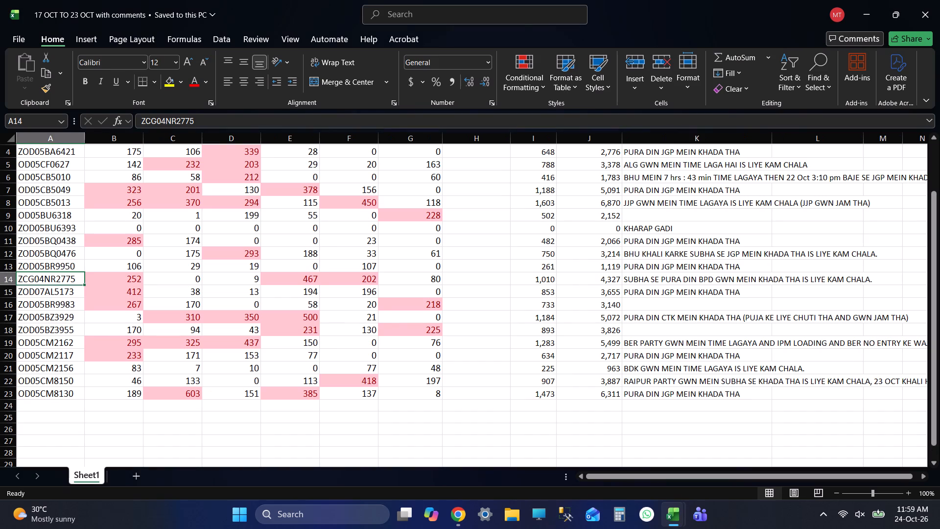
click(69, 297)
click(74, 311)
key(alt+Tab)
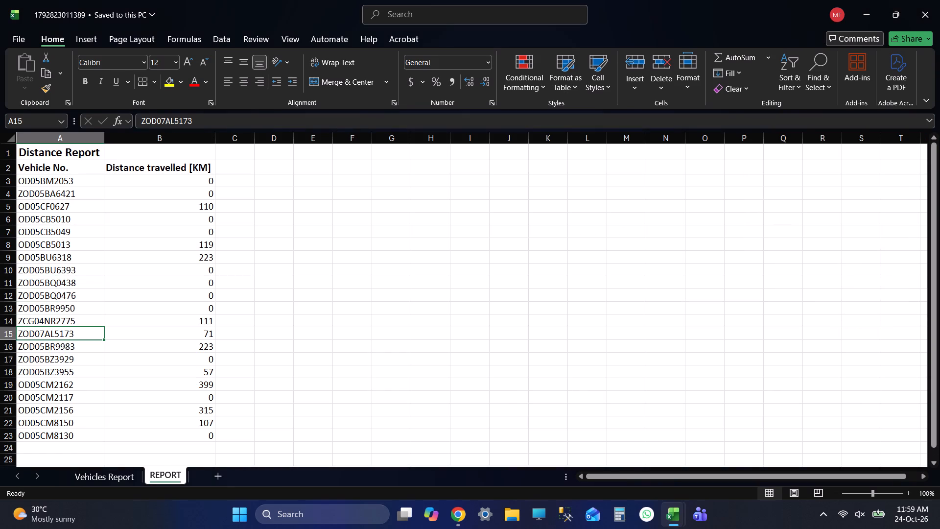
click(69, 356)
key(alt+Tab)
key(alt+Tab)
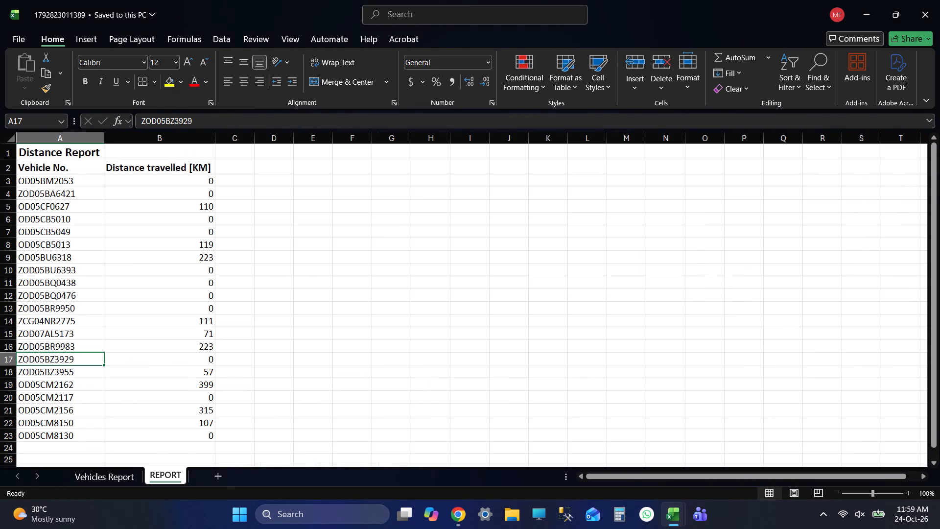
key(alt+Tab)
key(alt+Tab)
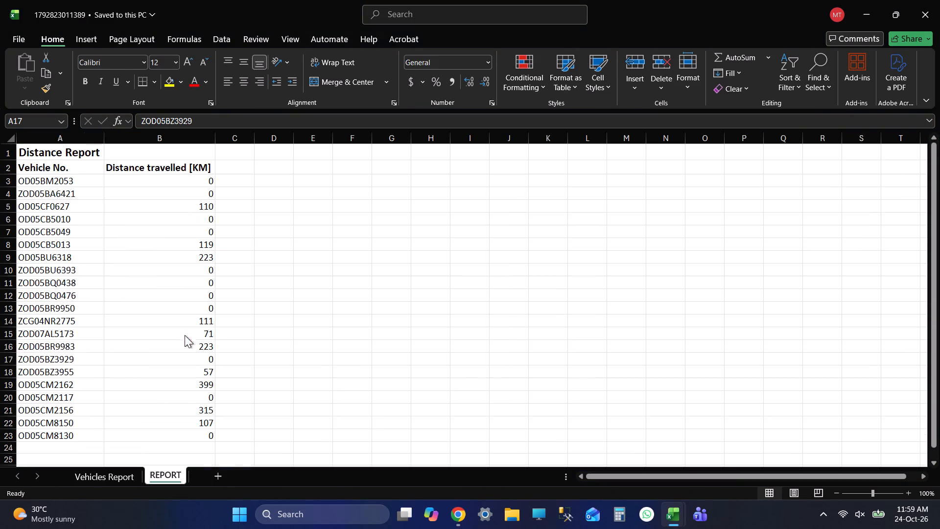
key(alt+Tab)
key(alt+Tab)
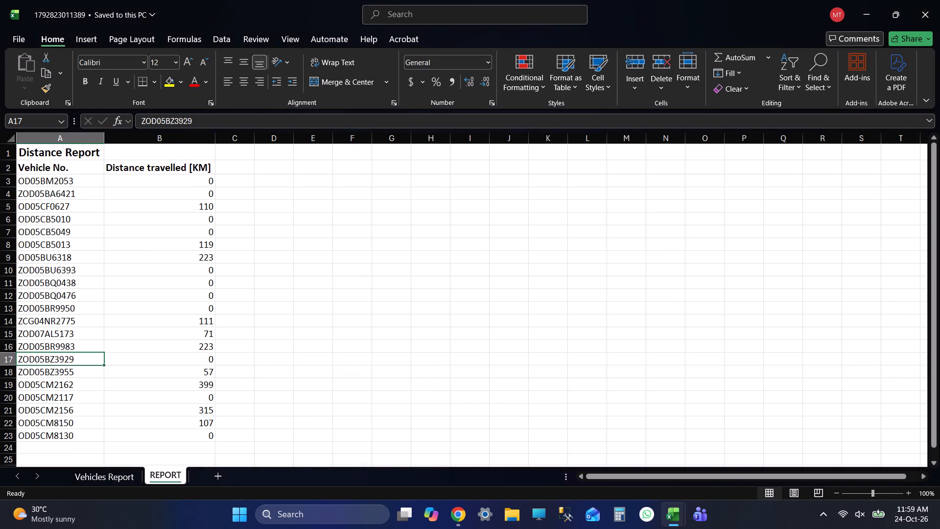
key(alt+Tab)
key(alt+Tab)
Save the REPORT workbook and copy its distances B3:B23 into the [KM] 23 OCT. column of the weekly workbook, starting at H3.
click(163, 179)
key(ctrl+s)
key(ctrl+s)
key(ctrl+s)
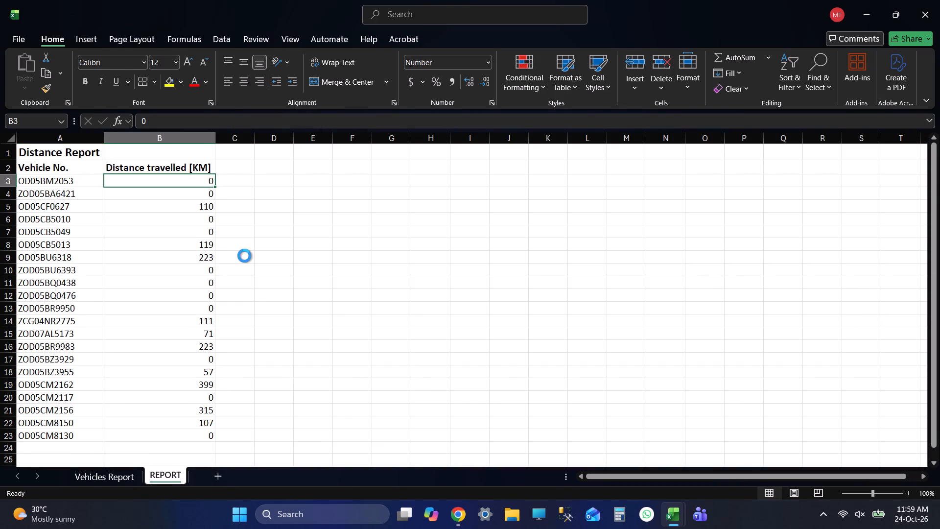
key(alt+Tab)
key(alt+Tab)
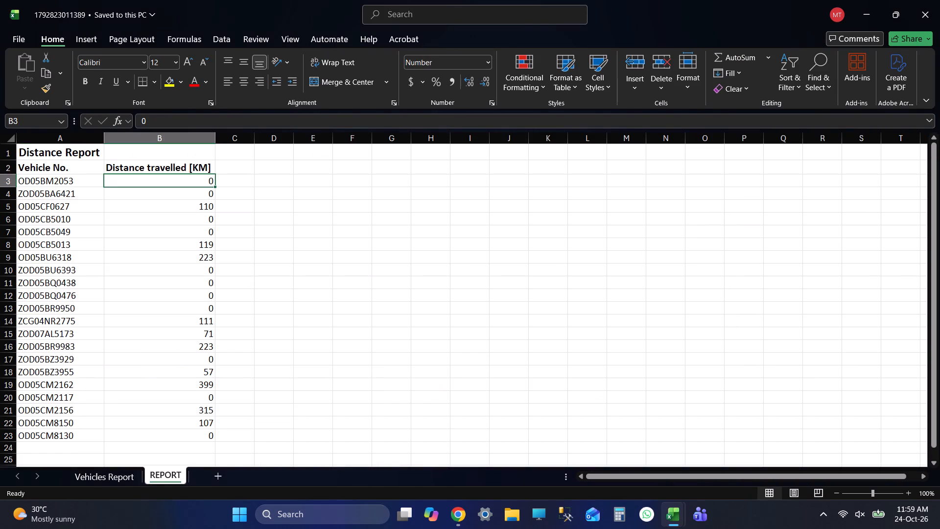
scroll(244, 256, up, 4)
key(ctrl+shift+Down)
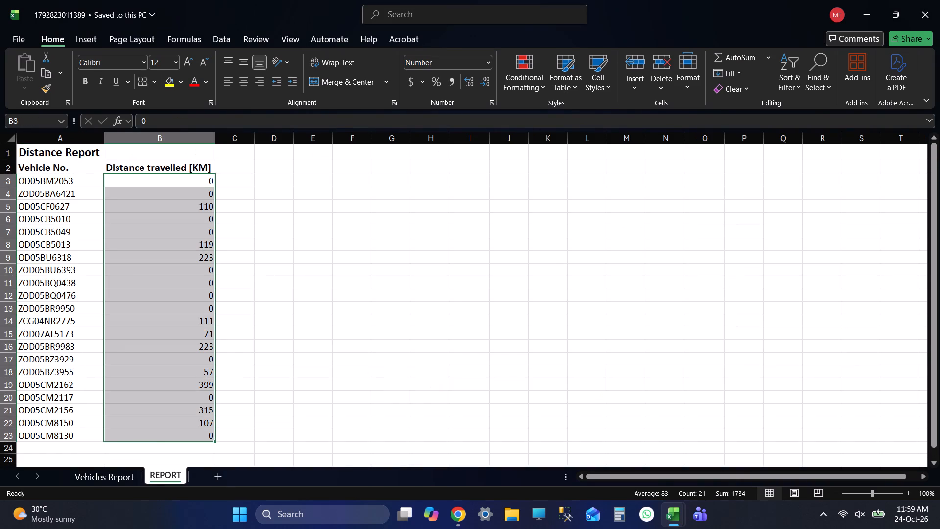
key(ctrl+c)
key(ctrl+c)
key(ctrl+c)
key(ctrl+c)
key(alt+Tab)
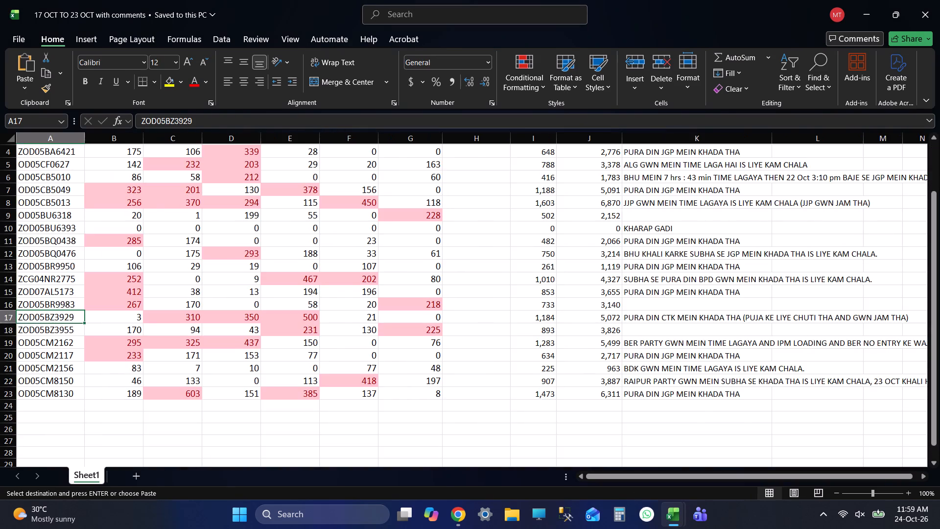
scroll(551, 230, up, 5)
click(470, 208)
key(ctrl+v)
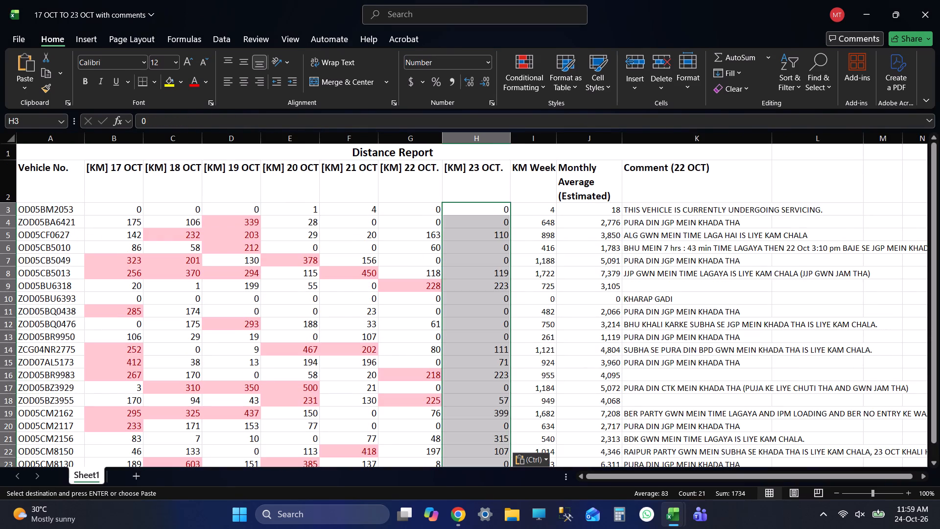
Save the 17 OCT TO 23 OCT with comments workbook.
click(591, 245)
key(ctrl+s)
key(ctrl+s)
key(ctrl+s)
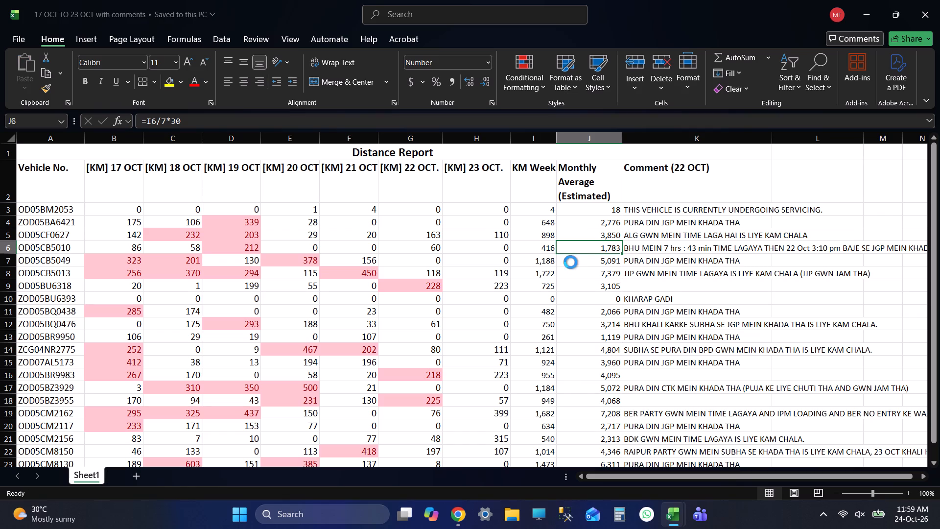
key(ctrl+s)
Clear the conditional formatting rules from the daily distance cells B3:H23 in the weekly workbook.
drag(132, 213, 511, 490)
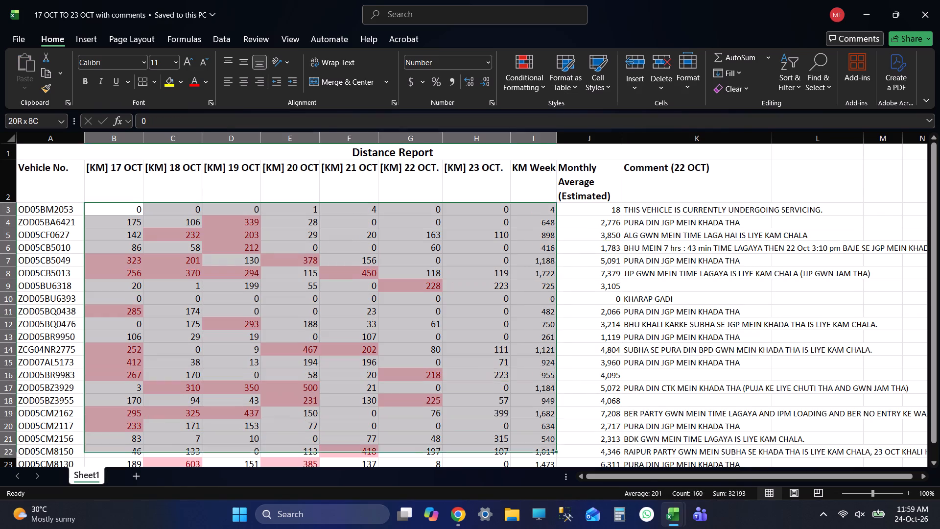
drag(511, 490, 485, 476)
scroll(466, 390, up, 3)
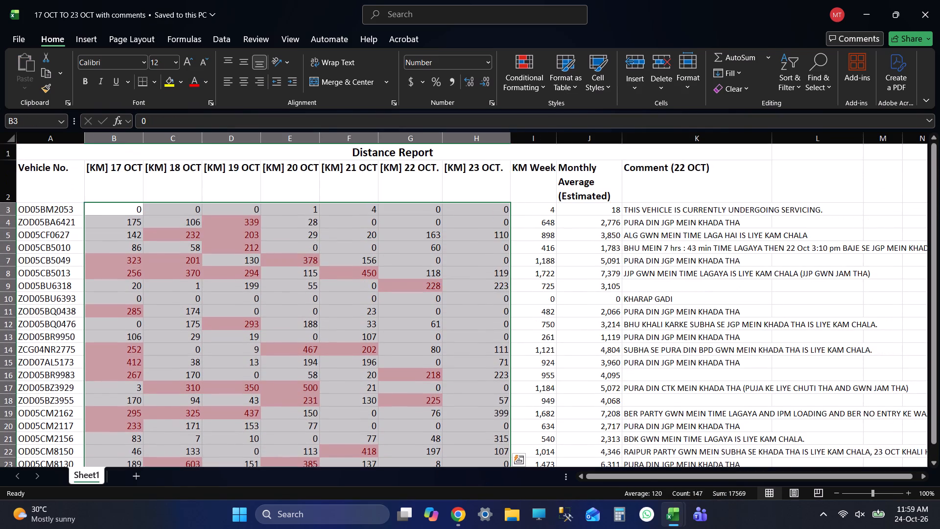
scroll(466, 387, down, 1)
drag(109, 176, 486, 422)
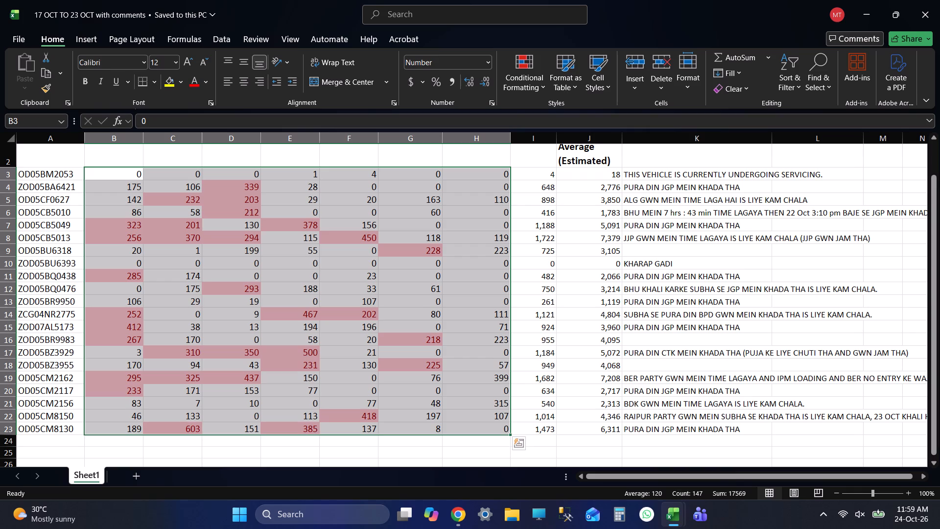
click(520, 83)
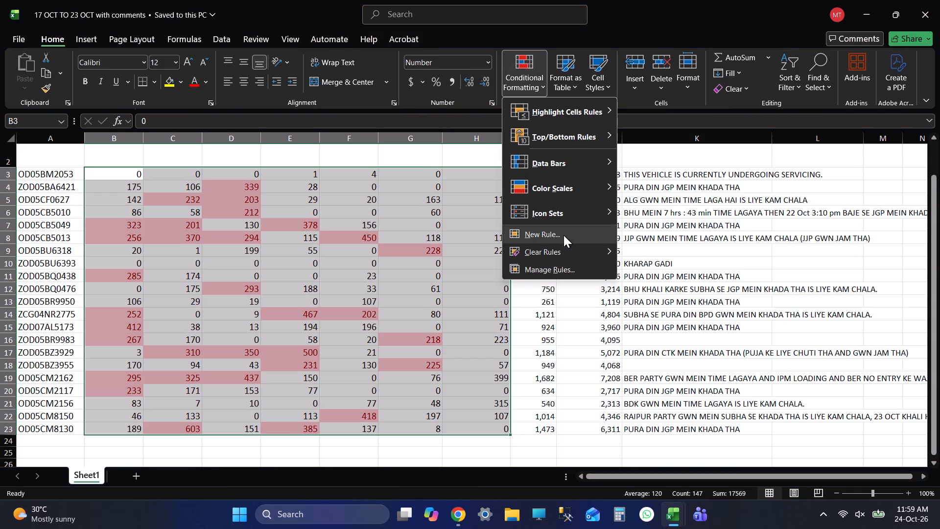
click(558, 248)
click(665, 253)
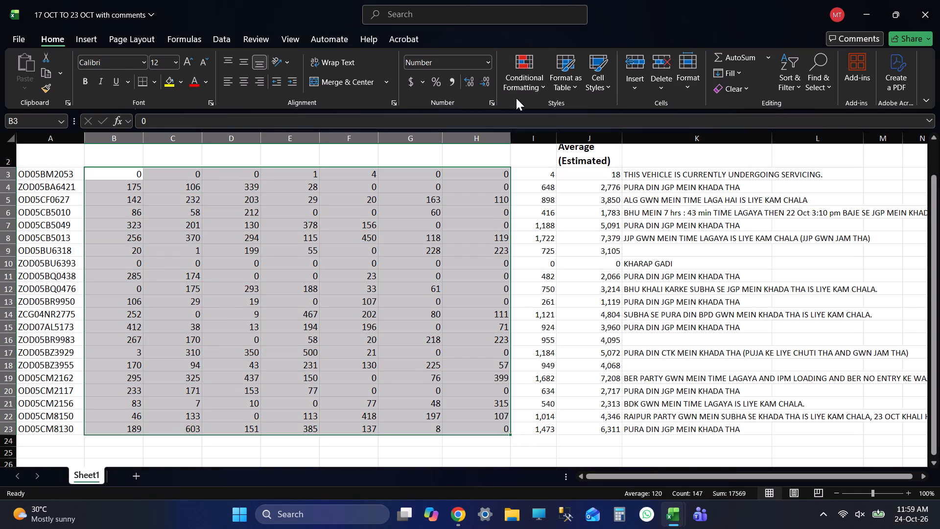
Highlight the distances in B3:H23 that are greater than 200 with Light Red Fill with Dark Red Text.
click(511, 83)
click(570, 114)
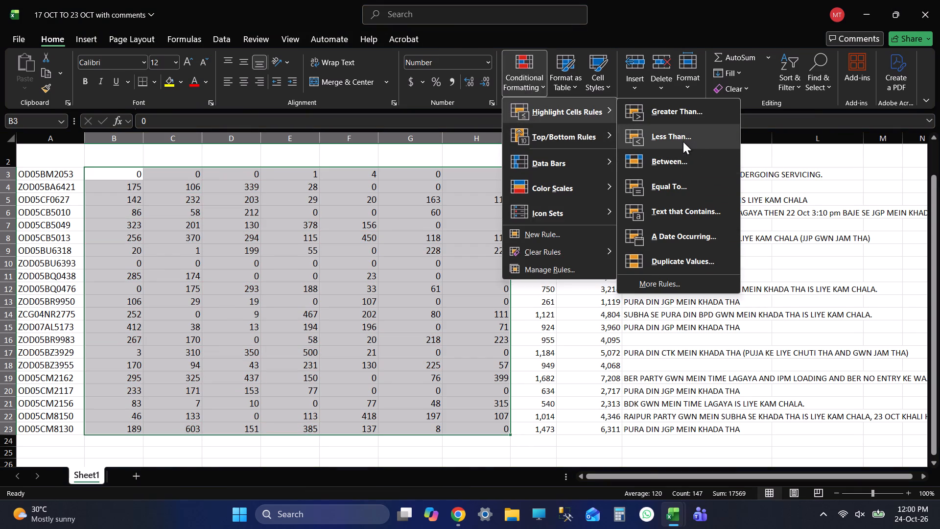
click(685, 117)
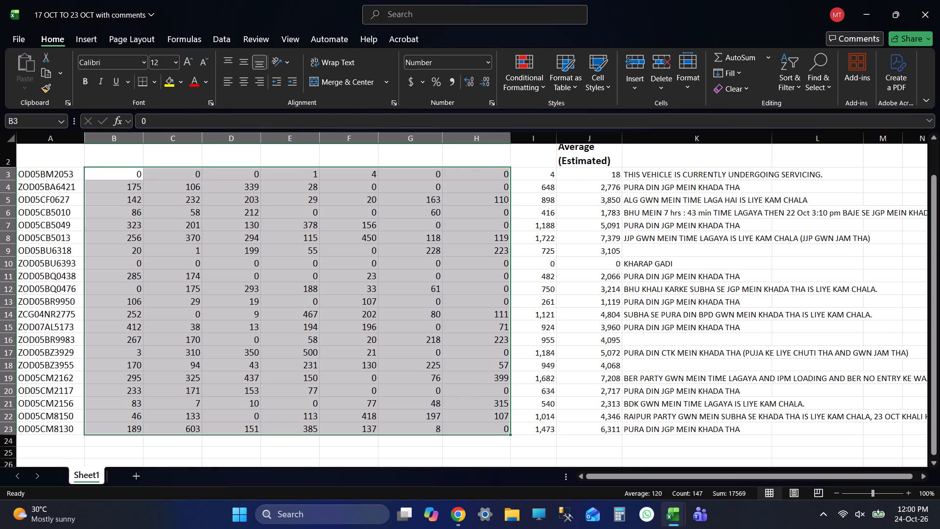
key(BackSpace)
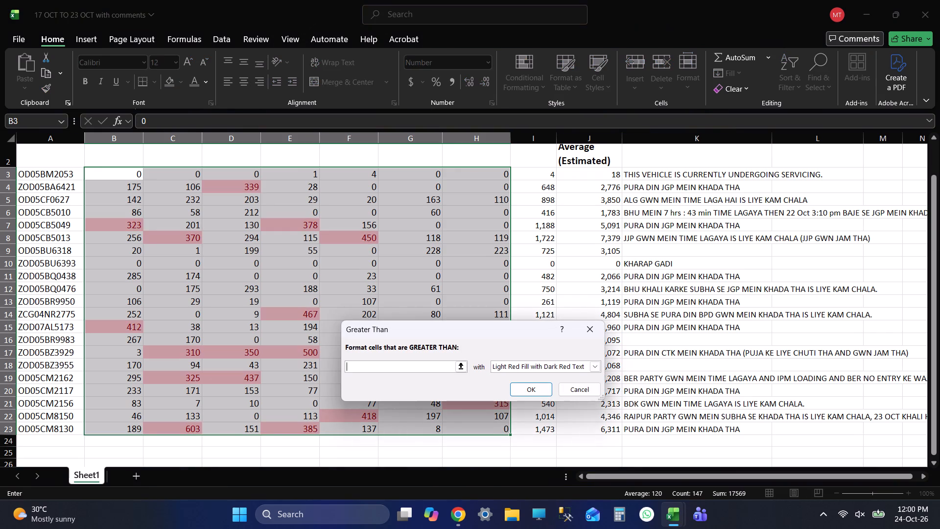
text(200)
key(Return)
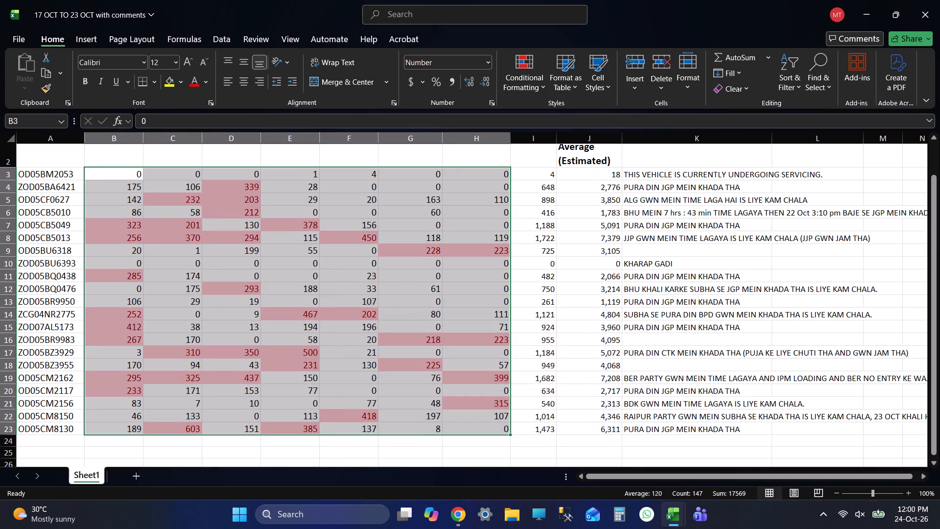
Save the weekly workbook with the new distance highlighting.
click(483, 197)
key(ctrl+s)
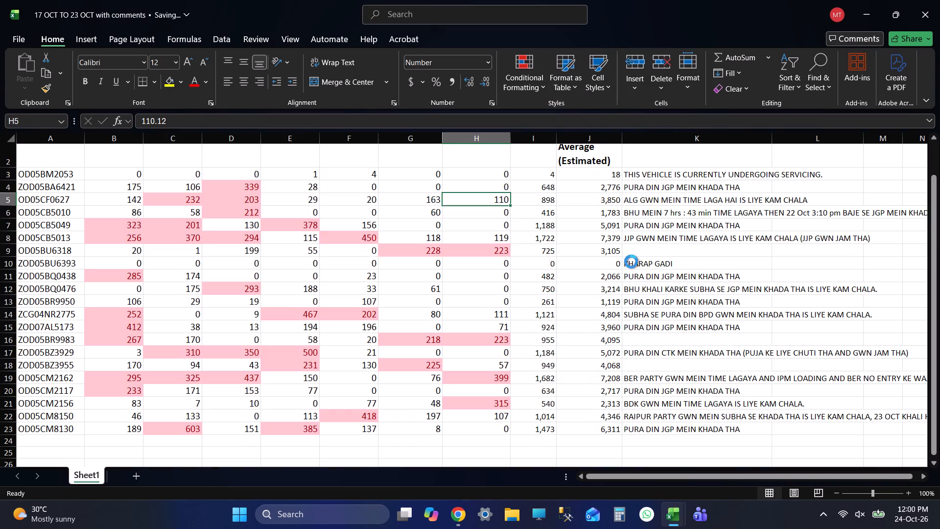
key(ctrl+s)
key(ctrl+s)
key(ctrl+s)
key(ctrl+s)
key(ctrl+s)
key(ctrl+s)
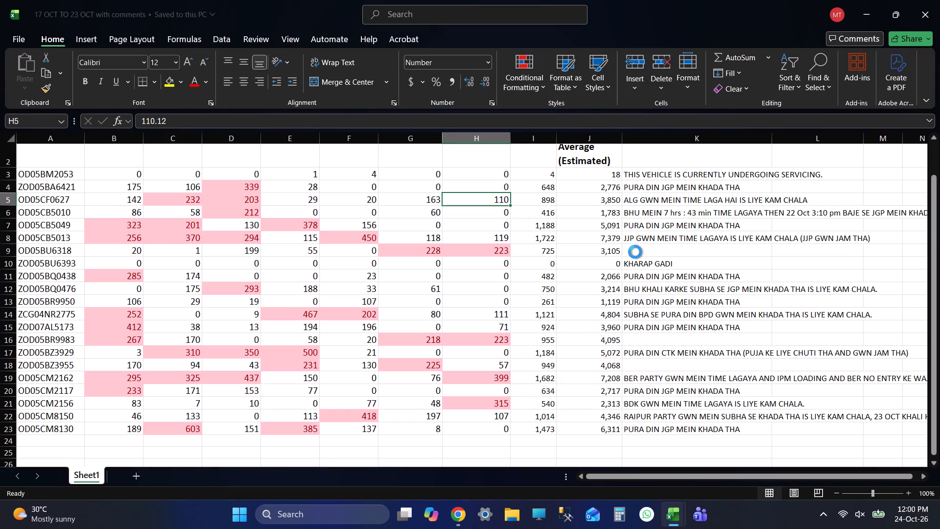
click(687, 186)
key(ctrl+s)
key(ctrl+s)
key(ctrl+s)
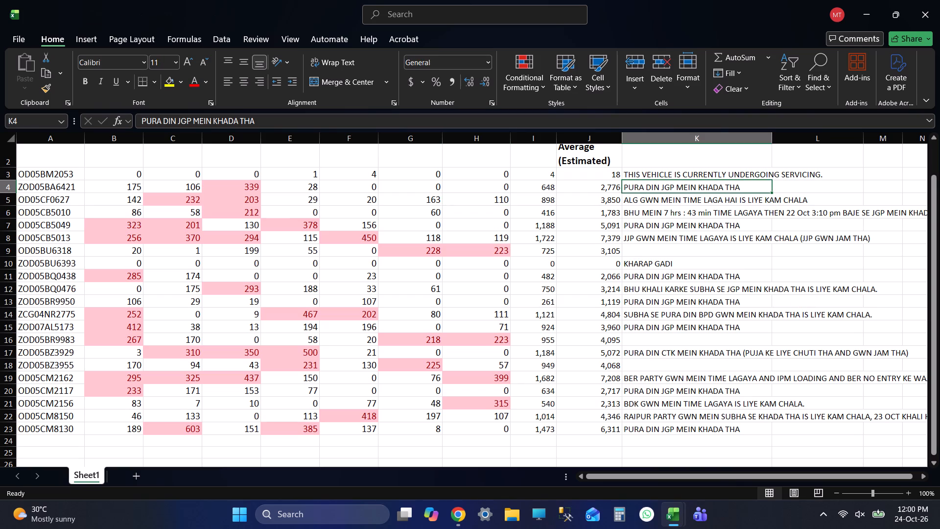
Save the 17 OCT TO 23 OCT with comments workbook again.
click(490, 174)
scroll(563, 228, up, 8)
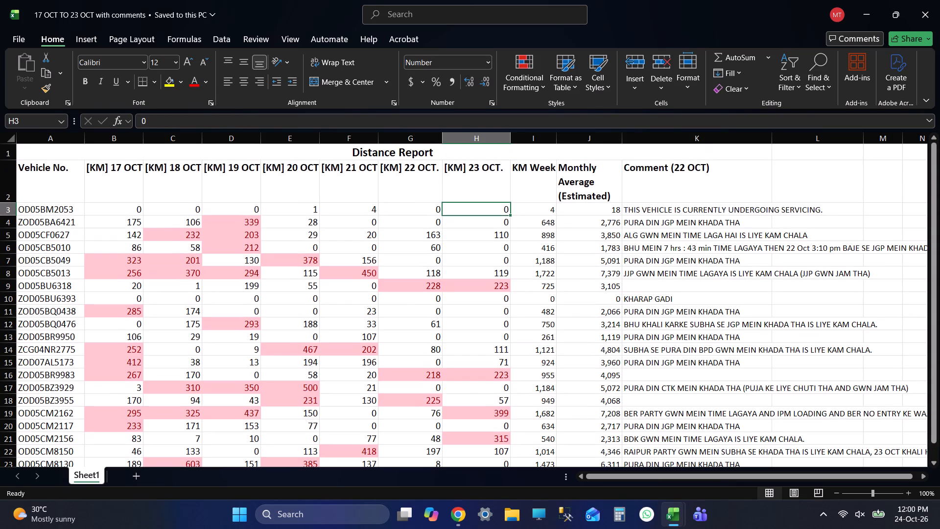
key(ctrl+s)
key(ctrl+s)
key(ctrl+s)
key(ctrl+s)
key(alt+Tab)
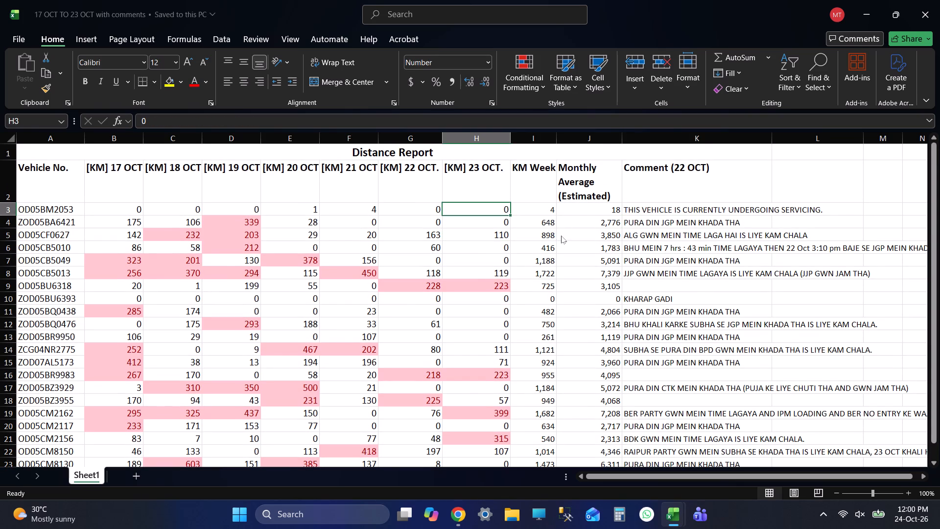
key(ctrl+s)
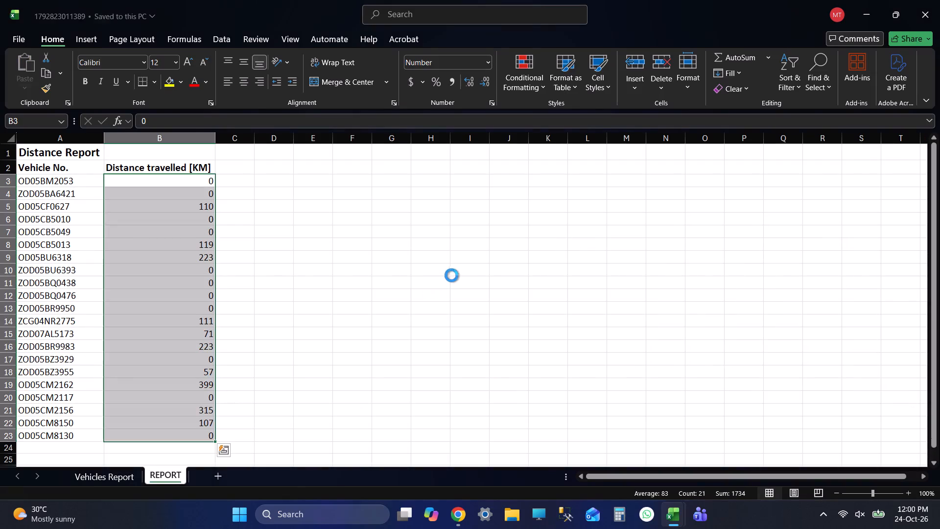
key(ctrl+s)
key(ctrl+s)
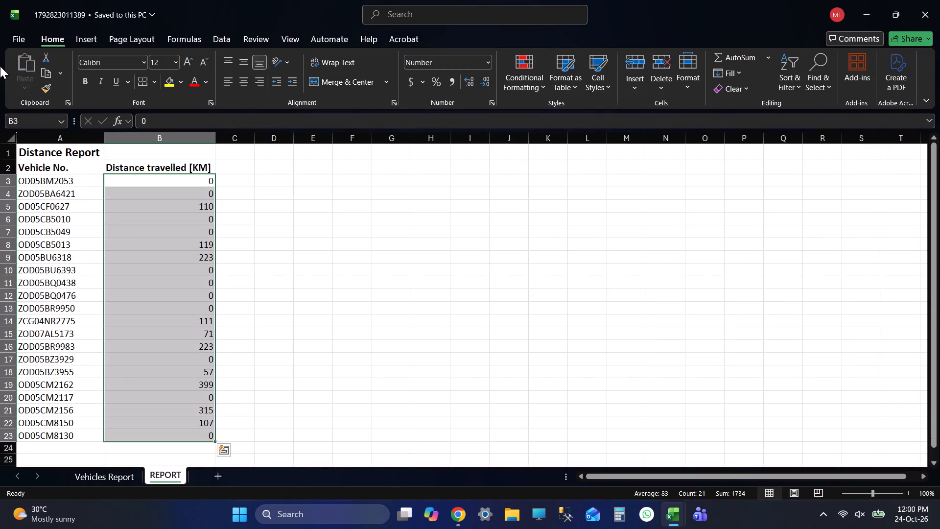
Save a copy of the daily distance workbook as 23.10.2026 in the Desktop folder TRUCK BY PRADIP, subfolder DRAFT DISTANCE REPORT.
click(21, 41)
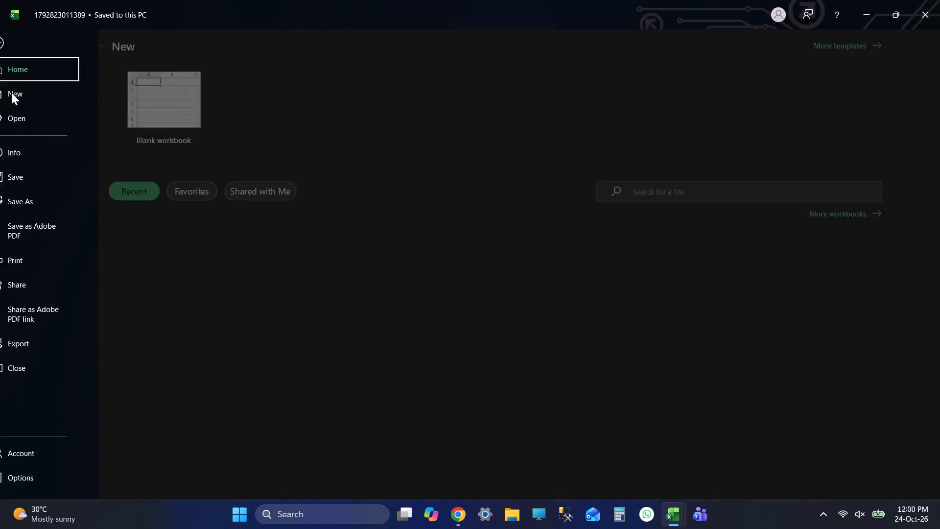
click(44, 206)
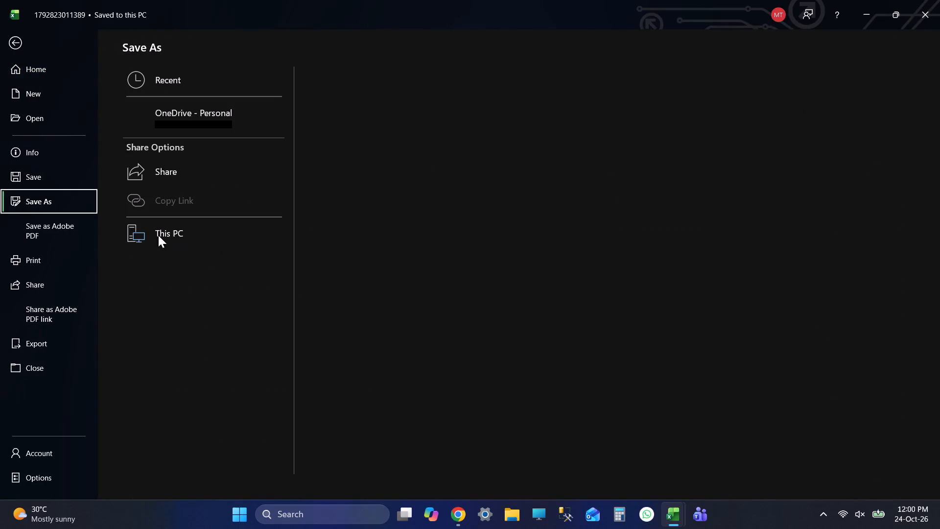
double_click(156, 233)
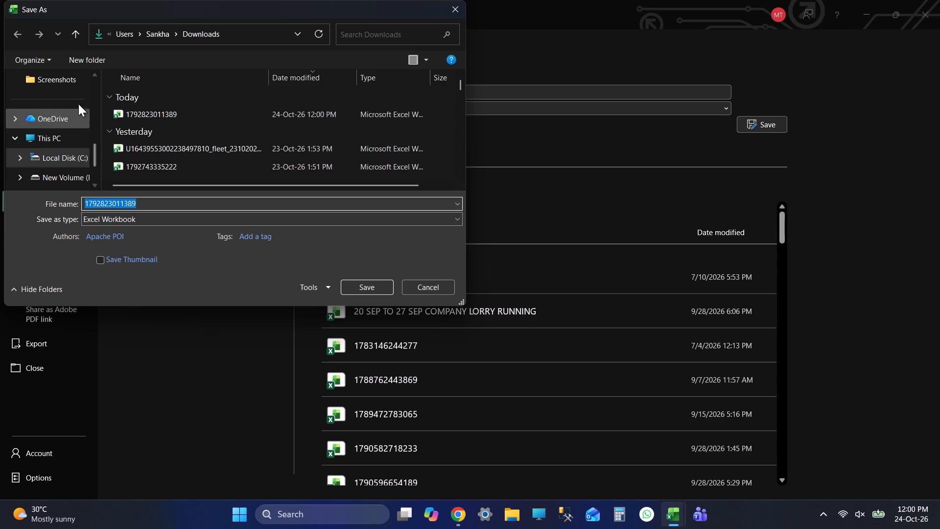
scroll(66, 93, up, 4)
drag(92, 147, 103, 50)
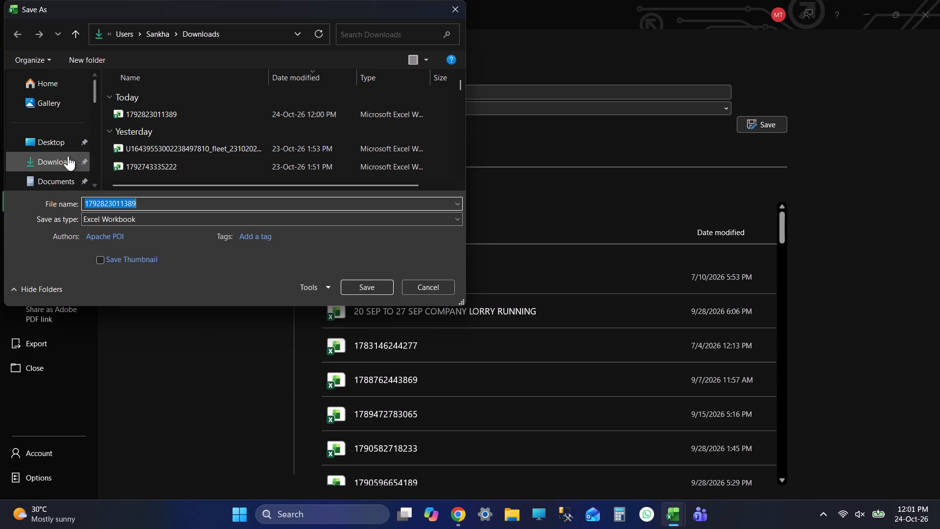
click(59, 142)
double_click(196, 113)
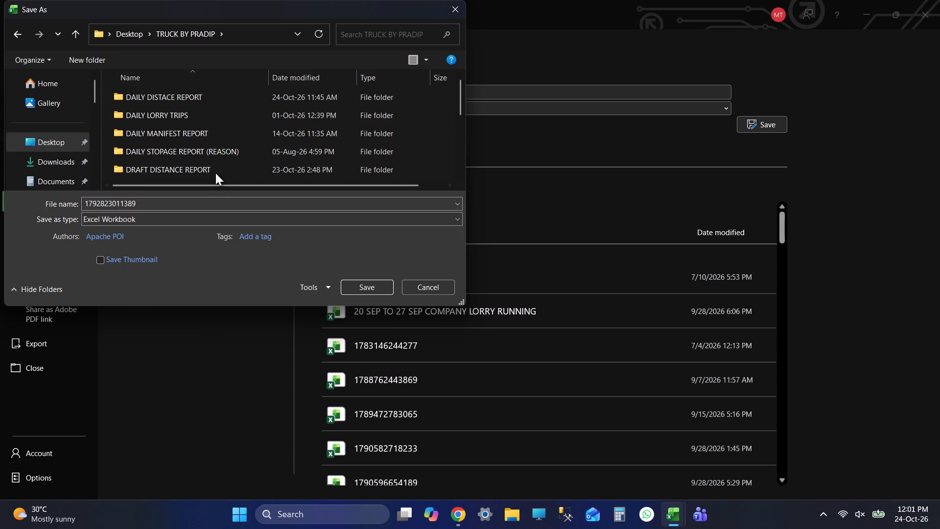
double_click(211, 170)
click(134, 201)
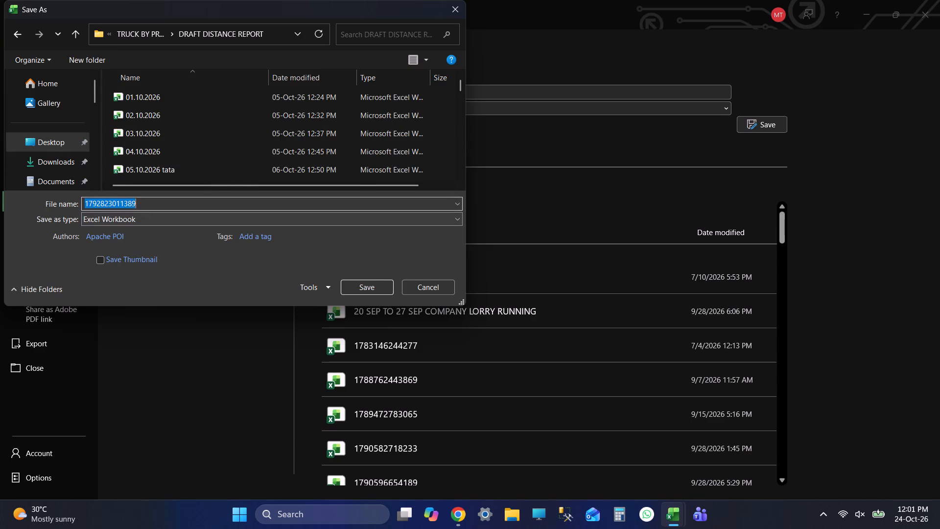
key(BackSpace)
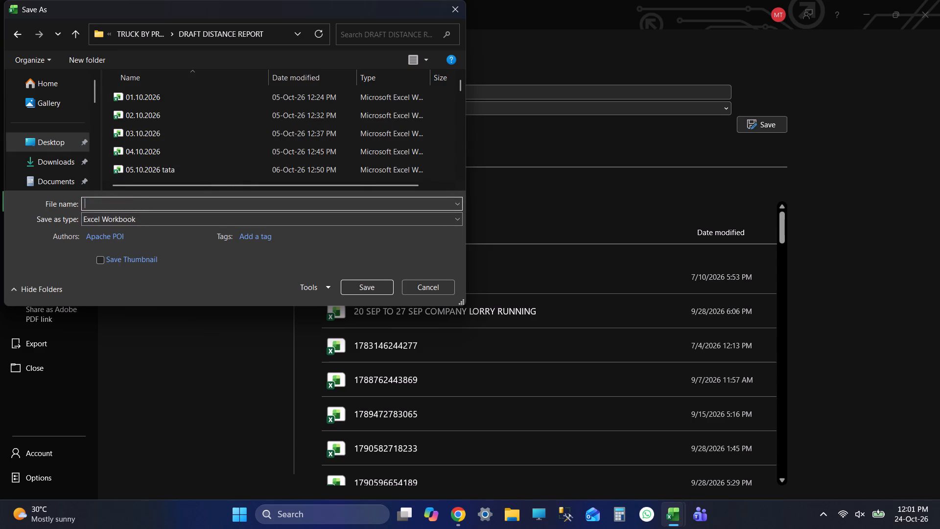
text(23.100.)
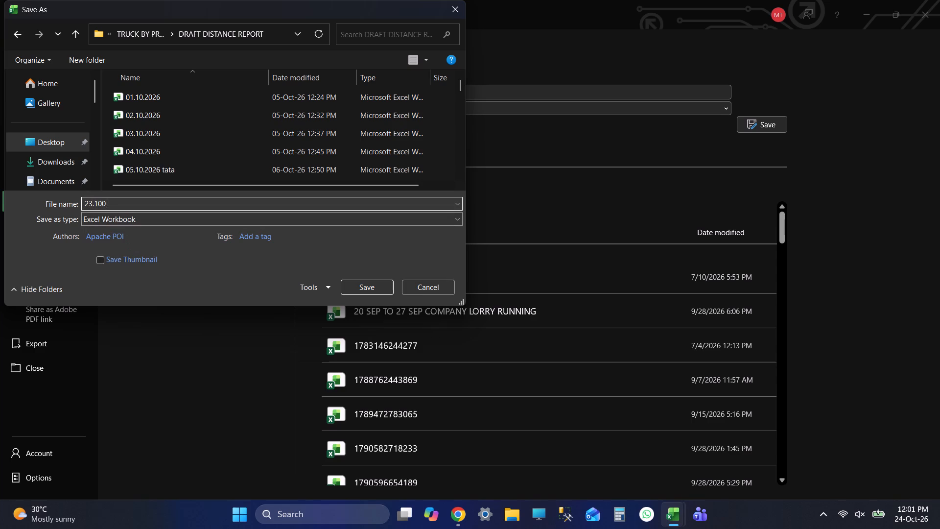
key(BackSpace)
key(BackSpace)
text(.2026)
click(384, 284)
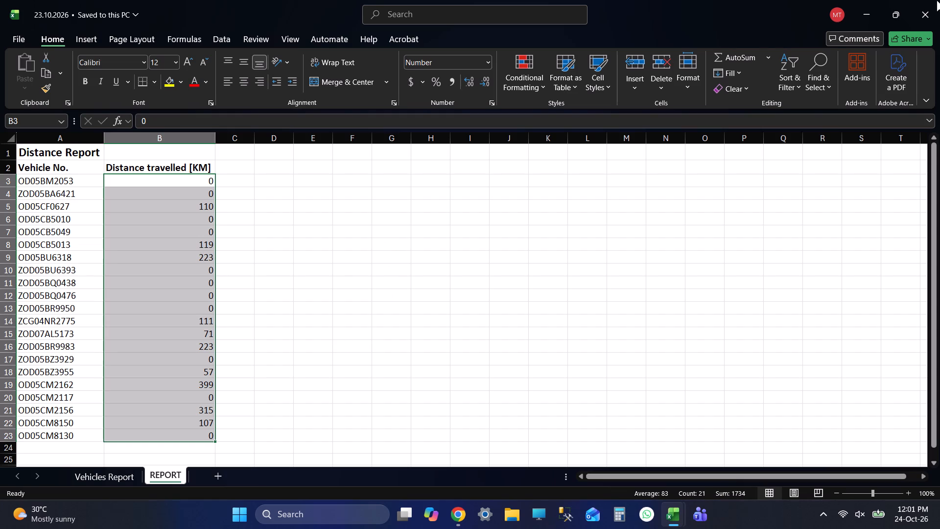
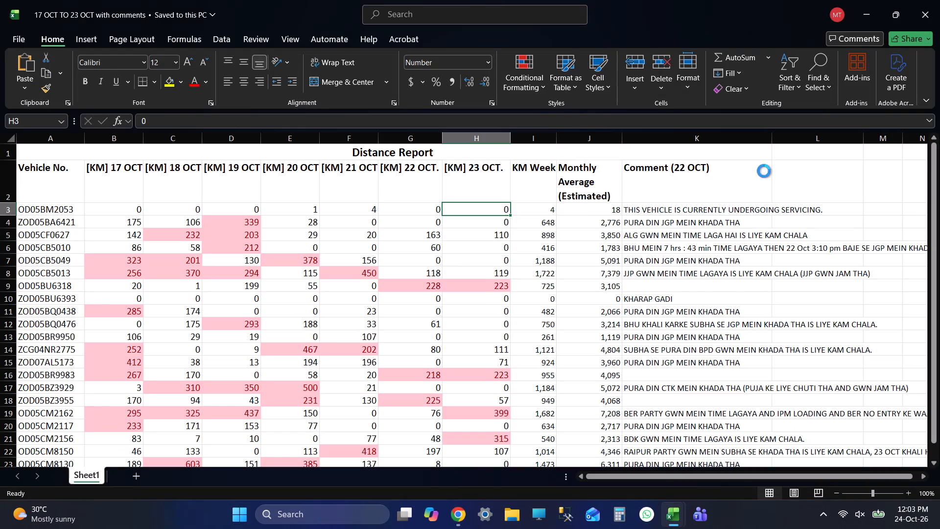
Switch to Tata Motors Fleet Edge in Chrome and open the Fleet Report.
key(alt+Tab)
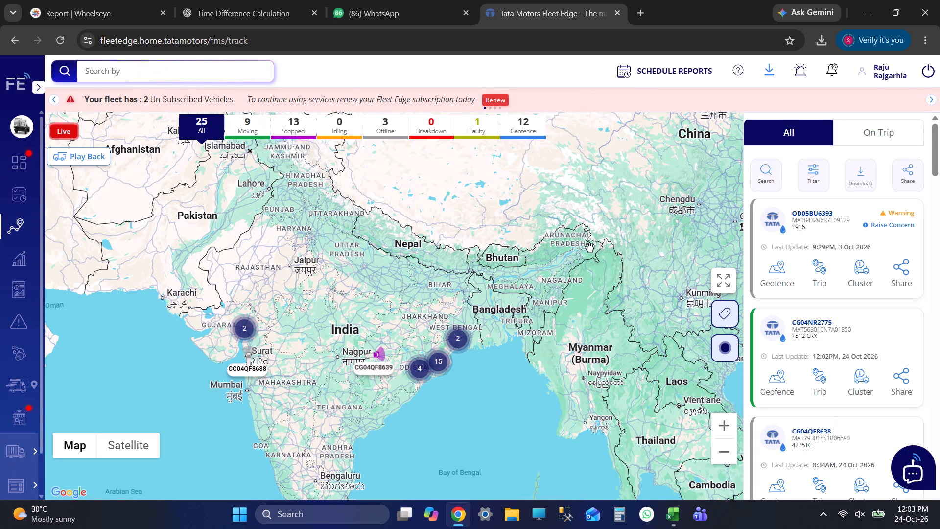
click(19, 249)
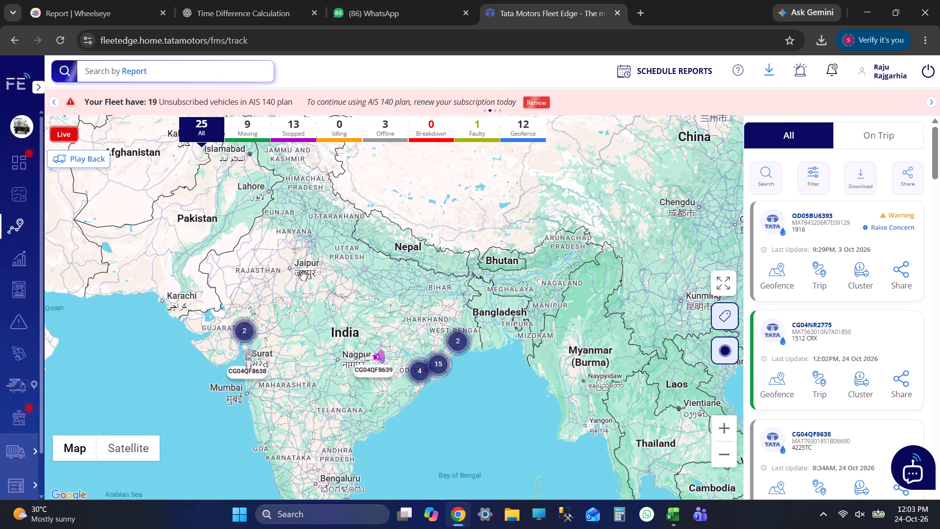
click(221, 244)
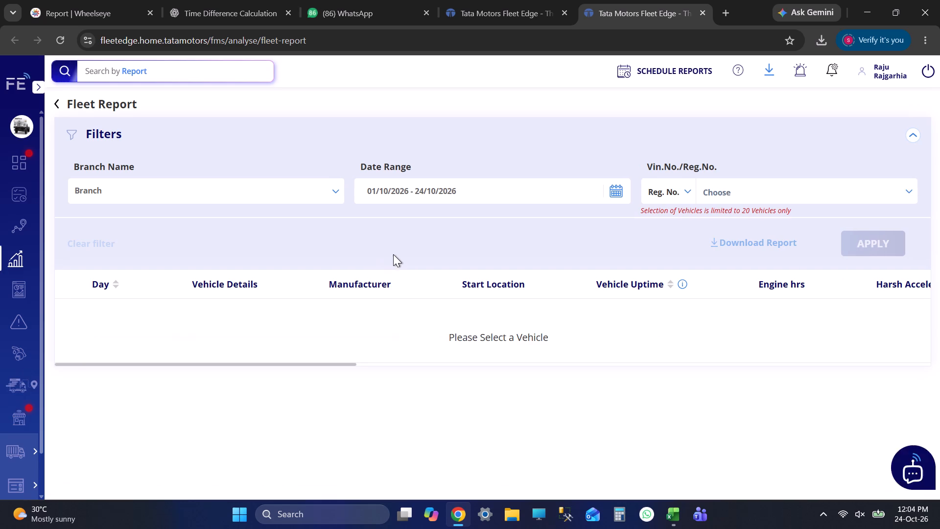
Filter the Fleet Report by the Default branch and the date range 23/10/2026 to 23/10/2026.
click(234, 192)
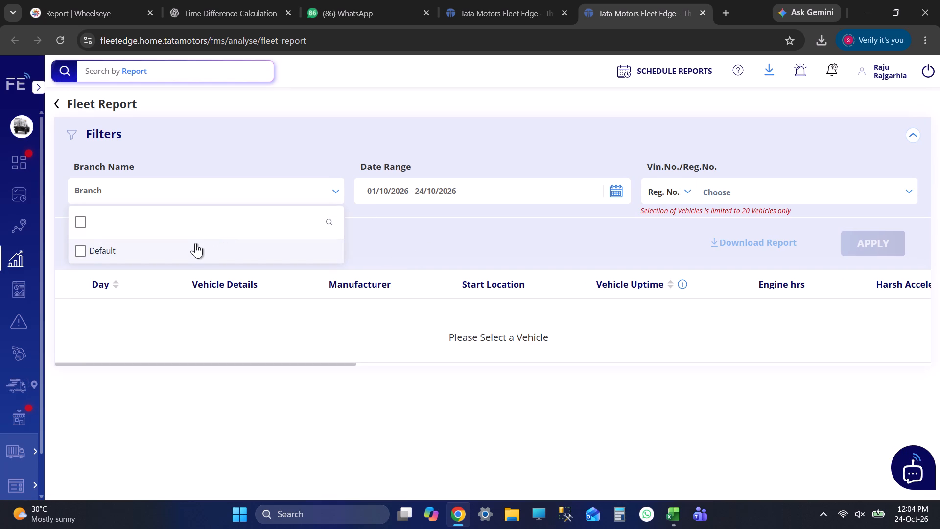
click(180, 248)
click(463, 198)
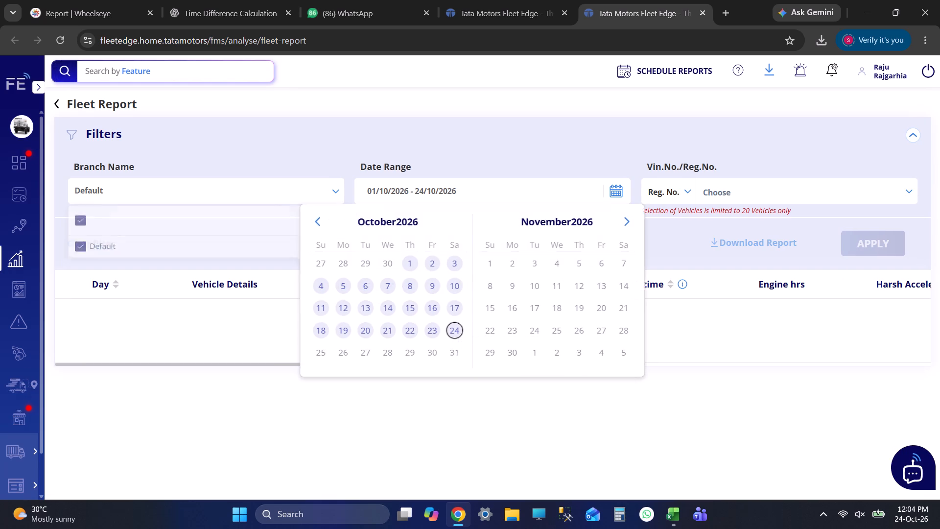
click(430, 326)
click(430, 326)
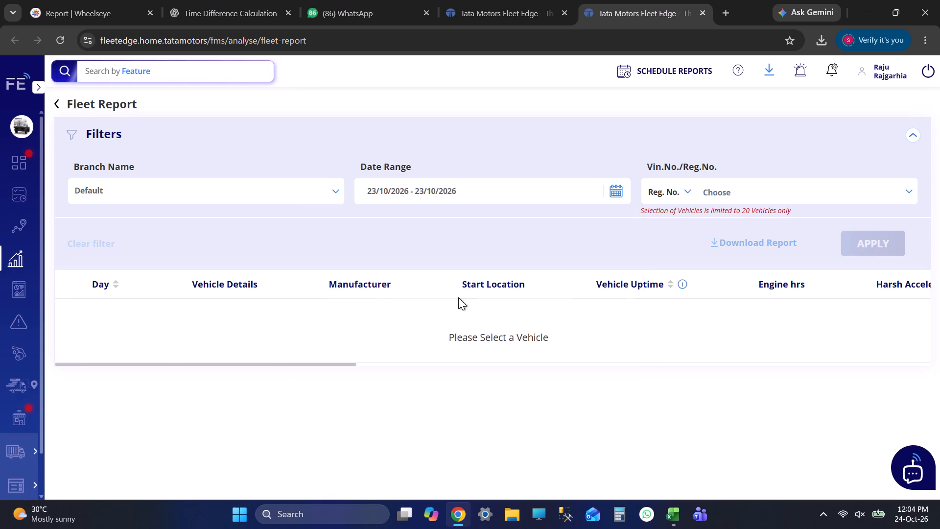
click(754, 186)
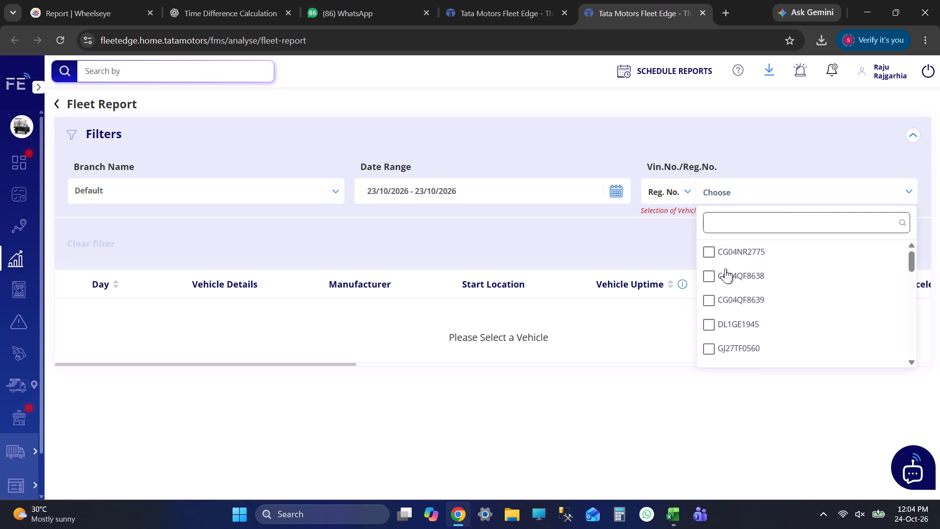
drag(744, 249, 732, 247)
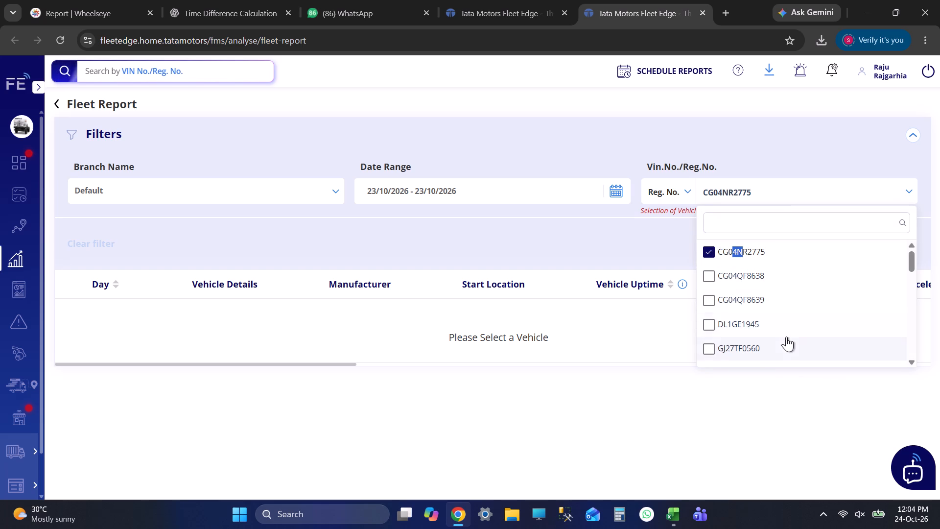
scroll(786, 337, down, 1)
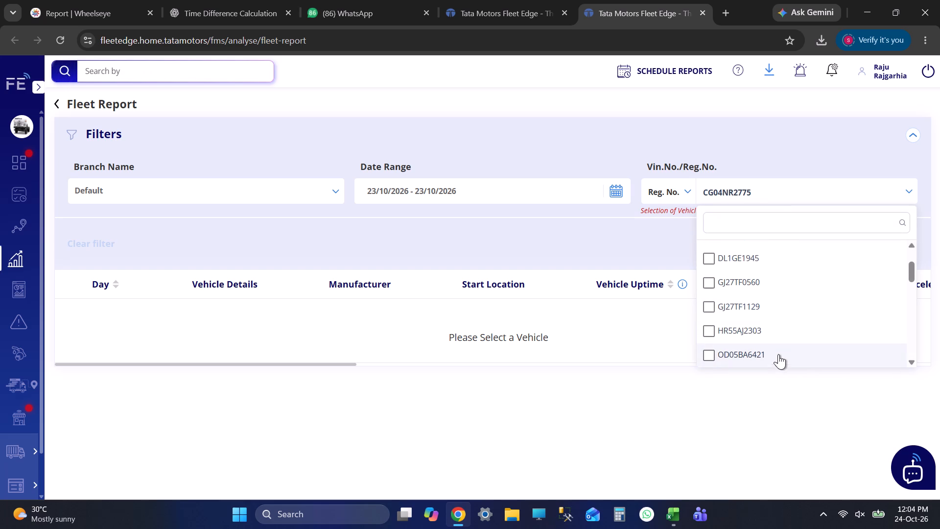
click(777, 351)
scroll(783, 284, up, 13)
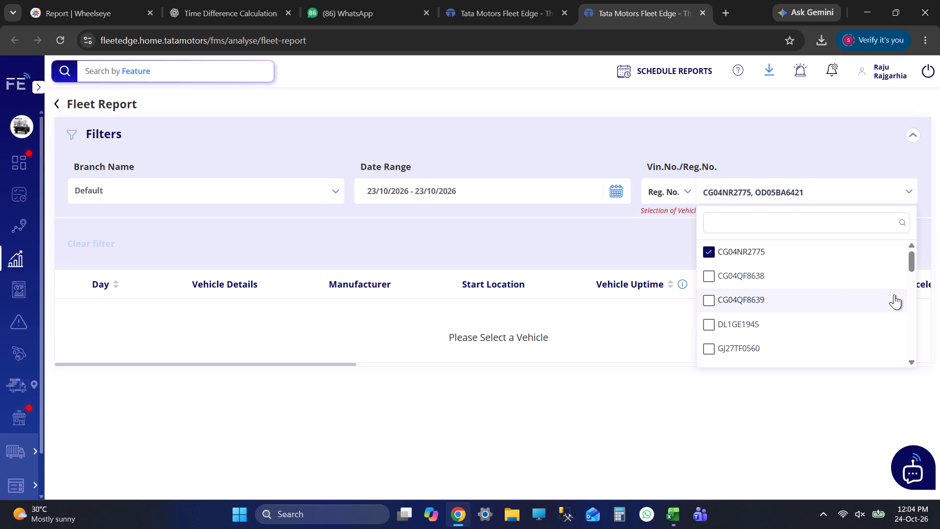
scroll(864, 307, down, 2)
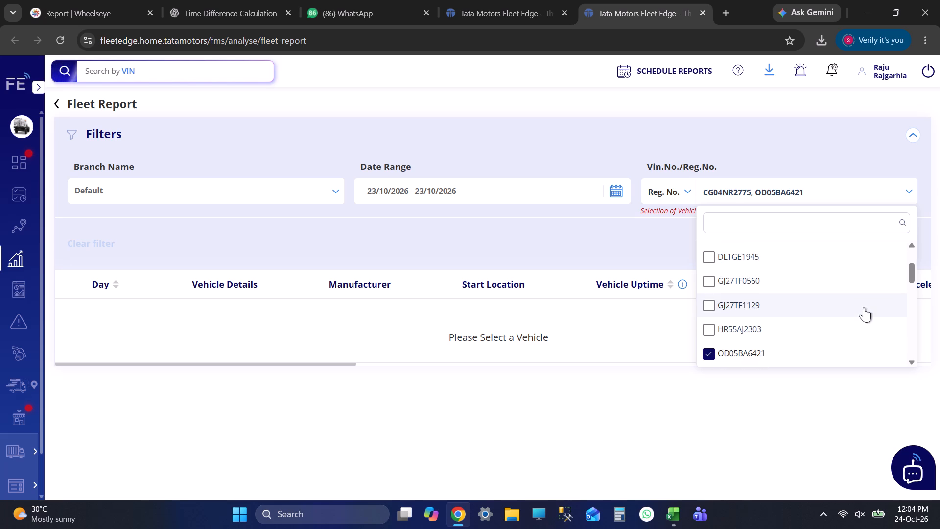
scroll(864, 307, down, 1)
scroll(847, 290, up, 1)
click(766, 324)
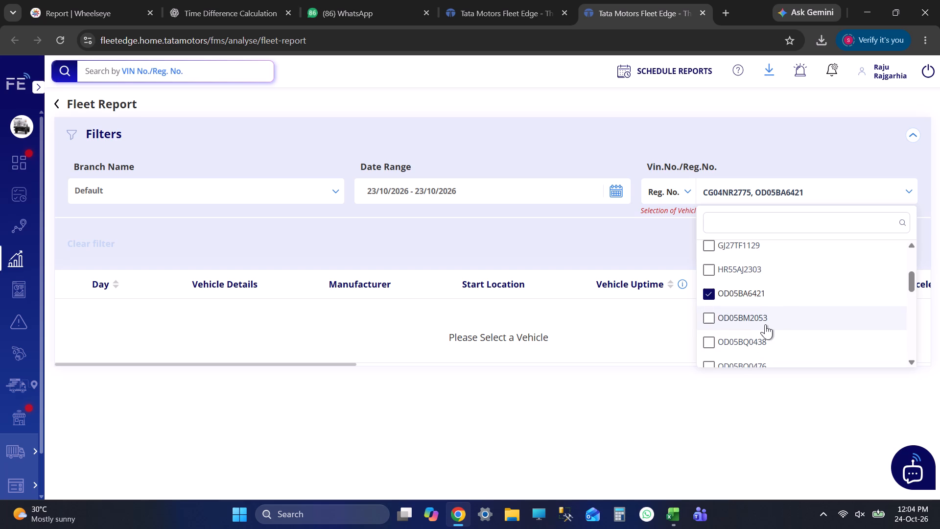
scroll(827, 320, down, 1)
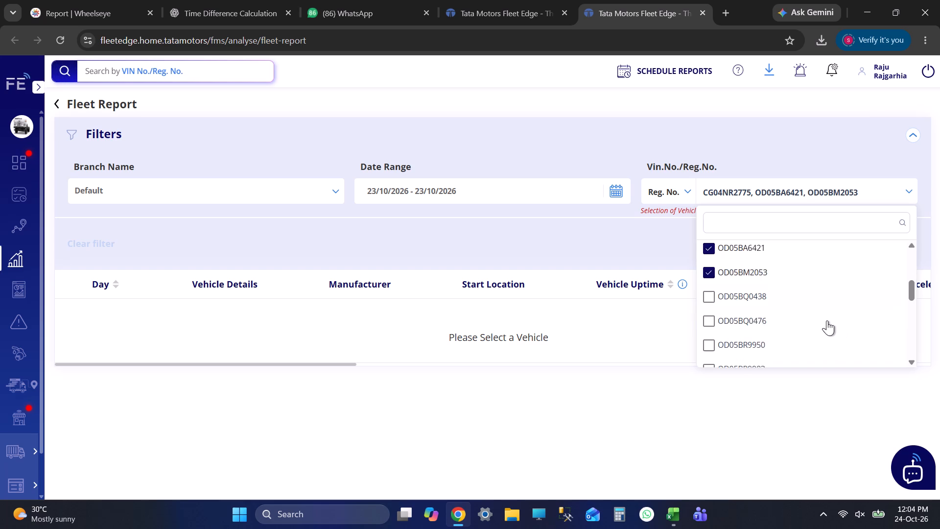
click(786, 279)
click(773, 307)
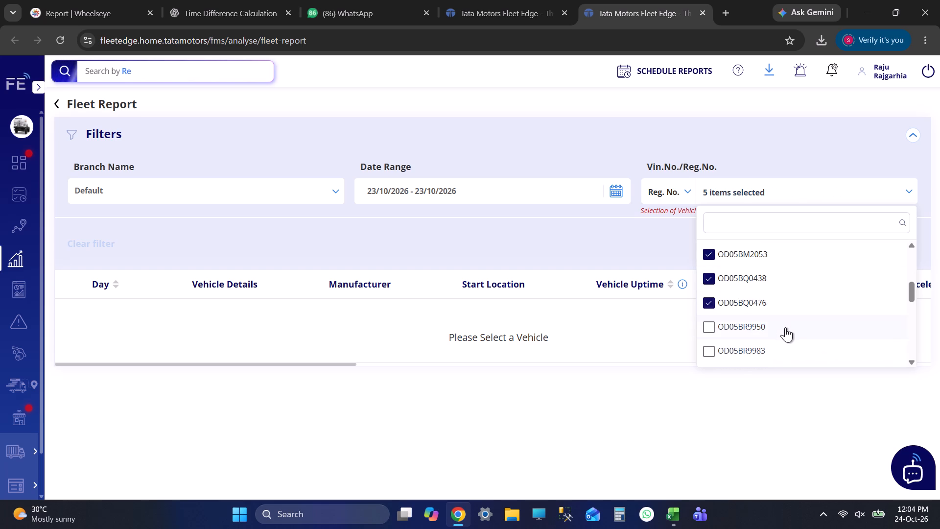
click(782, 325)
scroll(821, 308, down, 1)
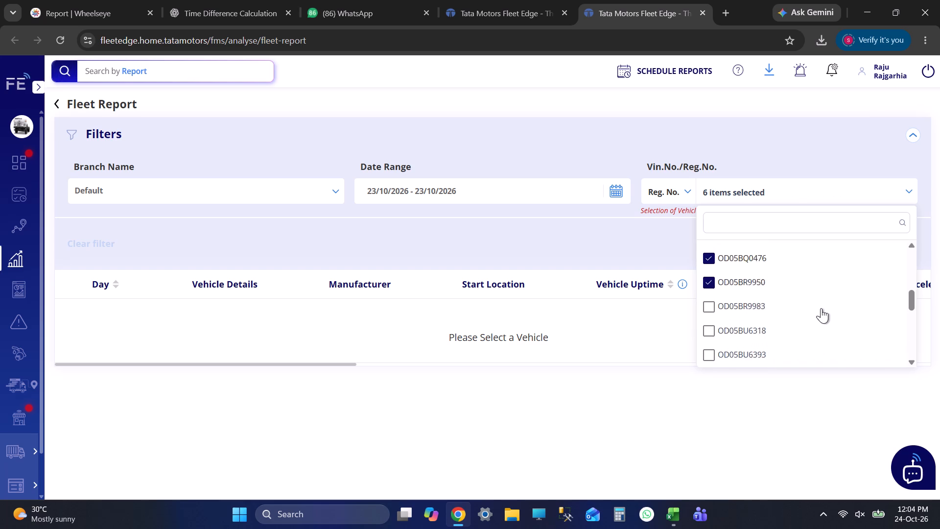
click(788, 284)
click(784, 316)
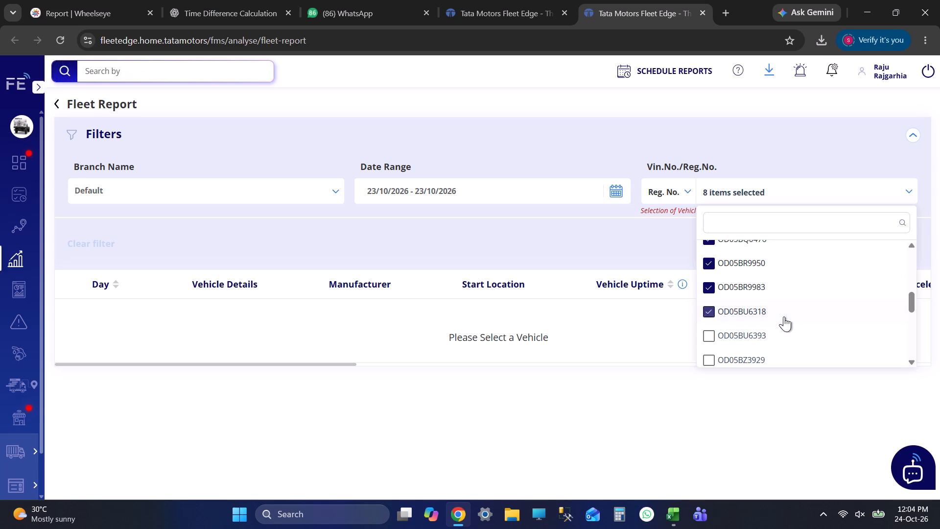
scroll(812, 308, down, 1)
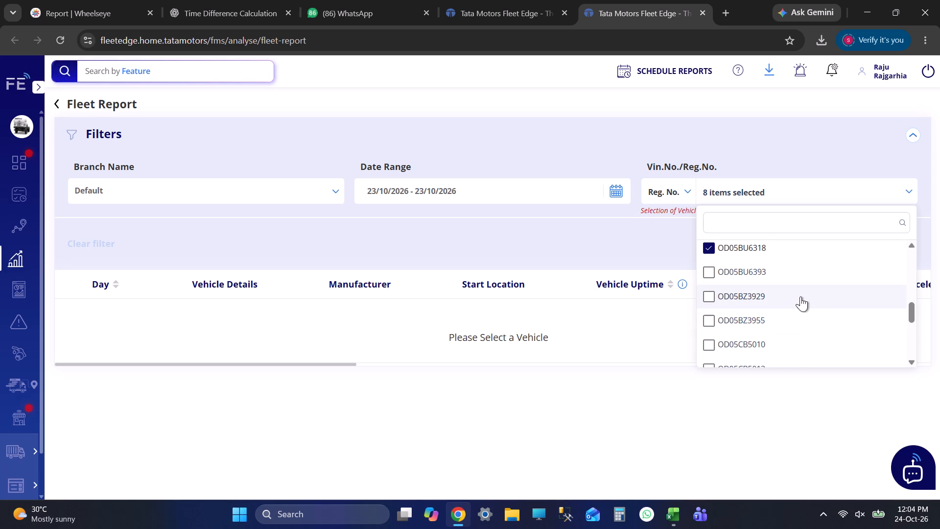
click(800, 296)
click(796, 329)
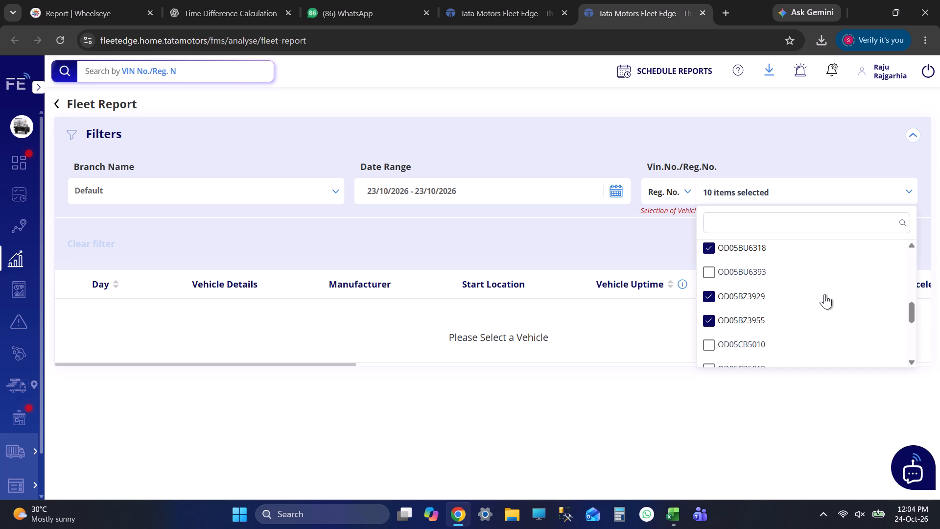
scroll(824, 294, up, 1)
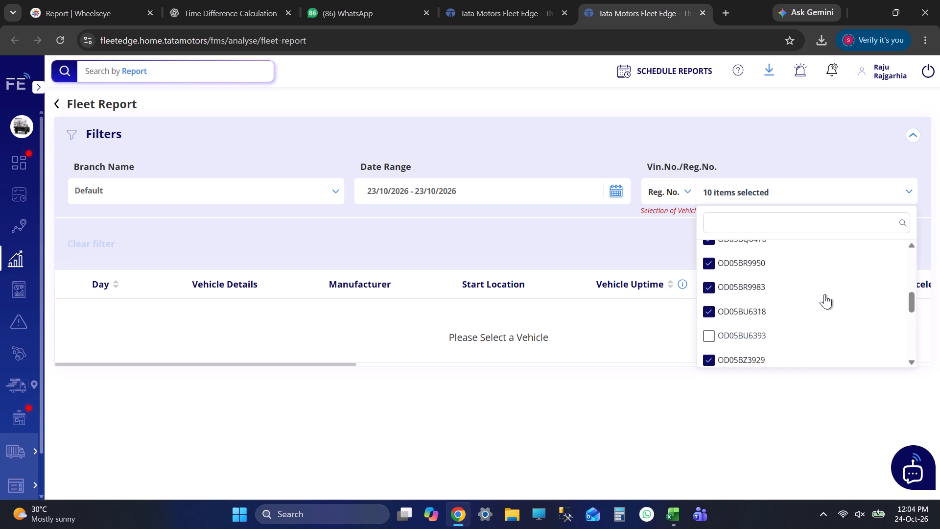
scroll(824, 294, down, 1)
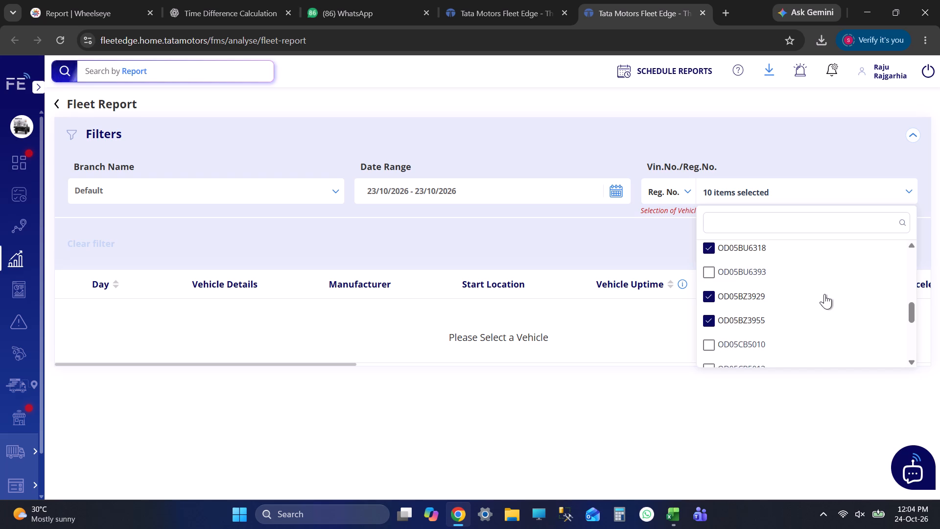
scroll(822, 294, down, 1)
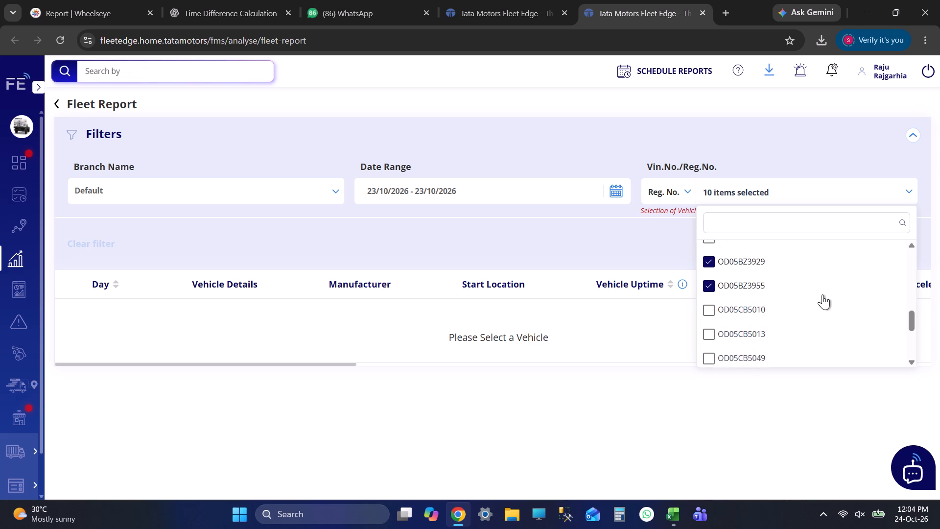
click(789, 277)
drag(772, 303, 766, 310)
scroll(798, 304, down, 1)
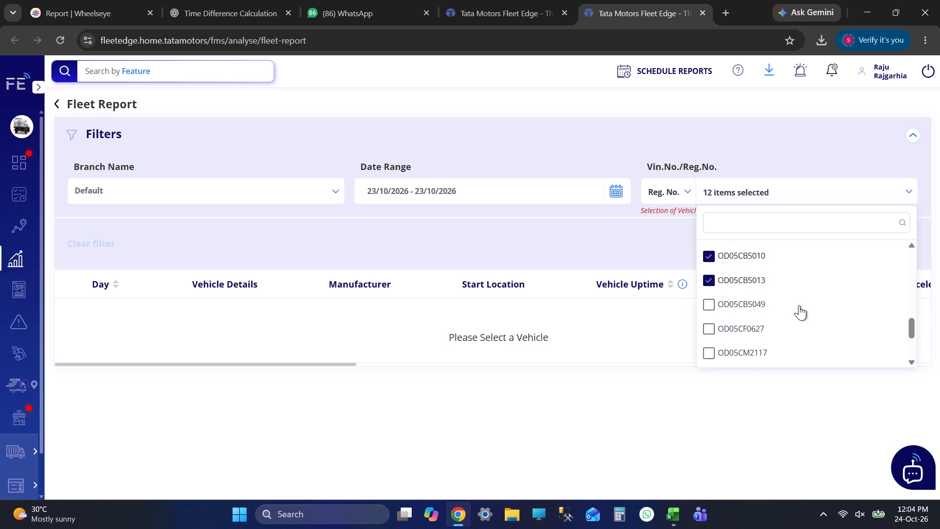
click(777, 264)
click(775, 284)
click(784, 316)
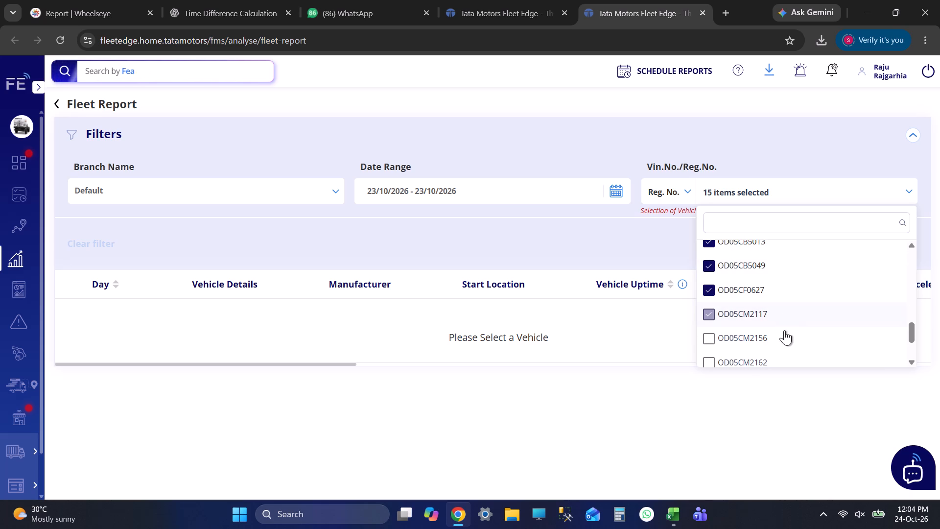
click(783, 339)
scroll(803, 302, down, 2)
click(784, 280)
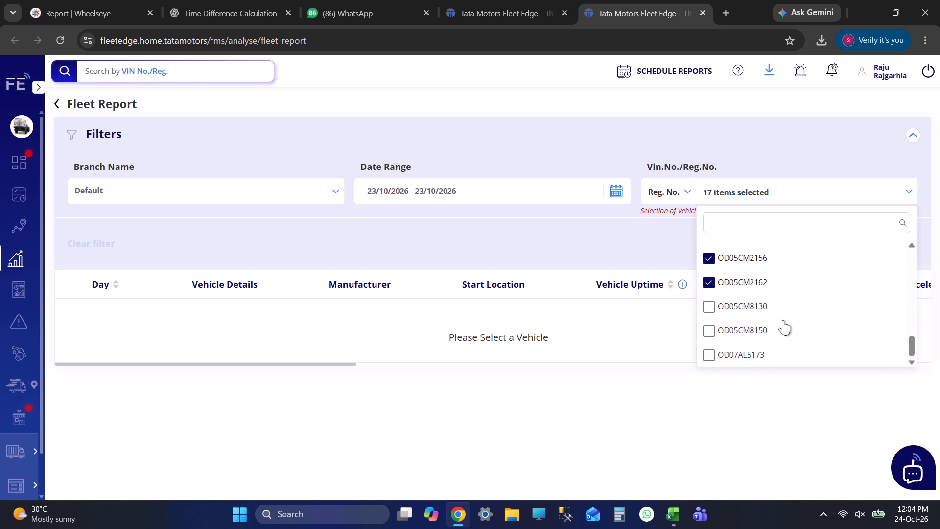
click(777, 307)
click(780, 326)
scroll(796, 296, down, 2)
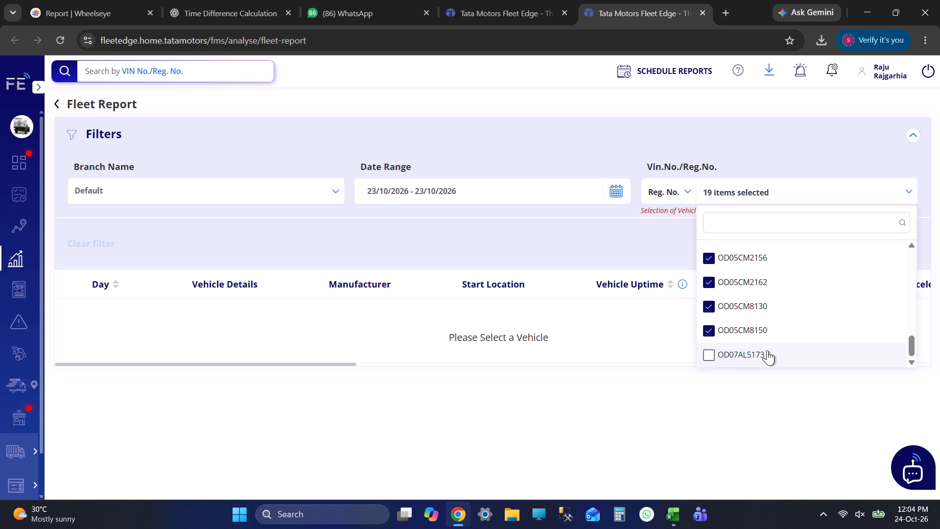
click(768, 349)
click(806, 429)
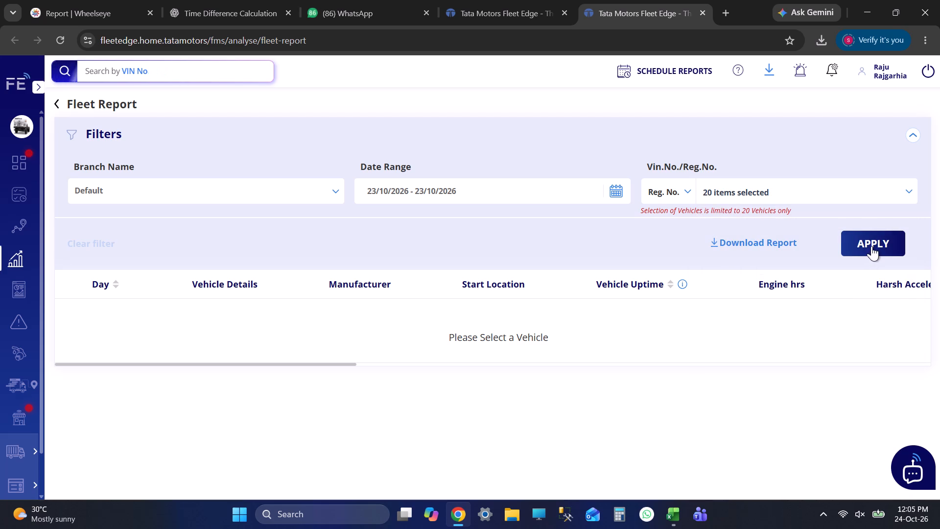
Apply the filters and download the fleet report for the selected vehicles in Excel format.
click(870, 242)
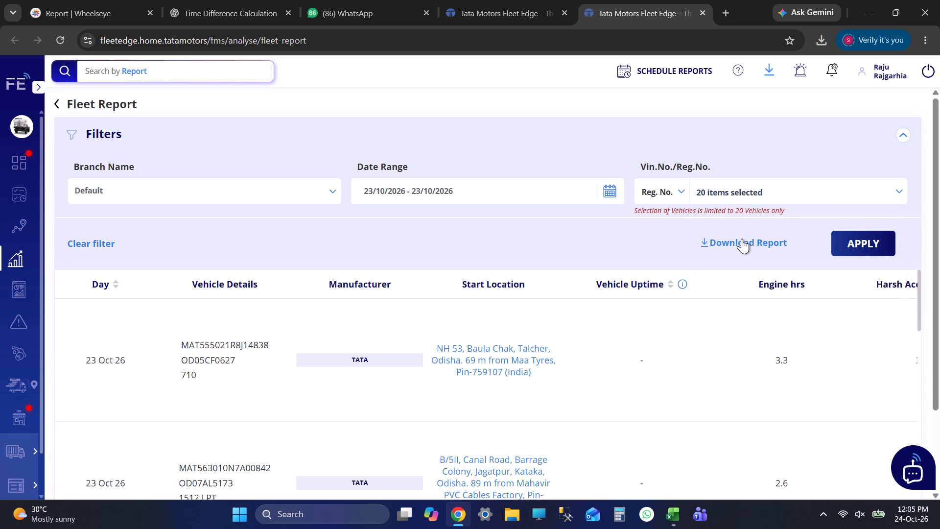
click(742, 239)
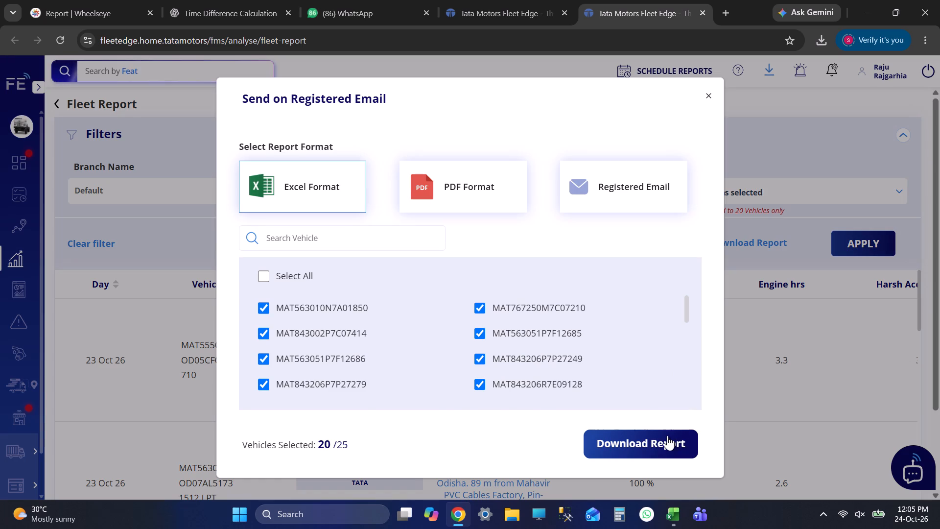
click(648, 439)
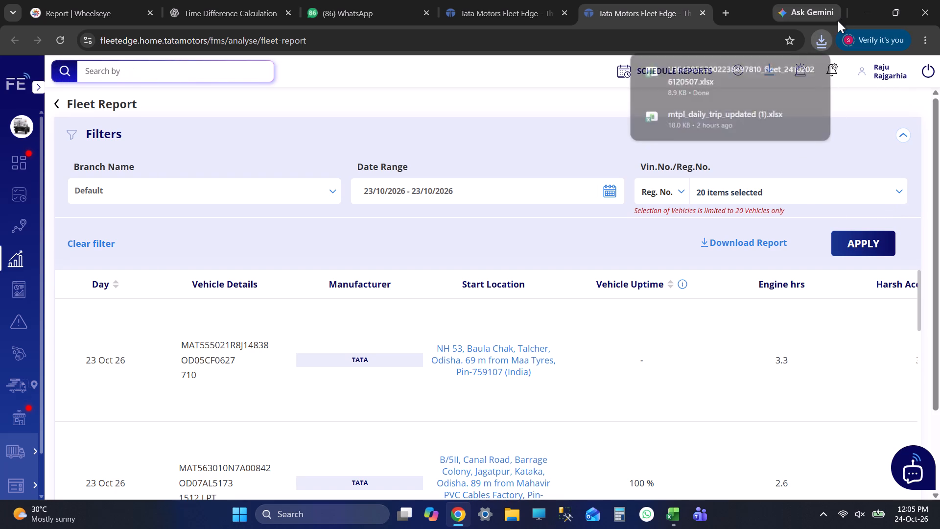
Open the downloaded fleet report workbook in Excel and enable editing.
click(755, 74)
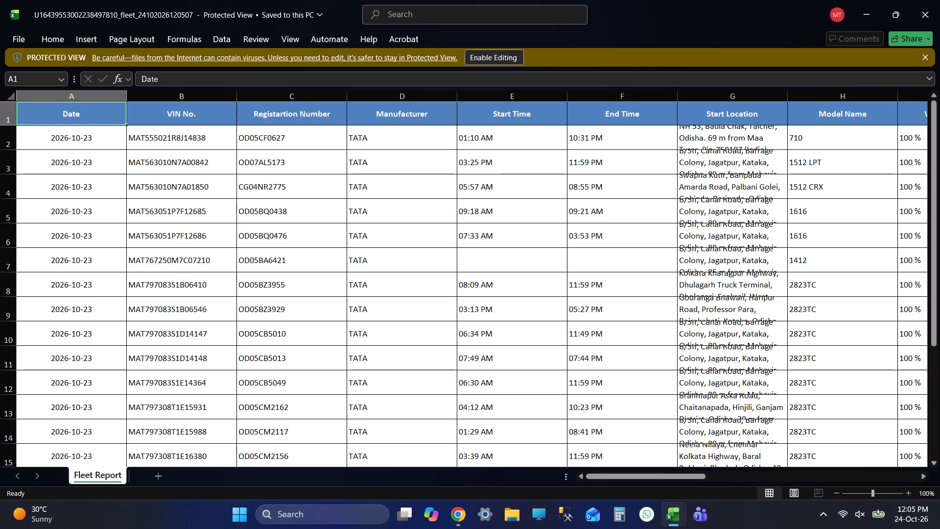
click(474, 52)
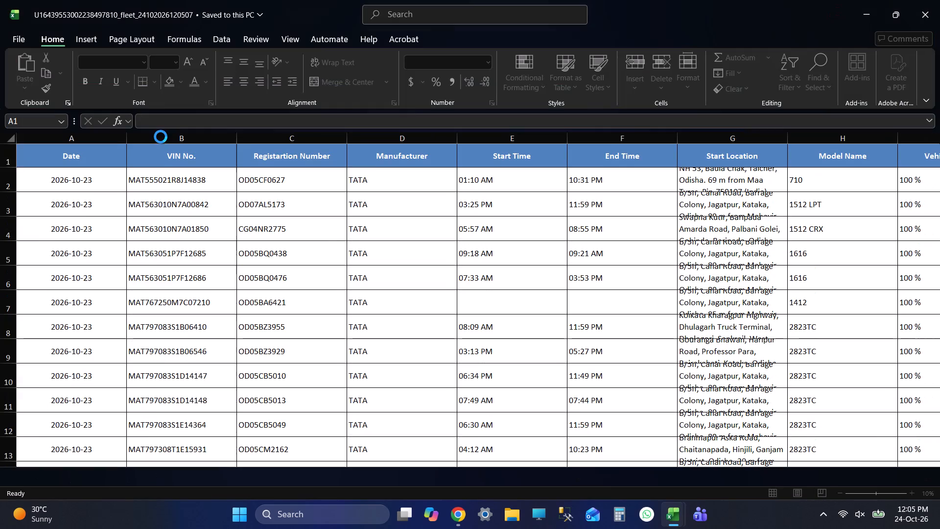
Delete the VIN No. column from the Fleet Report sheet.
click(176, 140)
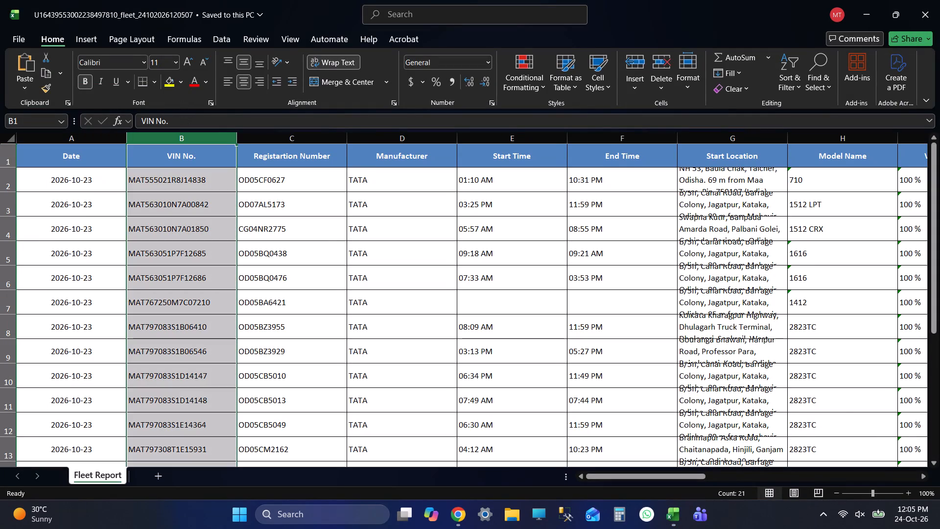
key(ctrl+minus)
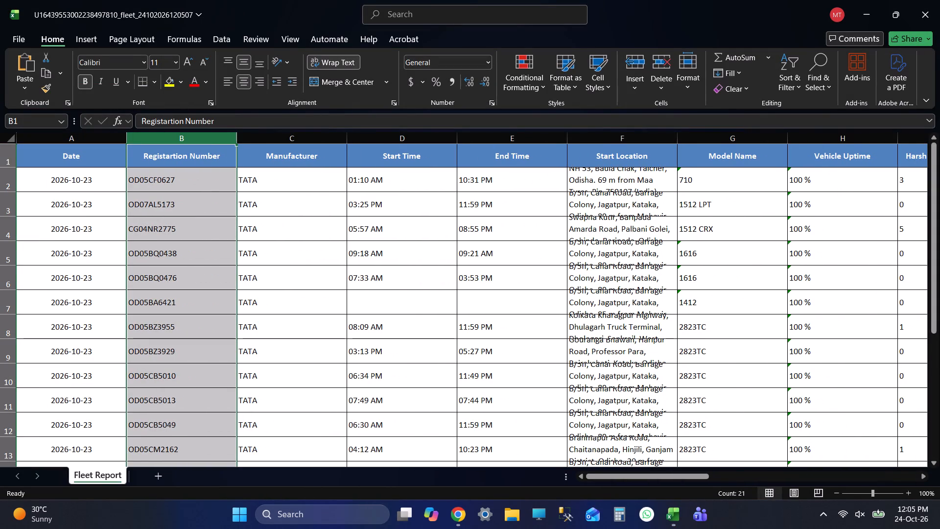
Delete the columns from Manufacturer through Fuel Used/Energy Used in the Fleet Report sheet.
click(295, 140)
key(shift+Right)
key(shift+Right)
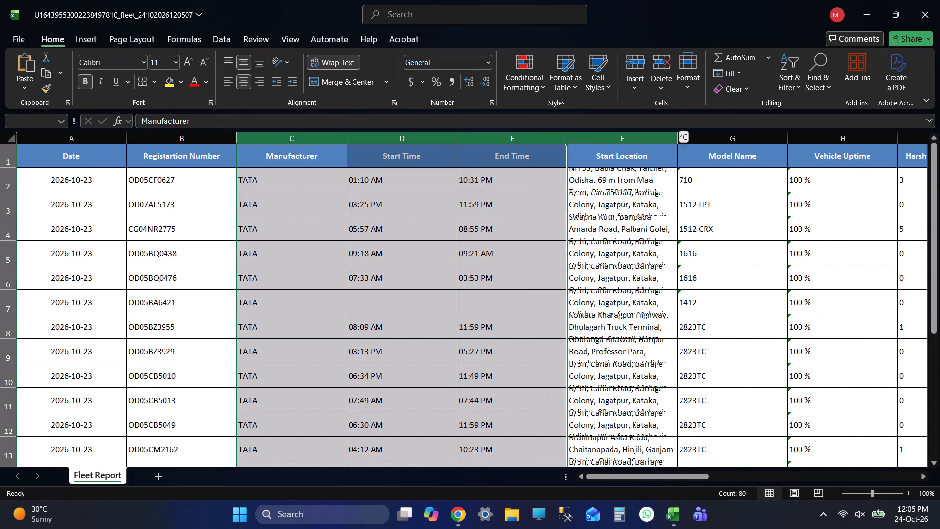
key(shift+Right)
key(shift+Right)
key(shift+Right)
key(shift+Right)
key(shift+Right)
key(shift+Right)
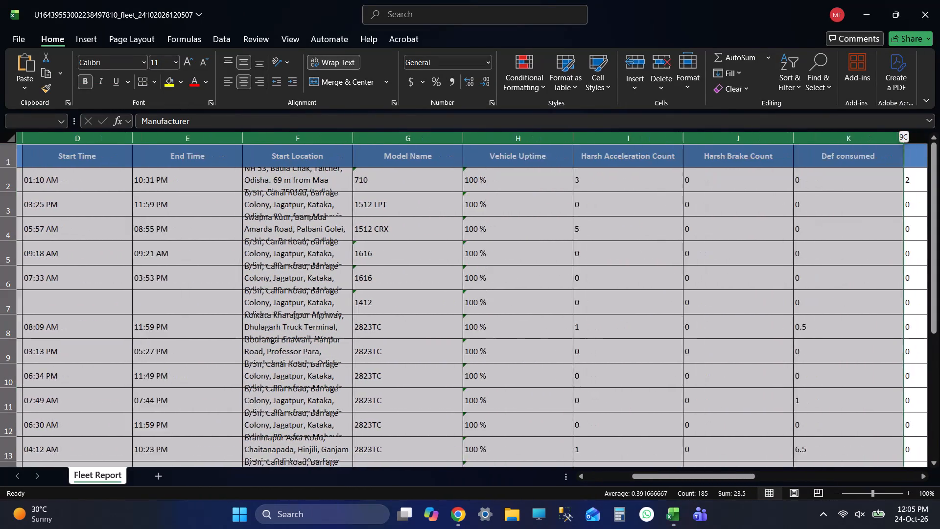
key(shift+Right)
key(shift+Right)
key(shift+Right)
key(shift+Right)
key(shift+Right)
key(shift+Right)
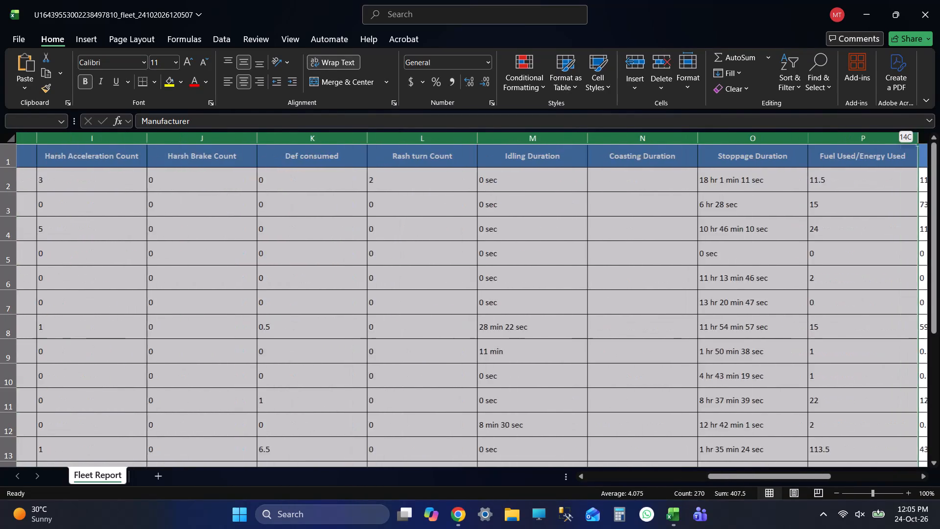
key(shift+Left)
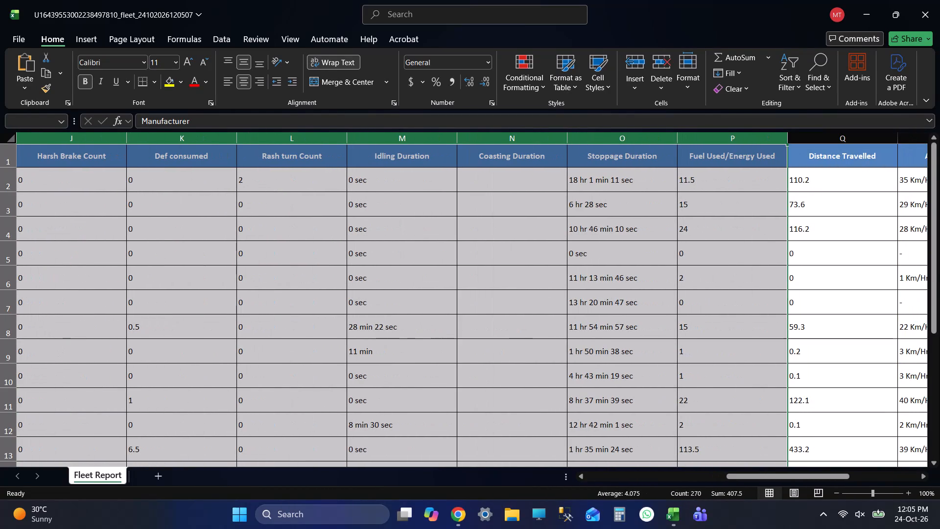
key(ctrl+minus)
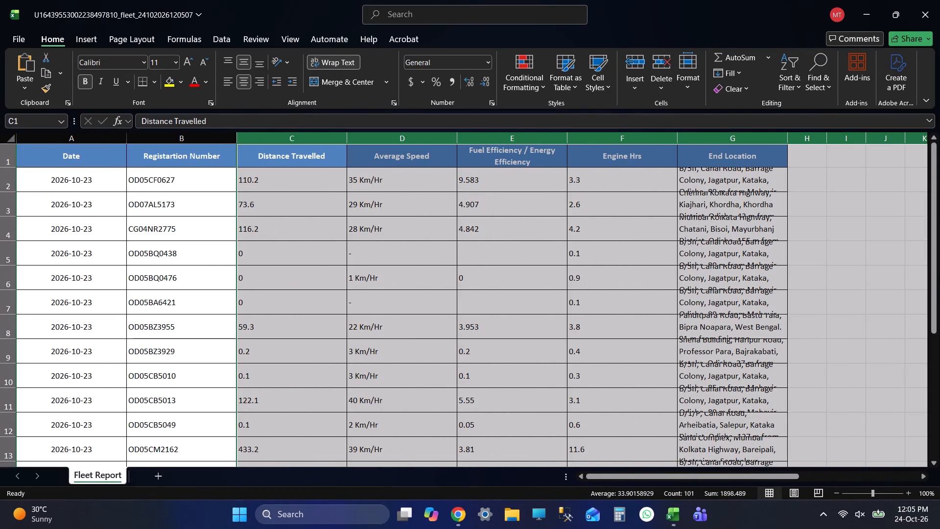
Delete the Fuel Efficiency / Energy Efficiency column and all columns after it, so Average Speed is the last column.
click(526, 127)
click(515, 134)
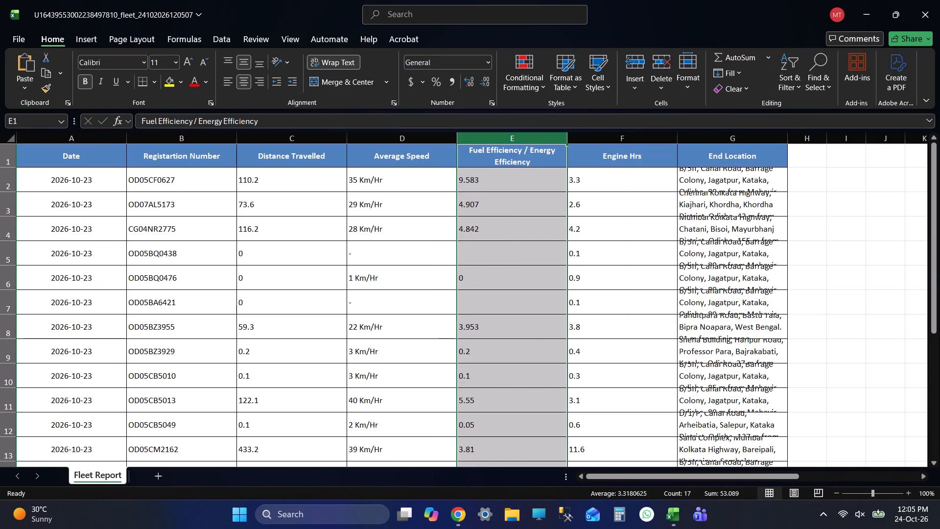
key(ctrl+shift+Right)
key(ctrl+shift+Right)
key(ctrl+shift+Right)
key(ctrl+minus)
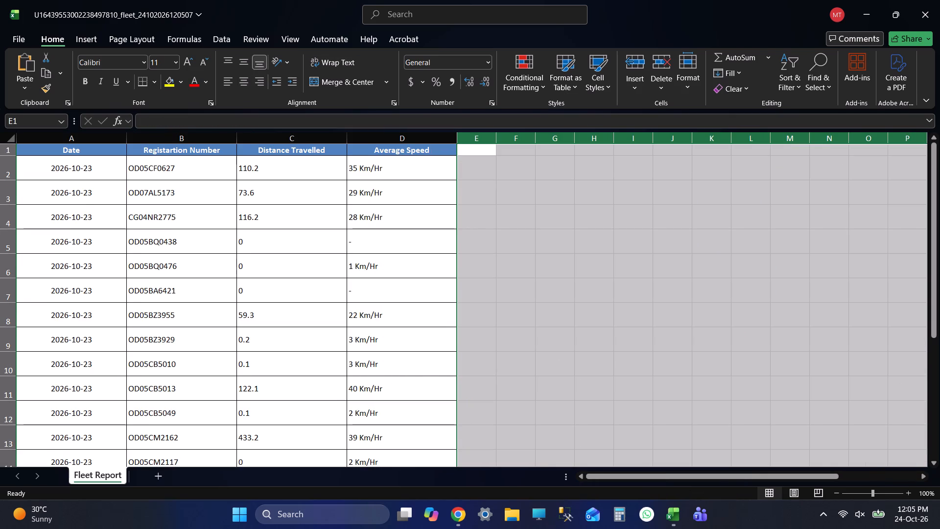
Save the trimmed fleet report workbook.
click(162, 171)
key(ctrl+s)
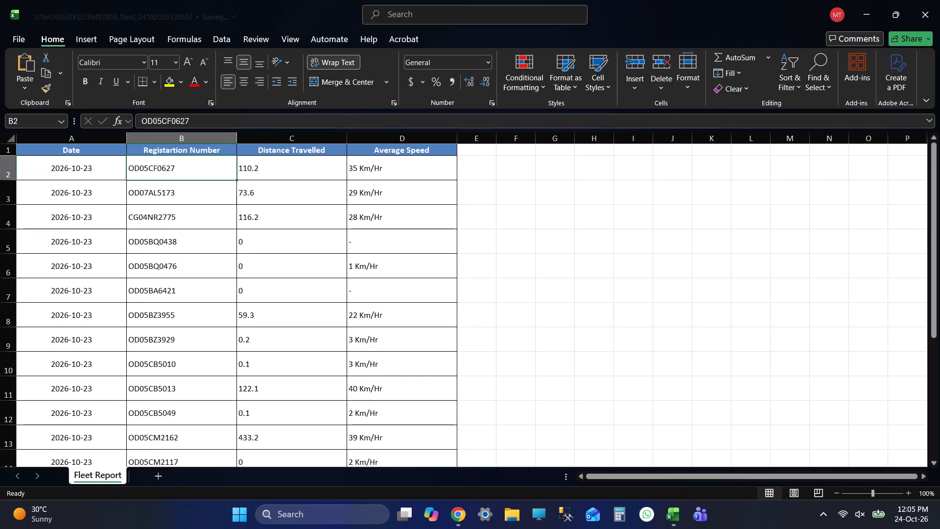
Review the vehicle rows in the trimmed Fleet Report sheet from first to last.
scroll(211, 259, down, 6)
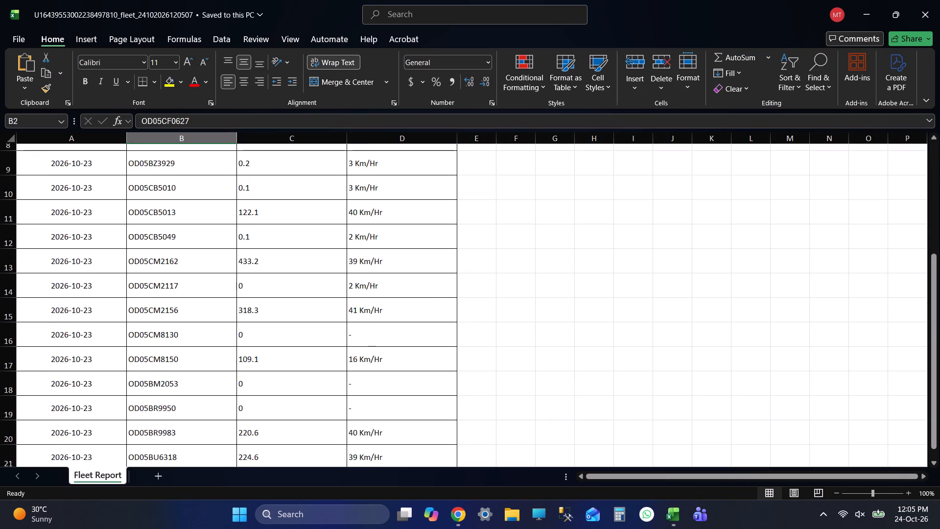
scroll(212, 261, down, 1)
scroll(212, 260, up, 1)
scroll(212, 260, down, 2)
scroll(212, 260, up, 4)
scroll(204, 264, down, 1)
scroll(199, 264, up, 12)
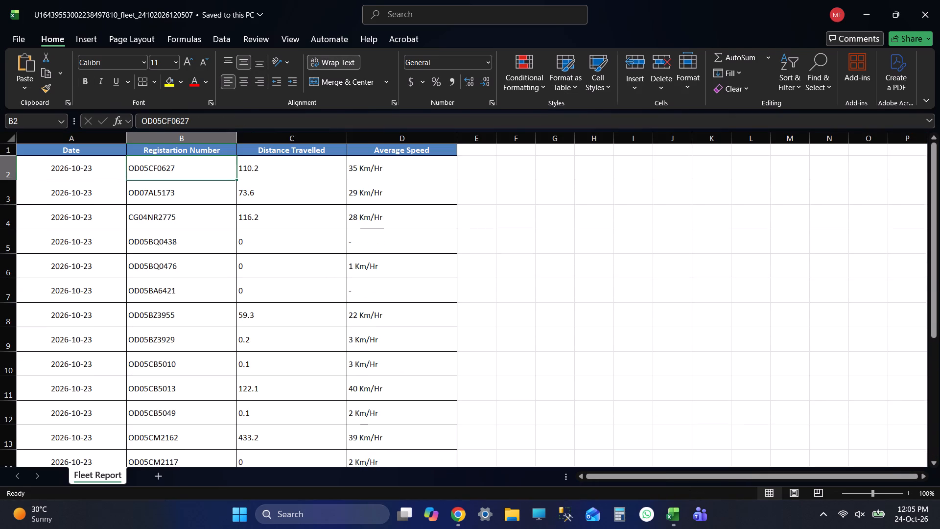
scroll(185, 263, up, 2)
Save a copy of the workbook as 24.10.2026 tata in the DRAFT DISTANCE REPORT folder inside TRUCK BY PRADIP on the desktop.
click(8, 43)
click(38, 208)
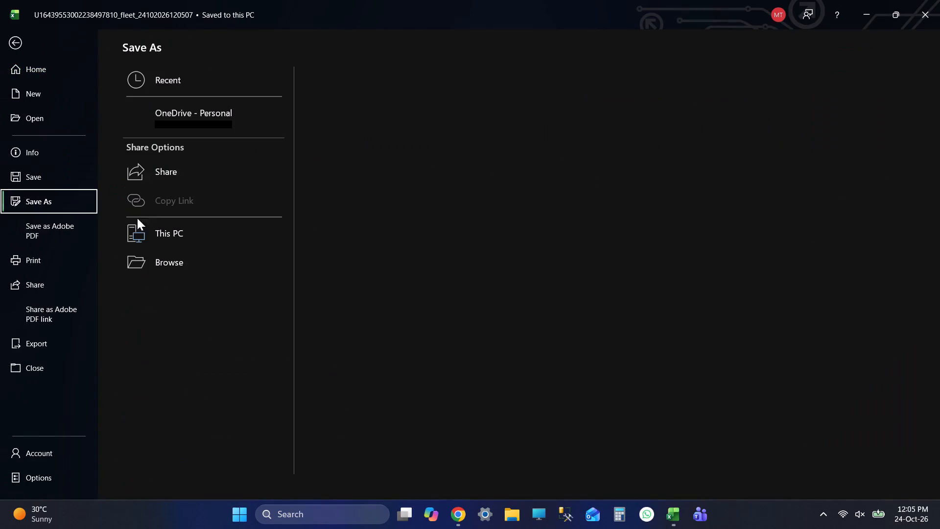
double_click(204, 241)
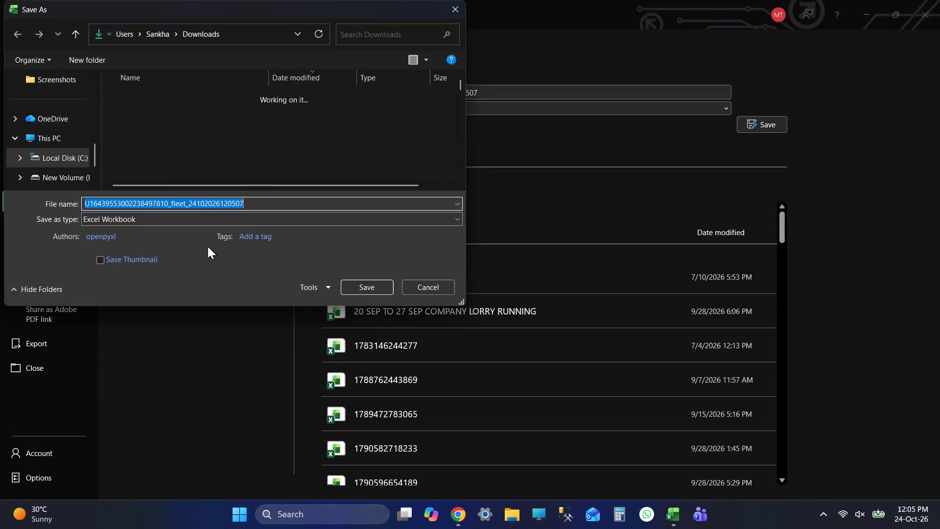
click(62, 172)
scroll(51, 122, up, 2)
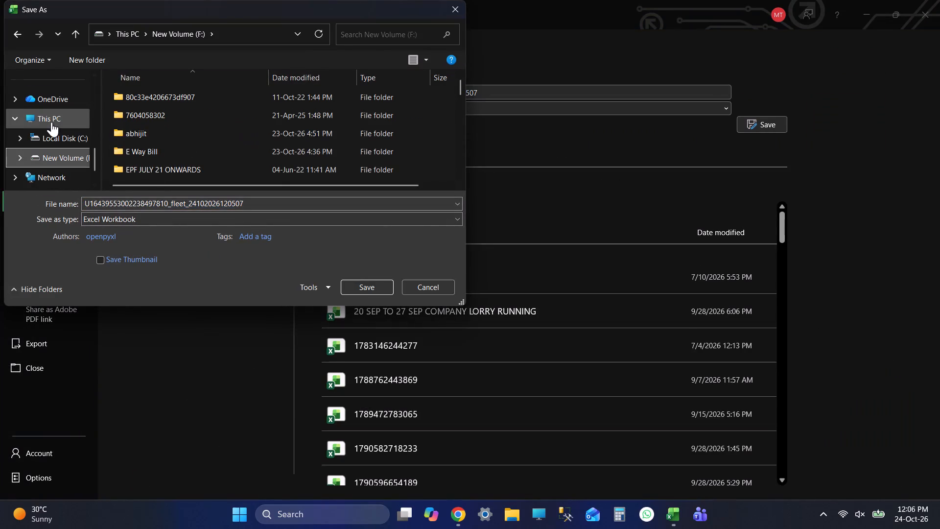
scroll(51, 122, up, 8)
click(60, 143)
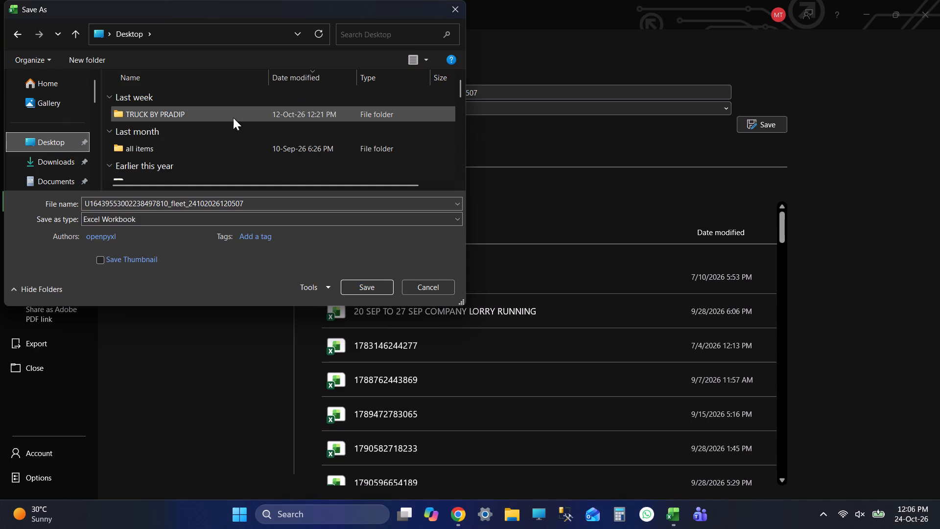
double_click(212, 115)
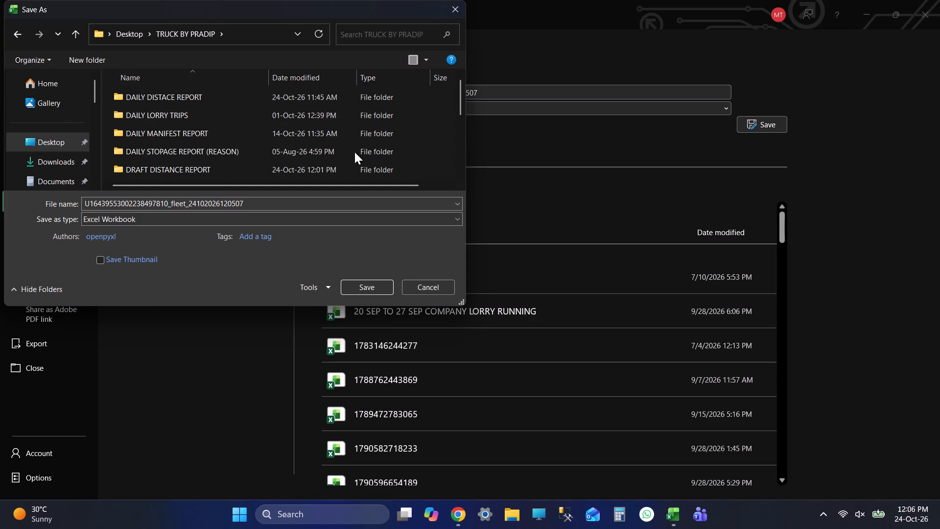
scroll(280, 125, down, 1)
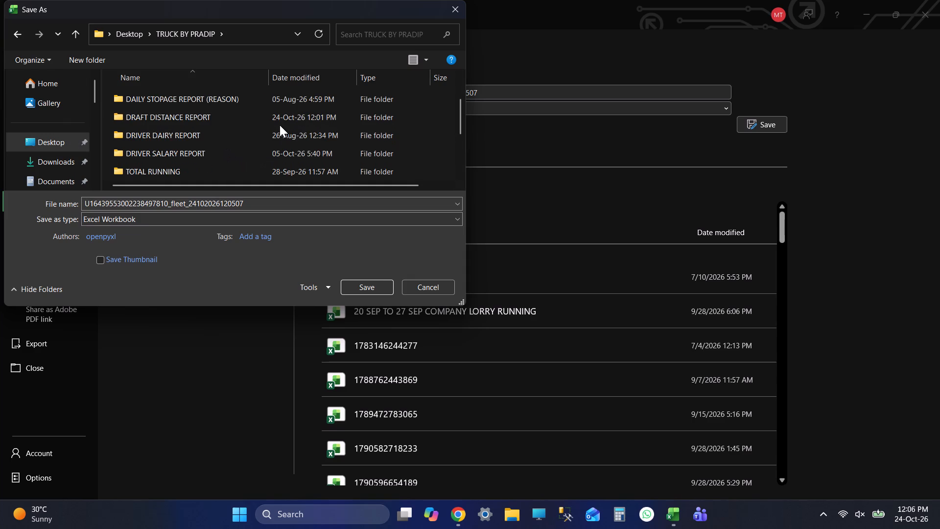
scroll(280, 125, up, 5)
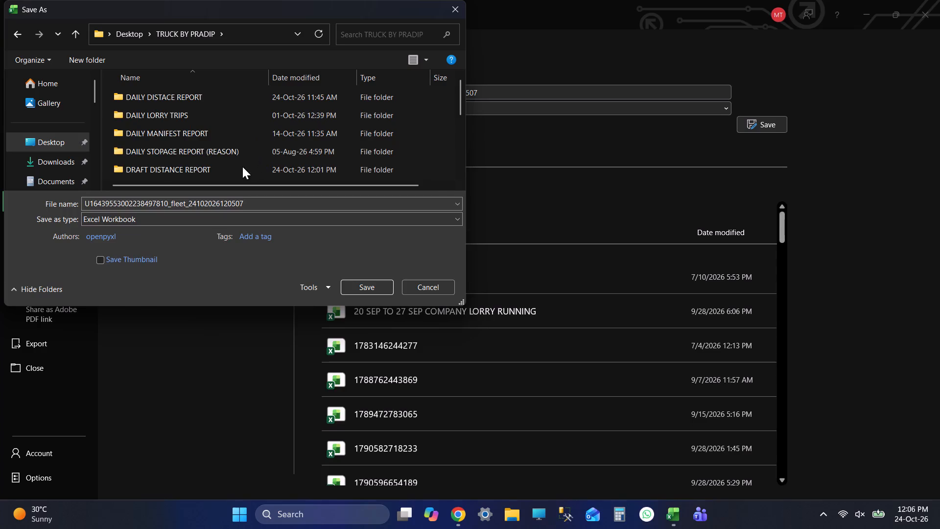
double_click(239, 168)
click(144, 210)
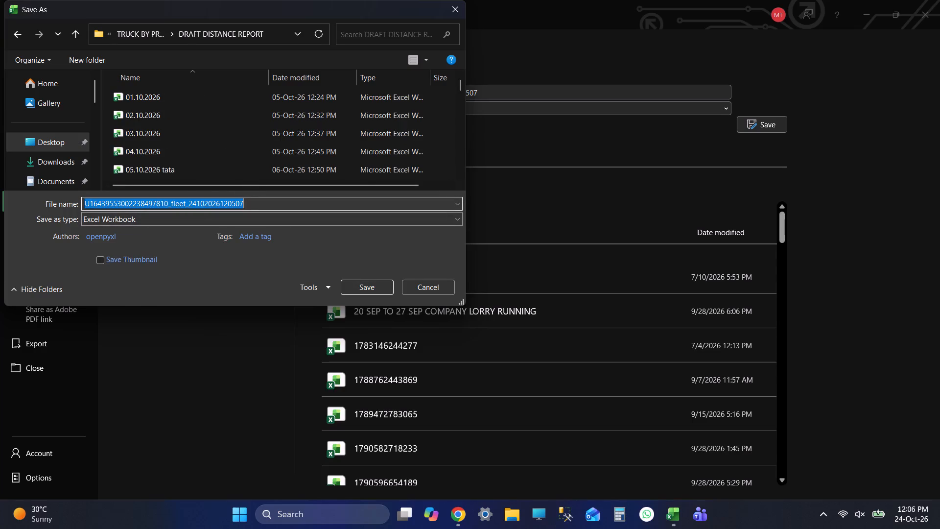
key(BackSpace)
text(24.10.2026 tata)
key(Return)
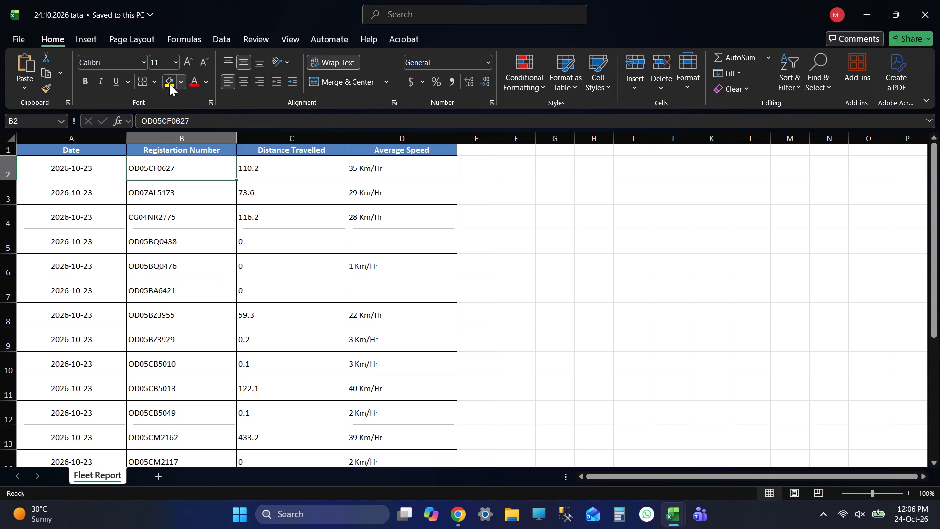
Save the 24.10.2026 tata workbook again.
click(64, 169)
scroll(237, 200, up, 2)
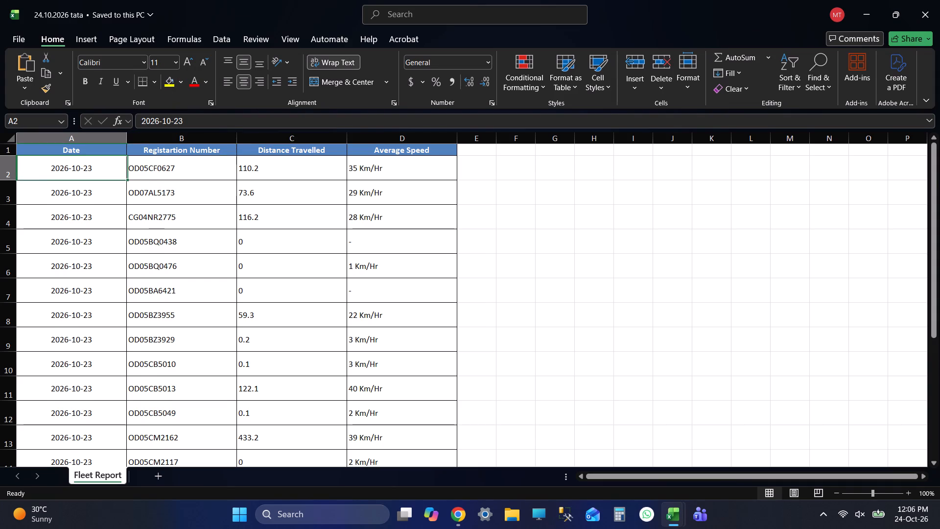
scroll(237, 200, up, 2)
scroll(273, 224, down, 2)
scroll(271, 231, up, 1)
key(ctrl+s)
key(ctrl+s)
key(ctrl+s)
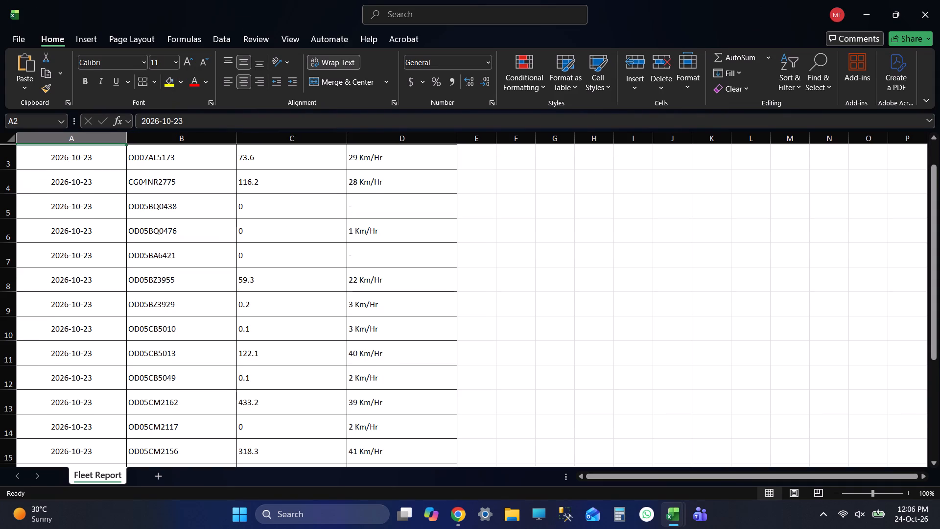
scroll(243, 218, up, 8)
key(ctrl+s)
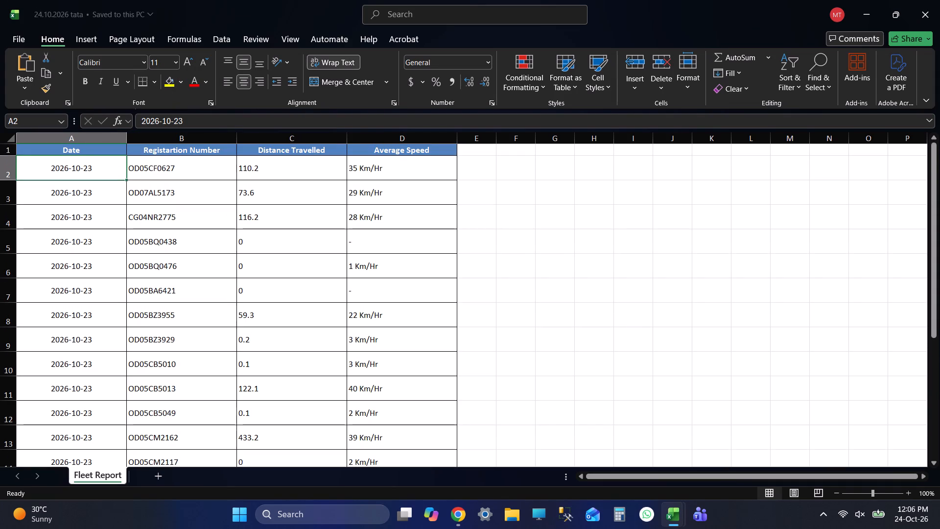
key(ctrl+s)
key(ctrl+s)
key(ctrl+s)
key(ctrl+s)
key(ctrl+s)
key(ctrl+s)
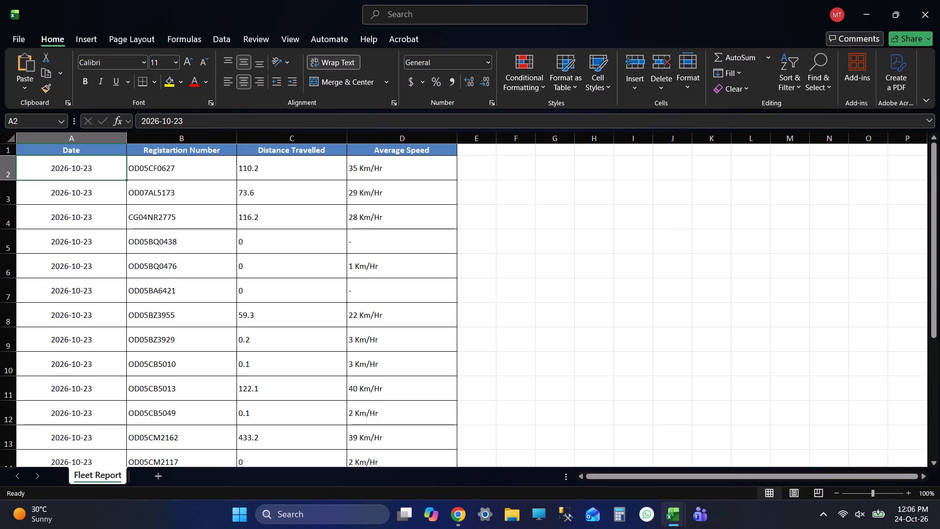
key(ctrl+s)
click(191, 169)
key(ctrl+s)
key(ctrl+s)
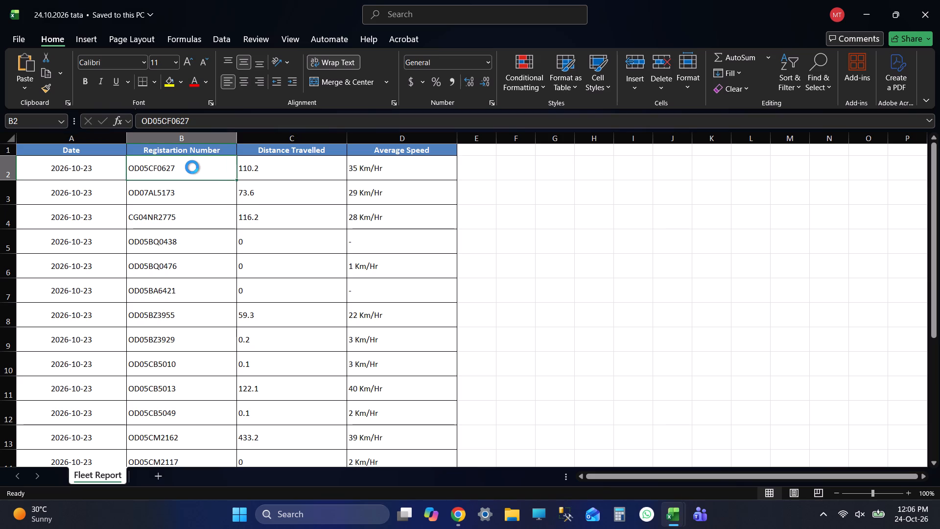
key(ctrl+s)
key(ctrl+s)
key(ctrl+s)
key(ctrl+s)
key(ctrl+s)
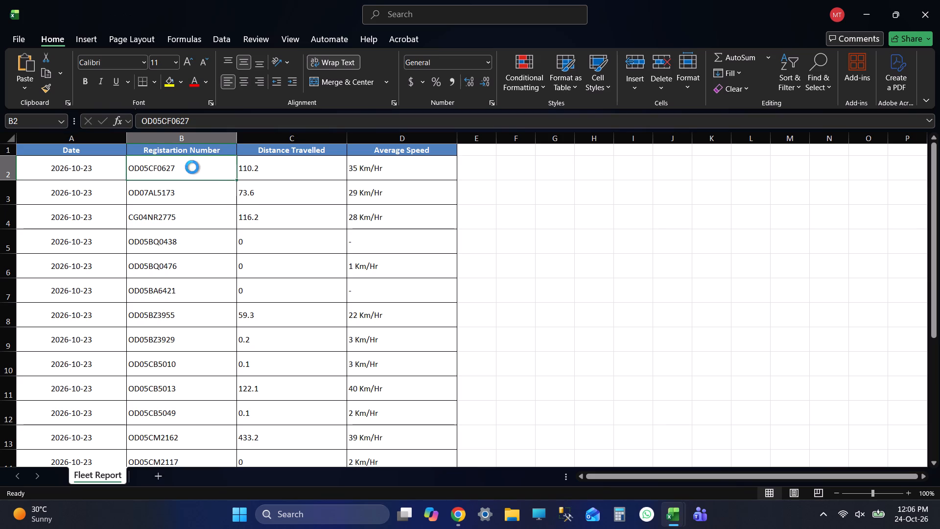
key(ctrl+s)
key(ctrl+s)
key(ctrl+s)
key(ctrl+s)
key(ctrl+s)
key(ctrl+s)
key(ctrl+s)
key(alt+Tab)
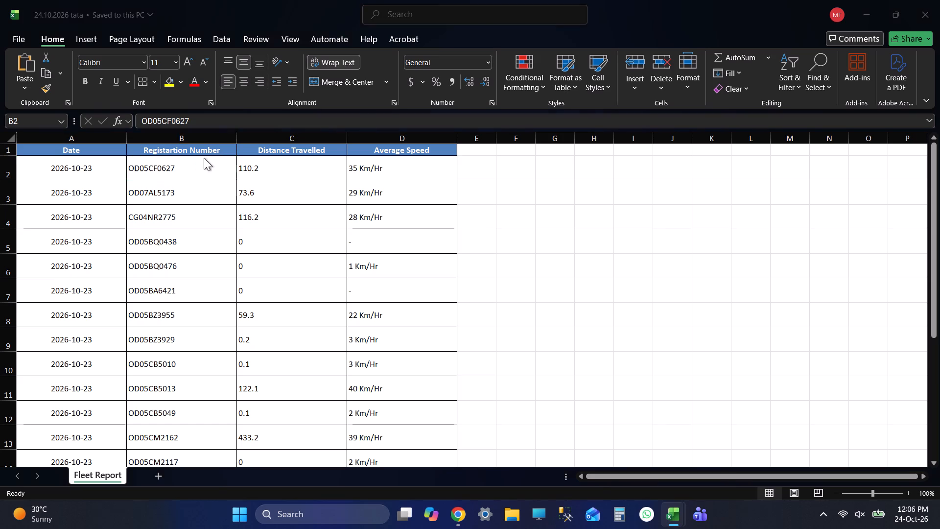
key(alt+Tab)
key(alt+Tab)
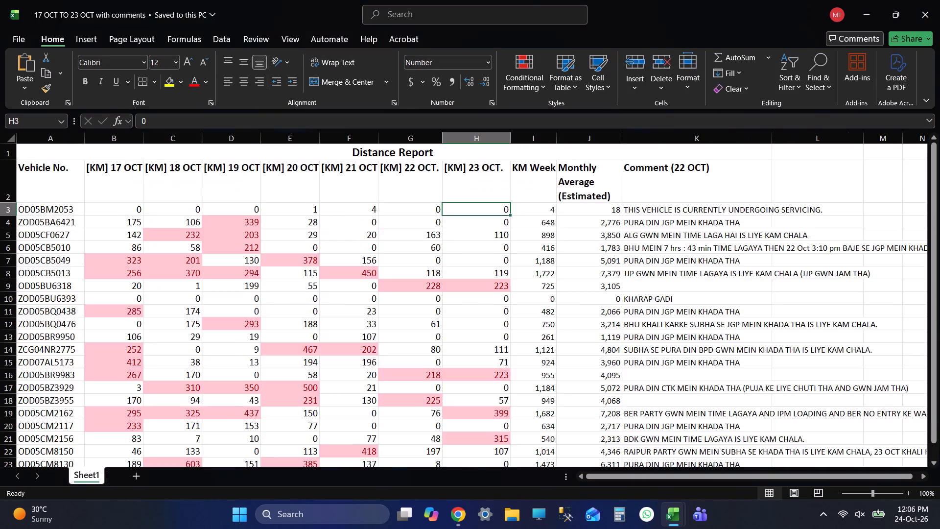
key(alt+Tab)
click(286, 175)
scroll(312, 218, up, 12)
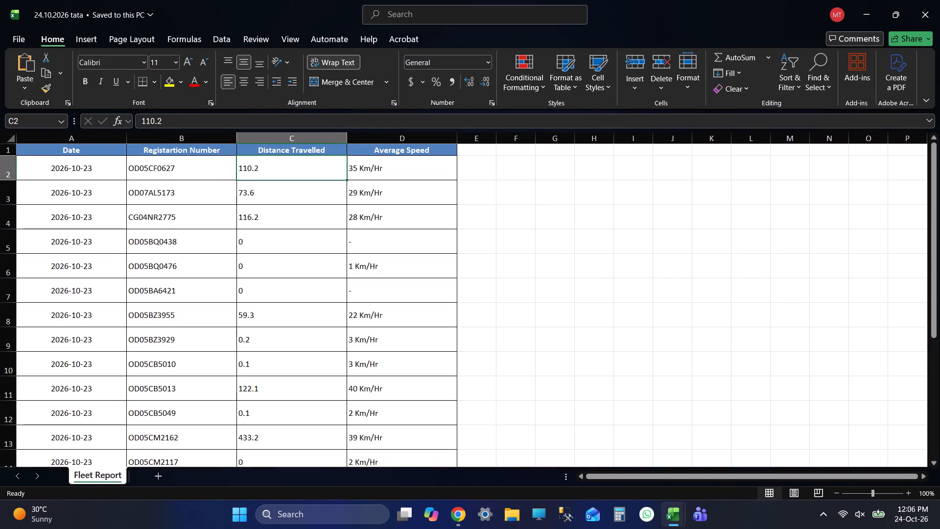
key(alt+Tab)
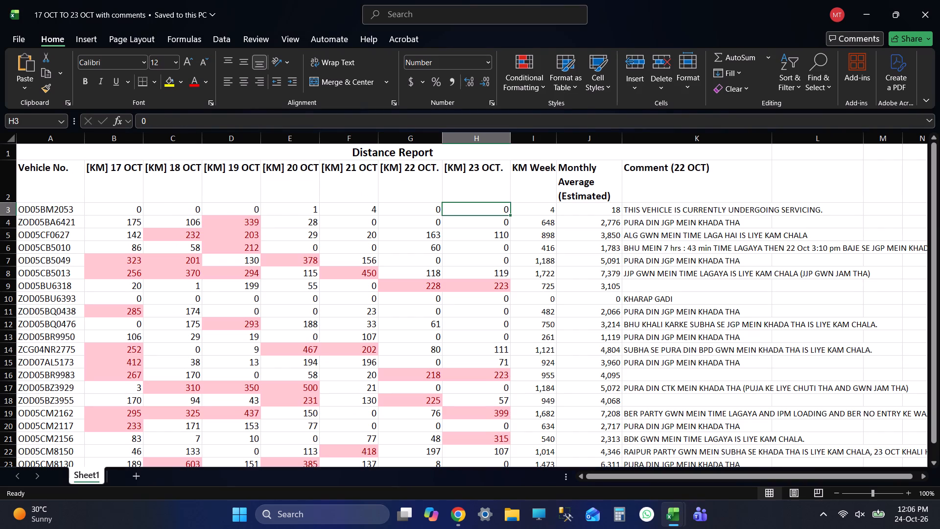
click(67, 229)
key(Tab)
key(Tab)
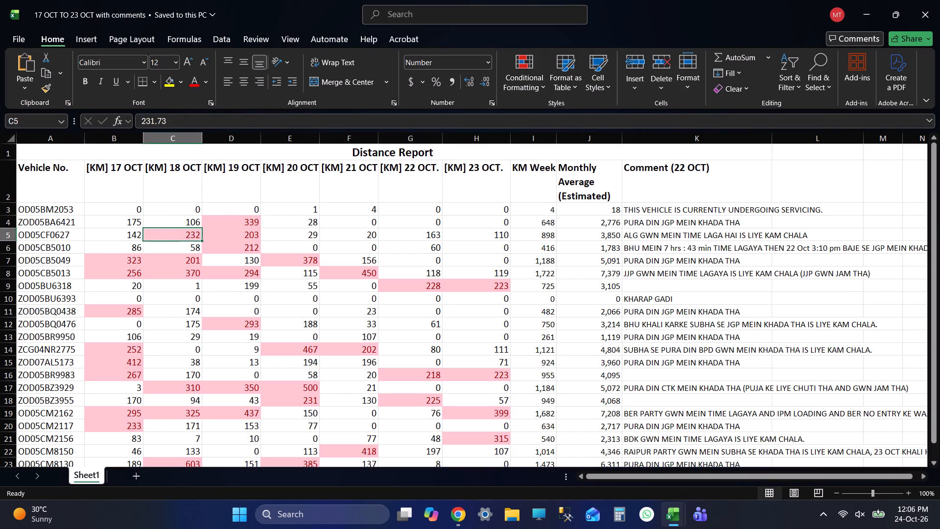
key(Tab)
key(Tab)
key(Tab)
key(Tab)
key(Tab)
key(alt+Tab)
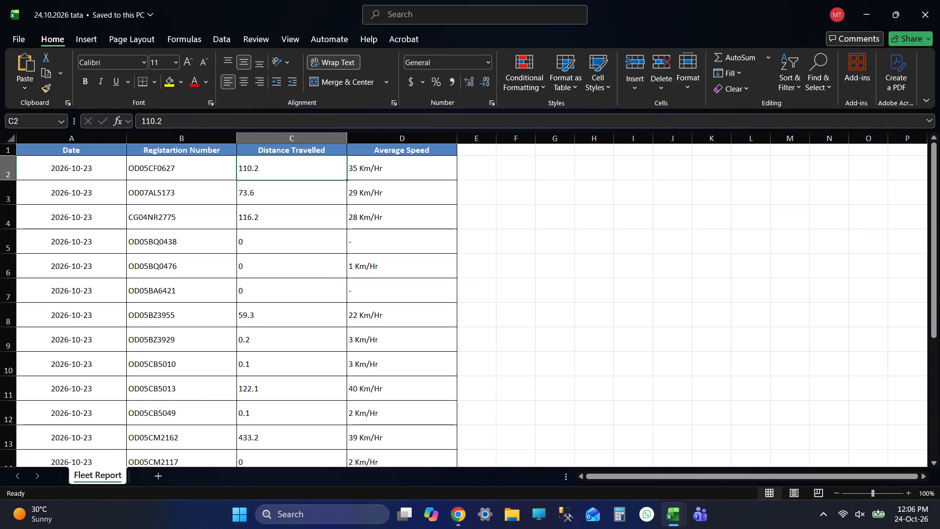
key(alt+Tab)
key(alt+Tab)
click(283, 197)
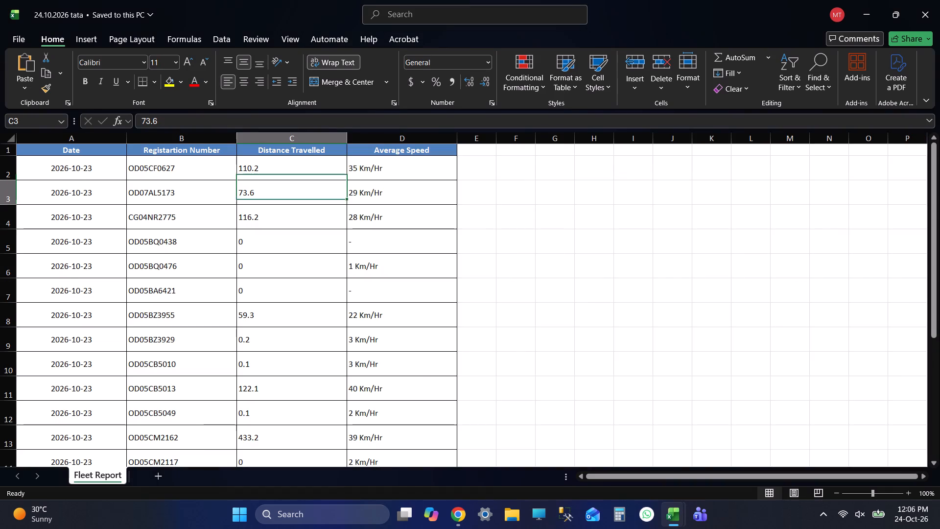
key(alt+Tab)
scroll(102, 233, down, 2)
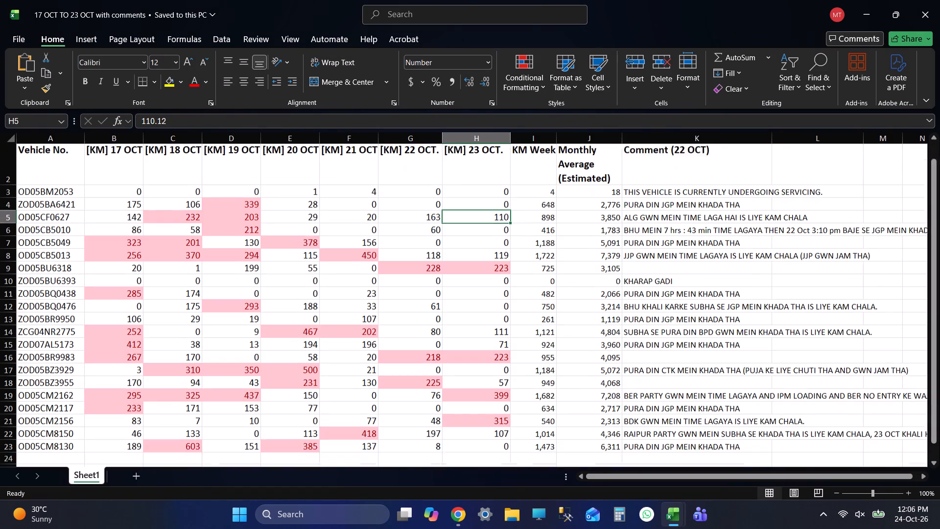
scroll(102, 236, down, 1)
click(68, 253)
key(Tab)
key(Tab)
key(Tab)
key(Tab)
key(Tab)
key(Tab)
key(Tab)
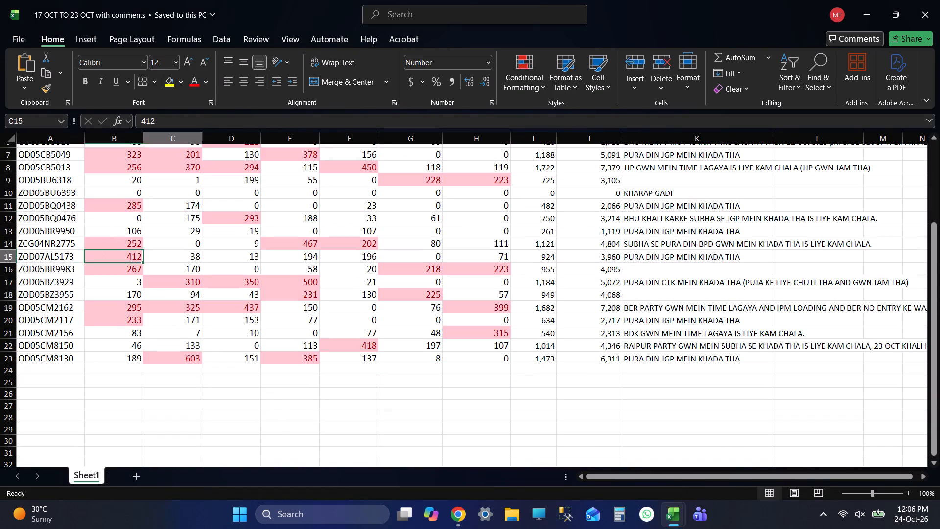
key(alt+Tab)
key(alt+Tab)
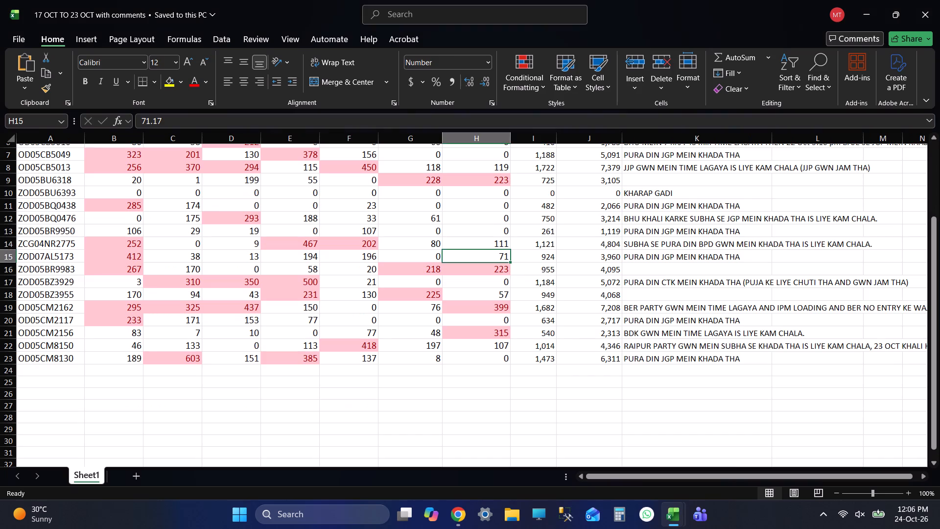
key(alt+Tab)
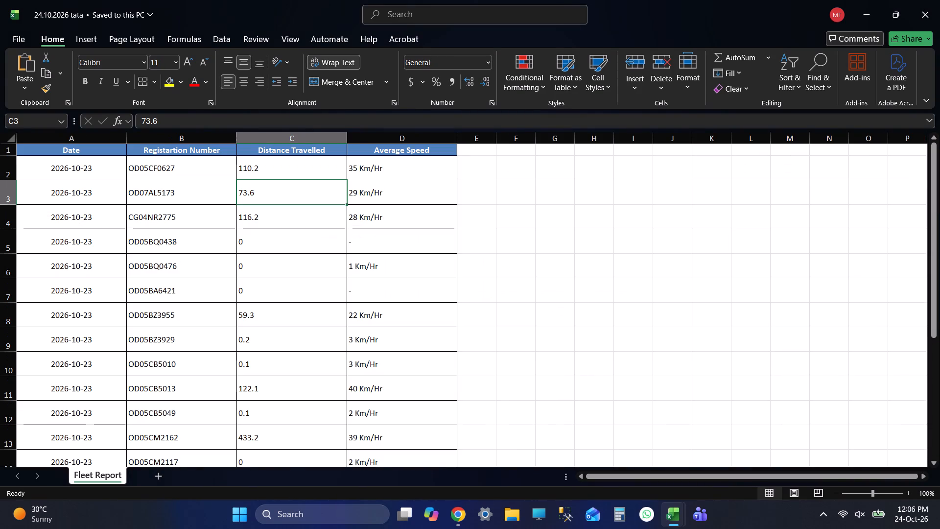
key(alt+Tab)
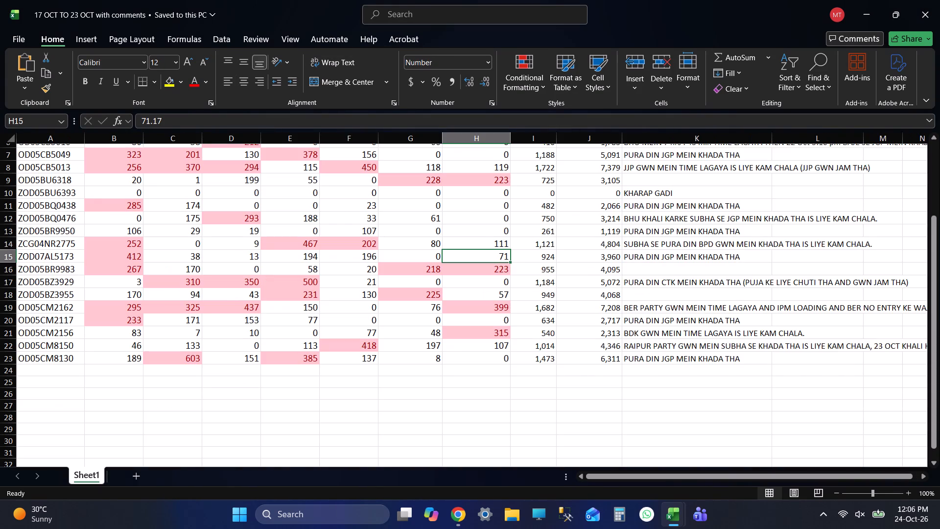
text(74)
key(Return)
key(ctrl+s)
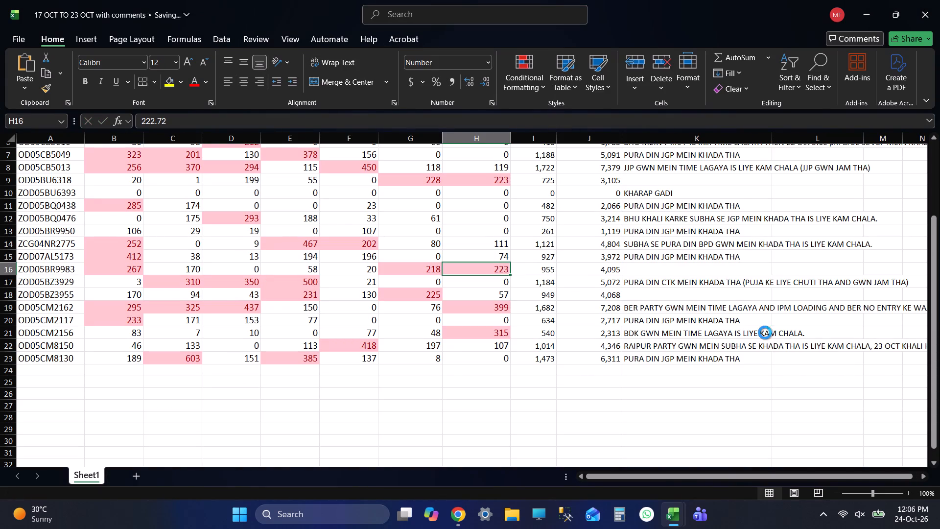
key(alt+Tab)
click(284, 224)
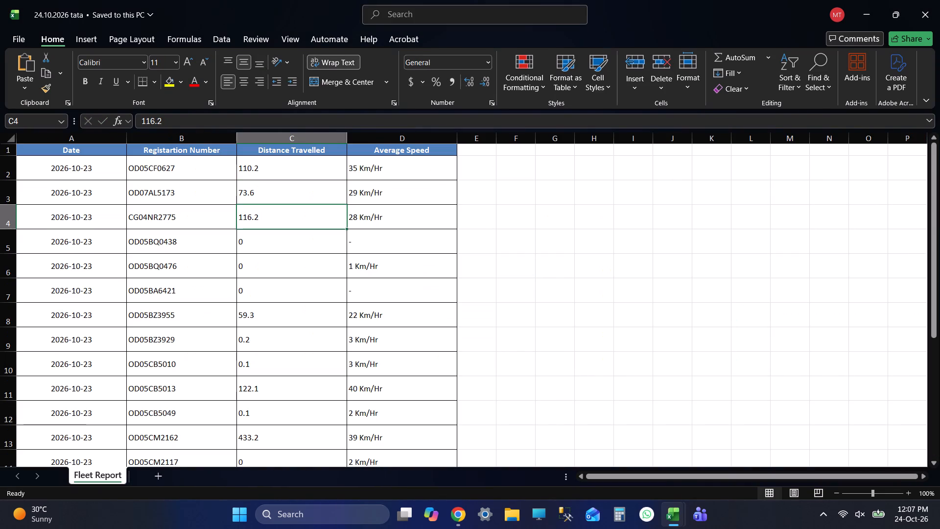
key(alt+Tab)
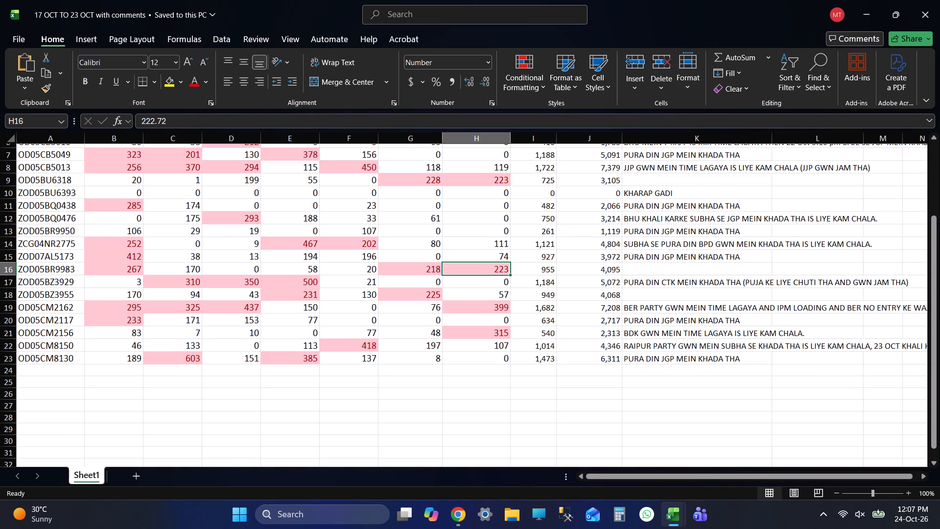
click(72, 250)
click(74, 246)
key(Tab)
key(Tab)
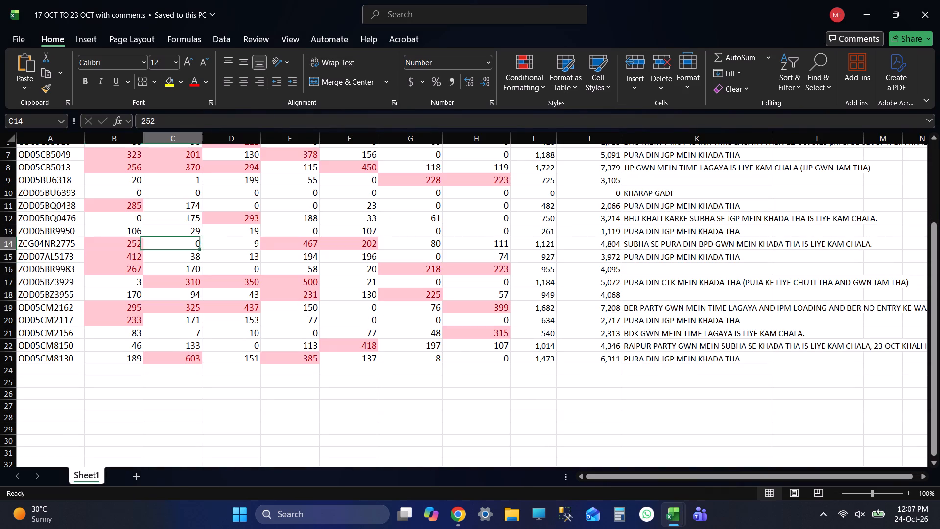
key(Tab)
key(Tab)
key(Tab)
key(Tab)
key(Tab)
key(alt+Tab)
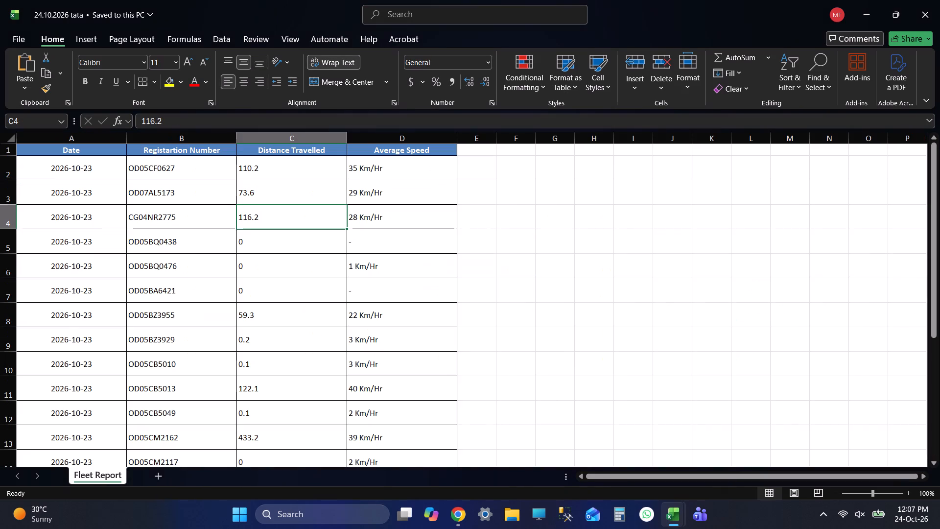
key(alt+Tab)
key(alt+Tab)
key(alt+Tab)
key(1)
text(16)
key(Return)
key(ctrl+s)
key(ctrl+s)
key(ctrl+s)
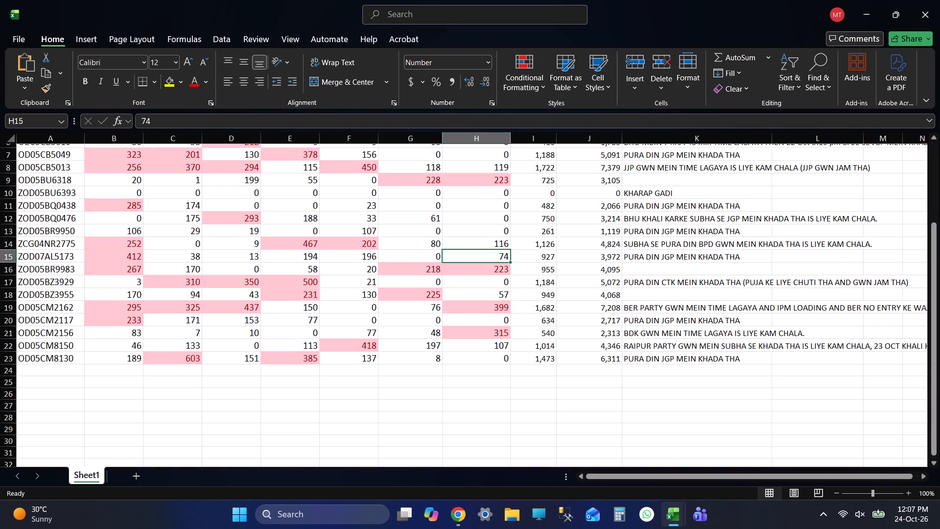
click(469, 244)
key(ctrl+s)
key(alt+Tab)
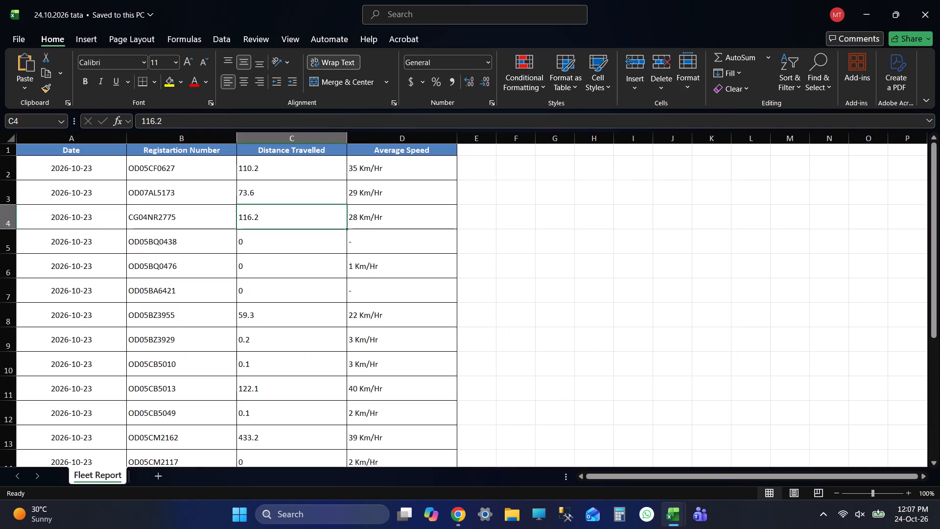
click(301, 243)
key(alt+Tab)
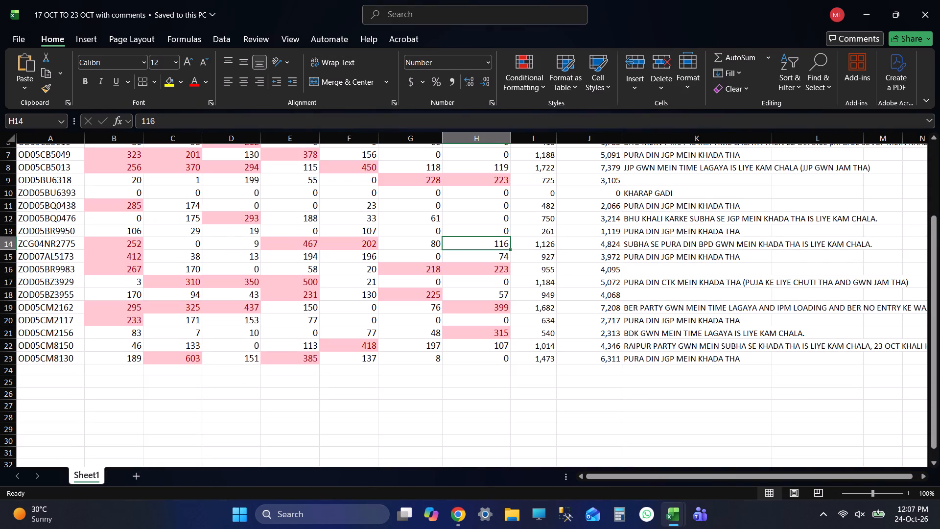
scroll(96, 278, up, 2)
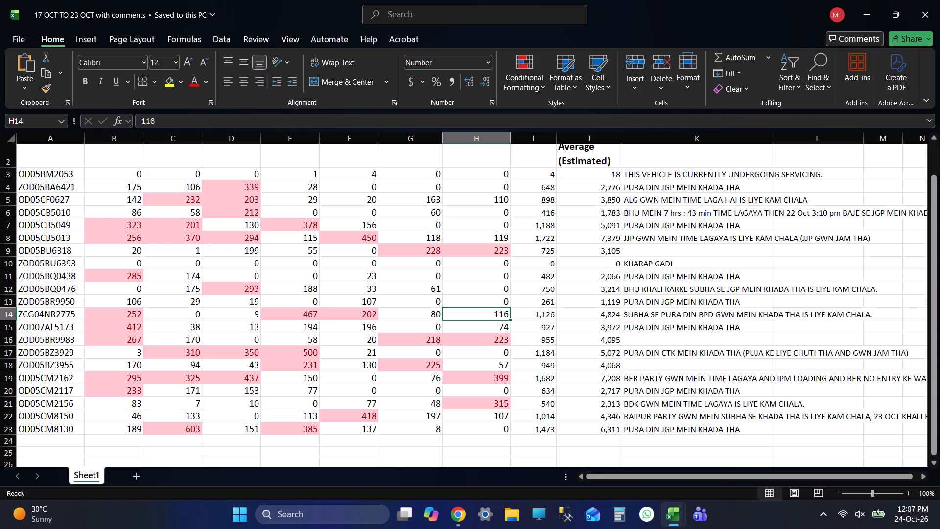
click(72, 277)
key(alt+Tab)
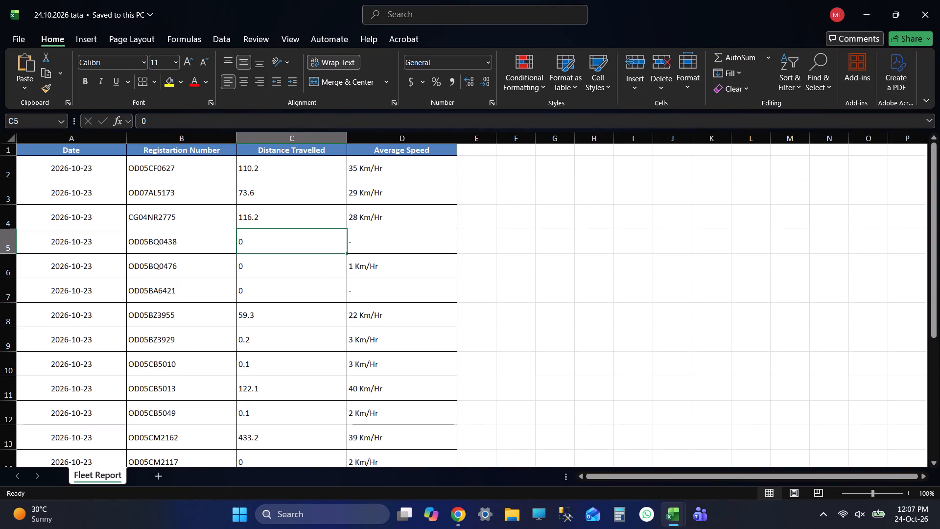
key(alt+Tab)
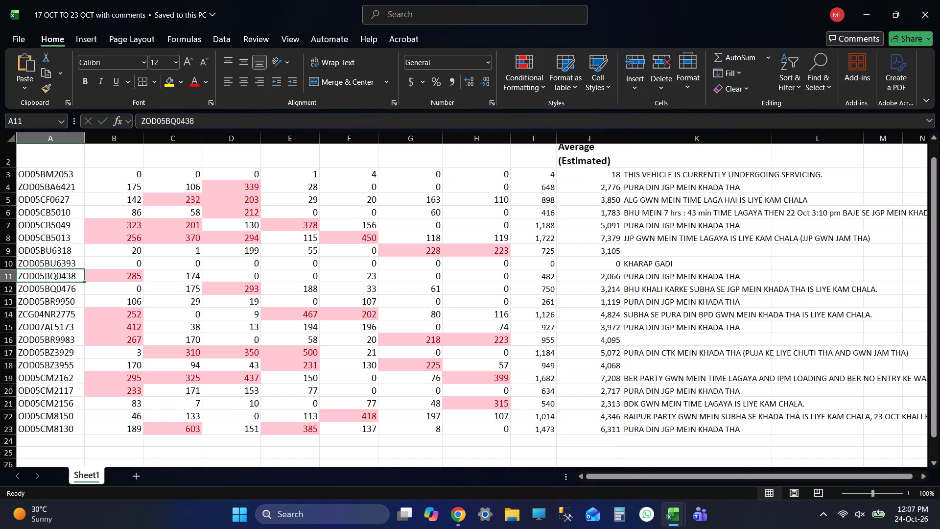
key(Tab)
key(Tab)
key(Tab)
key(Tab)
key(Tab)
key(Tab)
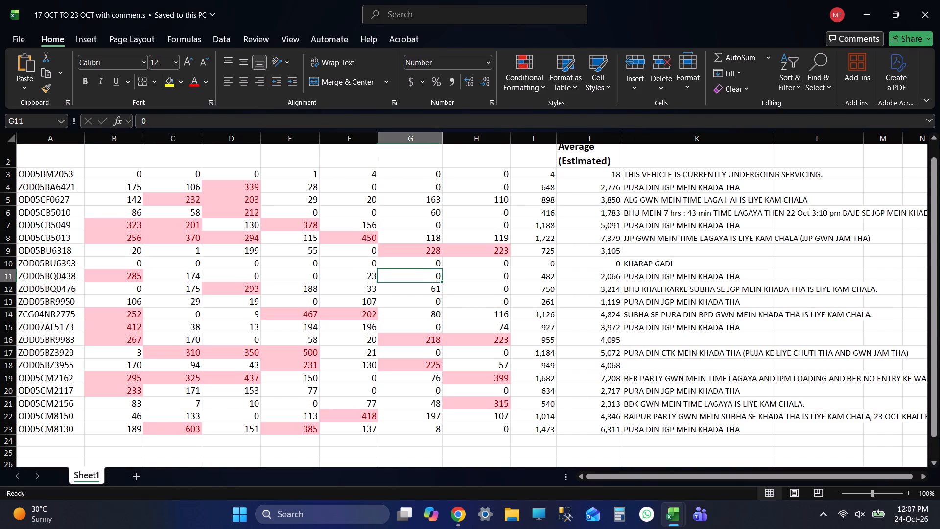
key(Tab)
key(alt+Tab)
click(273, 262)
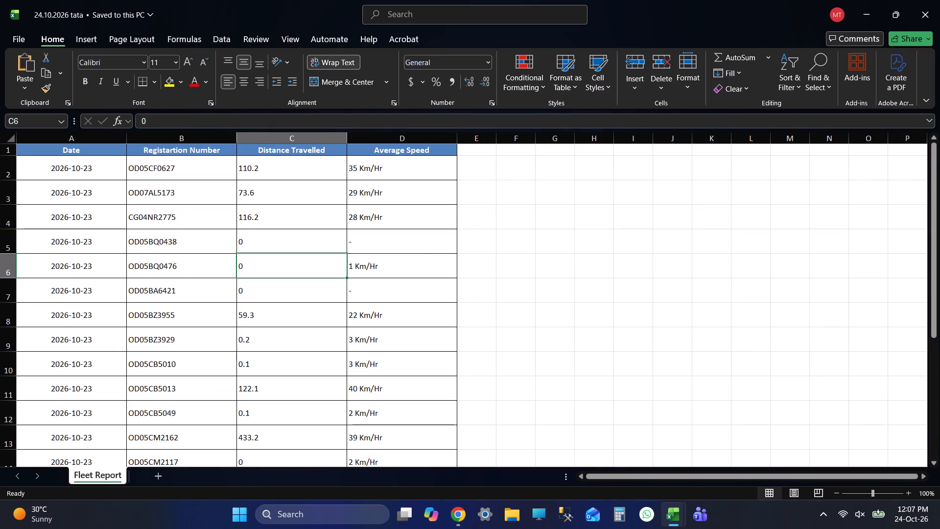
key(alt+Tab)
key(alt+Tab)
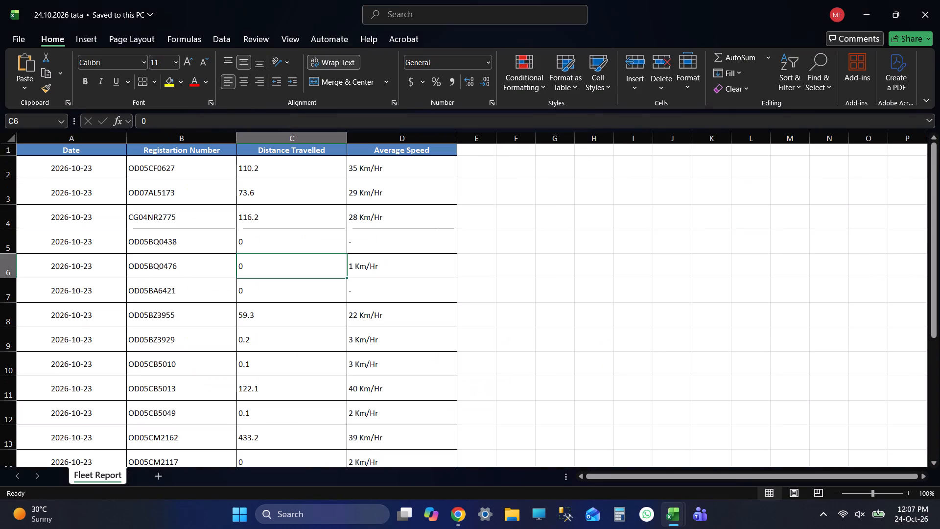
key(alt+Tab)
click(71, 288)
key(Tab)
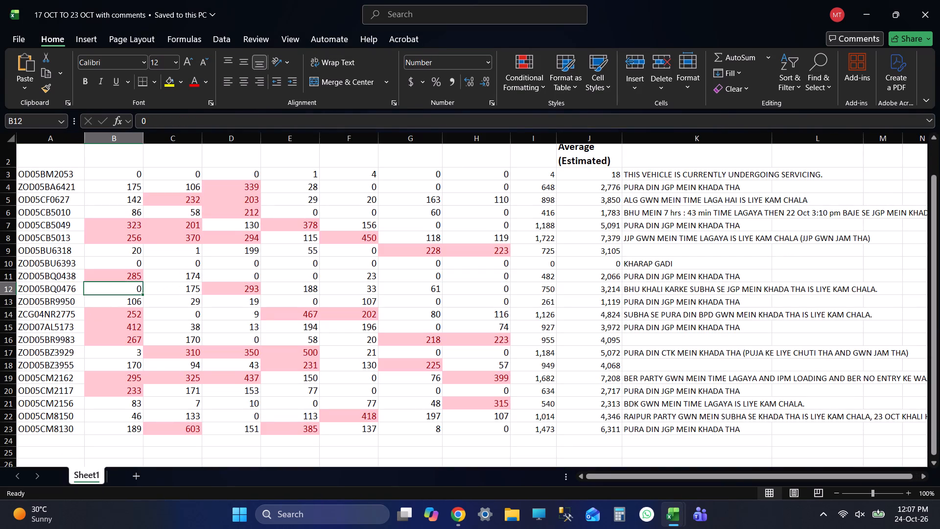
key(shift+Tab)
key(shift+Tab)
key(shift+Tab)
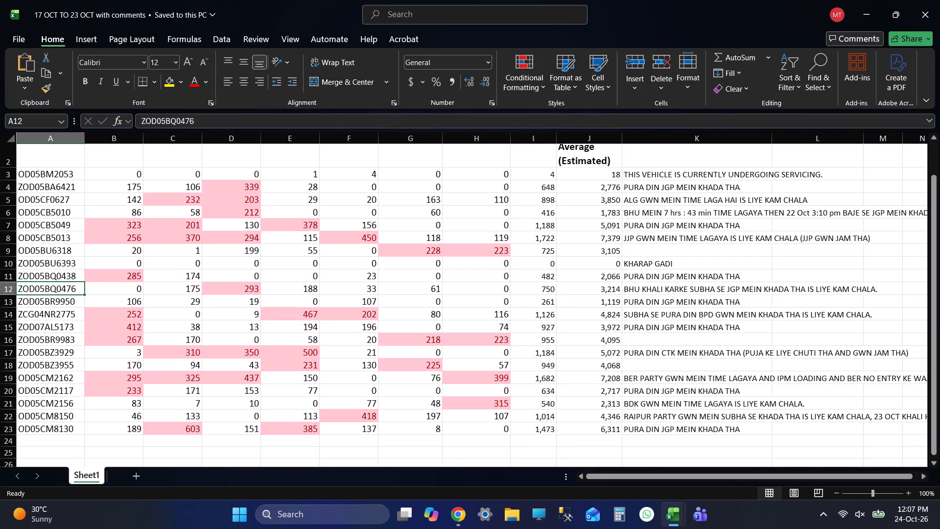
key(Tab)
key(Tab)
key(Tab)
key(Tab)
key(Tab)
key(Tab)
key(Tab)
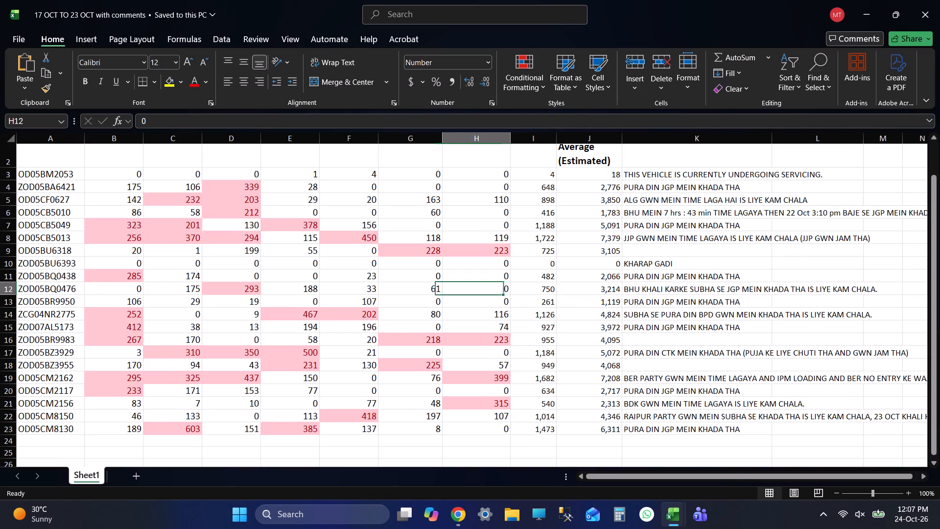
key(alt+Tab)
click(282, 290)
key(alt+Tab)
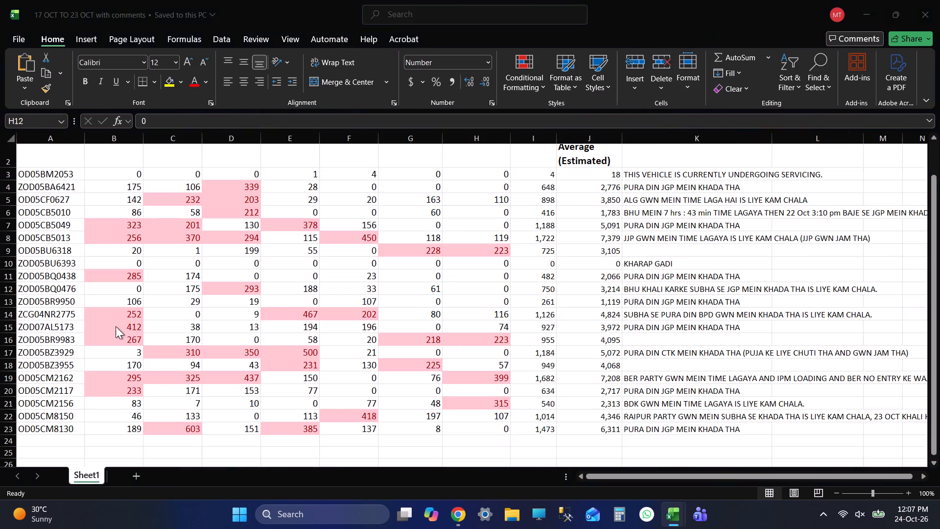
click(71, 183)
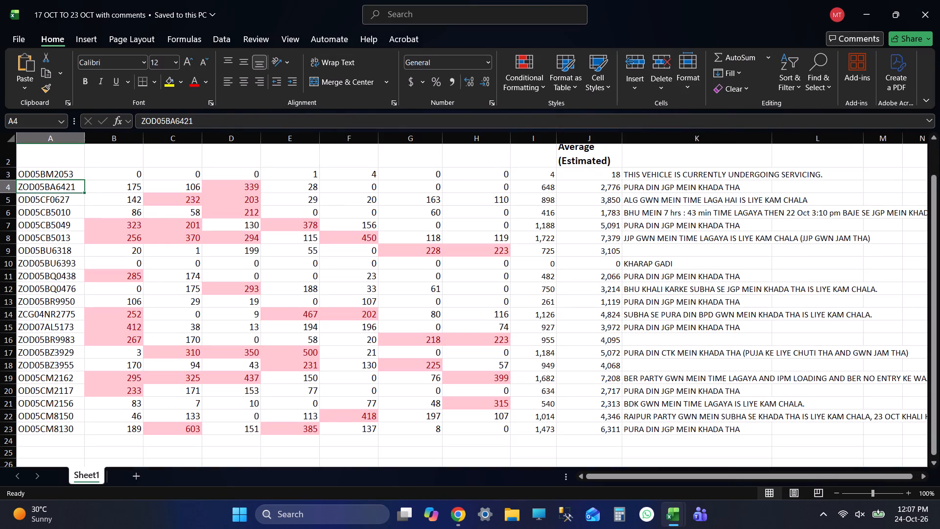
key(Tab)
key(Tab)
key(Tab)
key(Tab)
key(Tab)
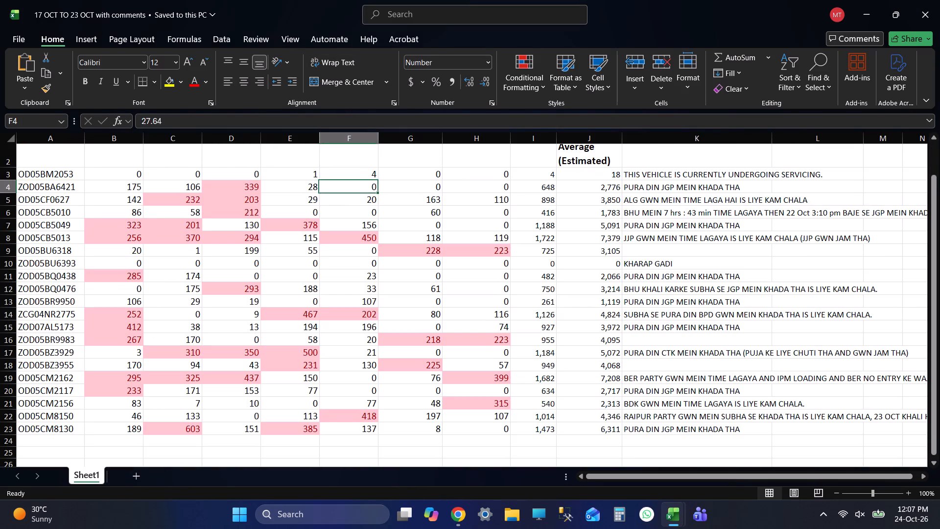
key(Tab)
key(Tab)
key(alt+Tab)
click(279, 324)
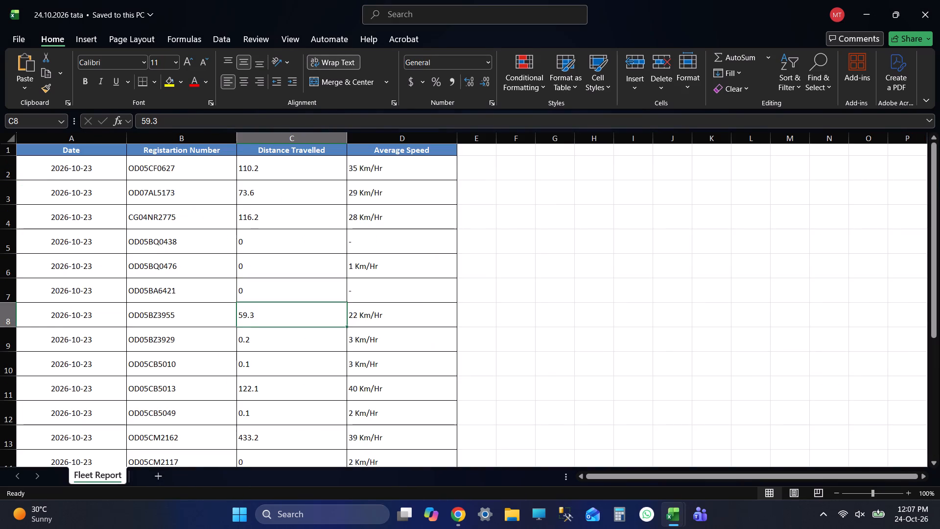
key(alt+Tab)
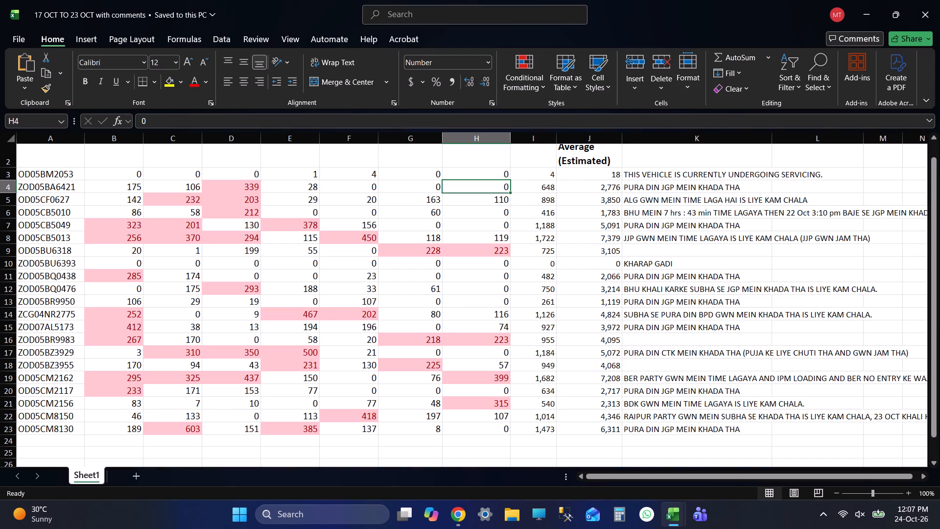
click(67, 364)
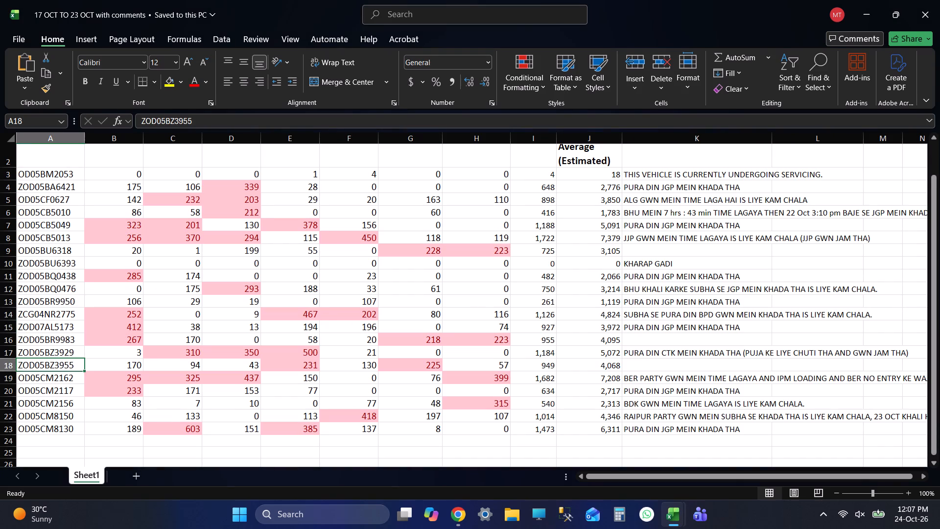
key(Tab)
key(Tab)
key(Tab)
key(Tab)
key(Tab)
key(Tab)
key(Tab)
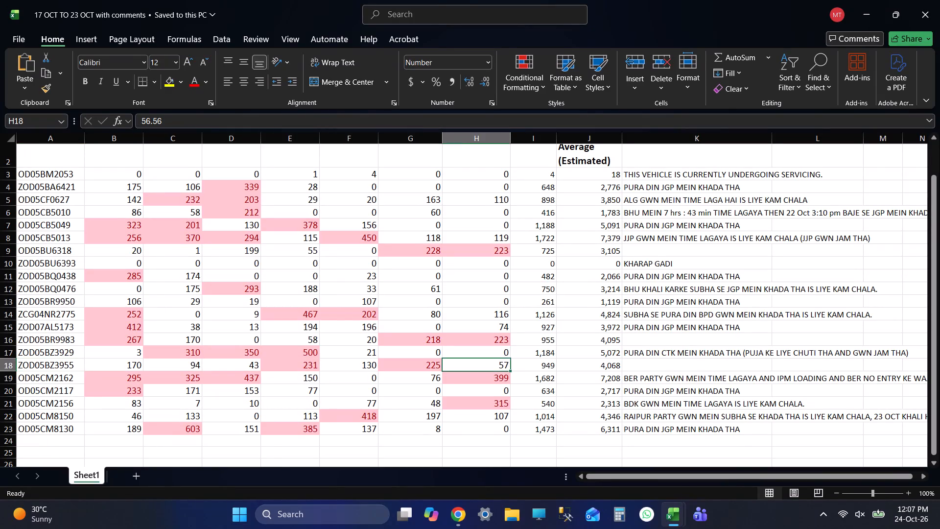
key(alt+Tab)
key(alt+Tab)
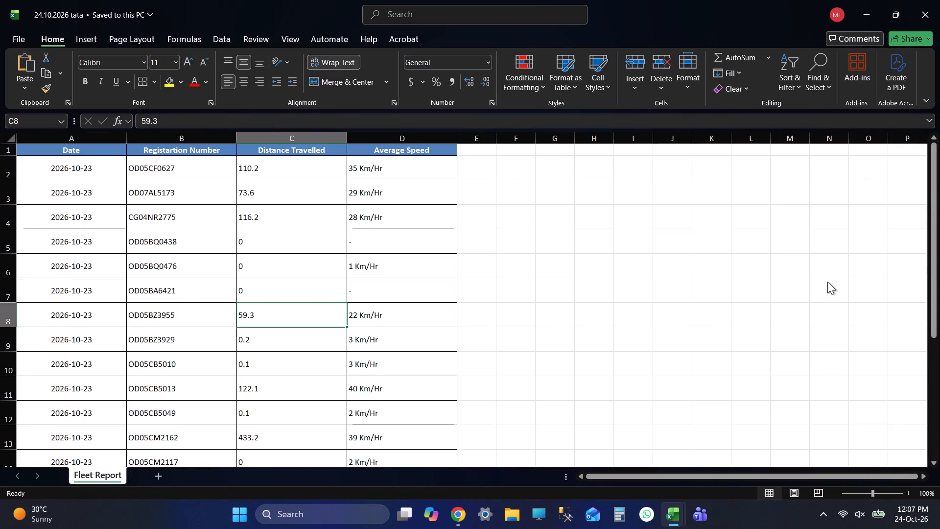
key(alt+Tab)
key(alt+Tab)
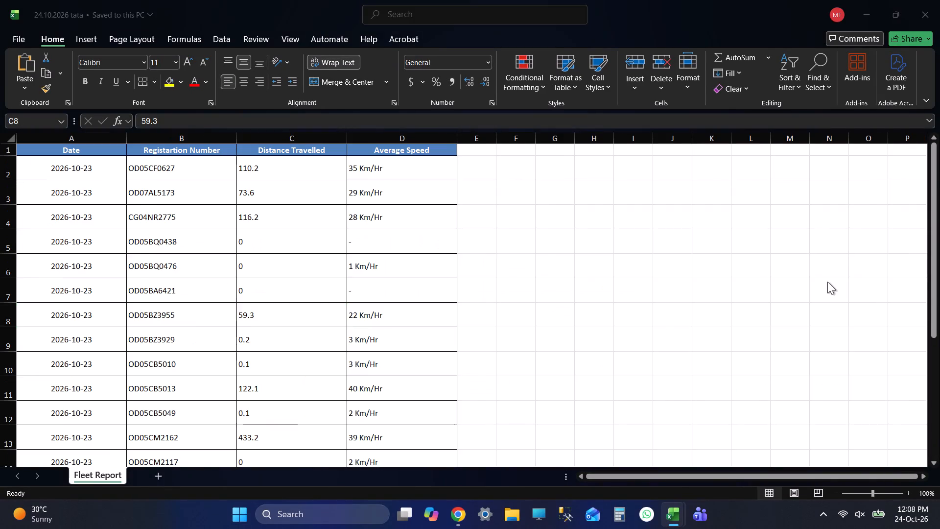
text(59)
key(Return)
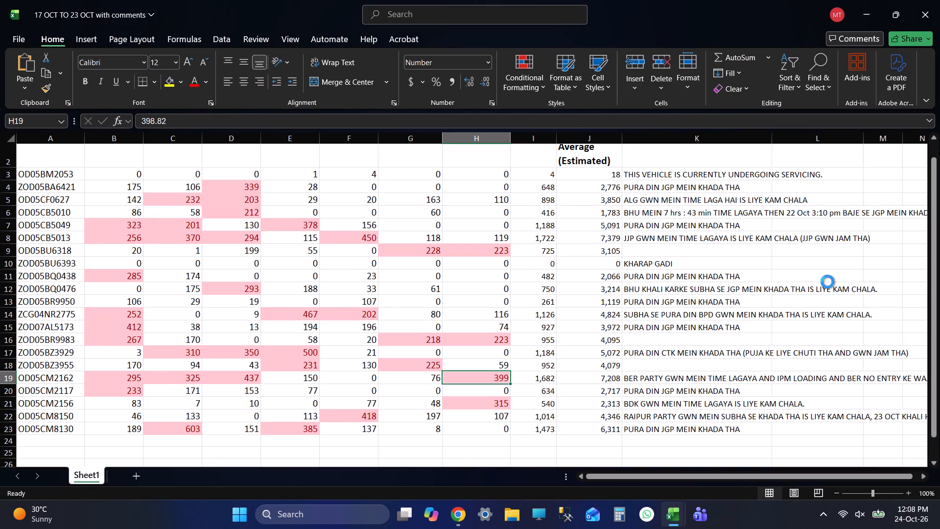
key(ctrl+s)
key(alt+Tab)
click(268, 340)
scroll(327, 306, down, 2)
key(alt+Tab)
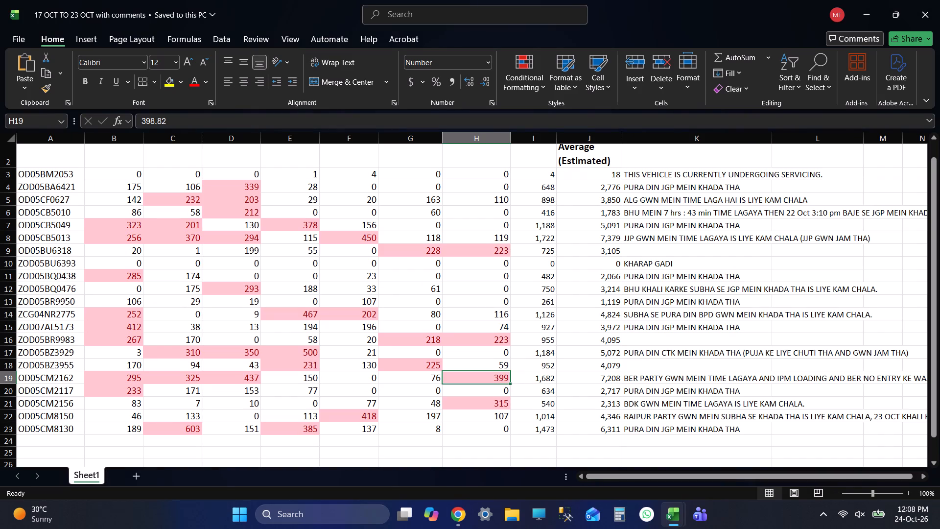
click(72, 350)
key(Tab)
key(Tab)
key(Tab)
key(Tab)
key(Tab)
key(Tab)
key(Tab)
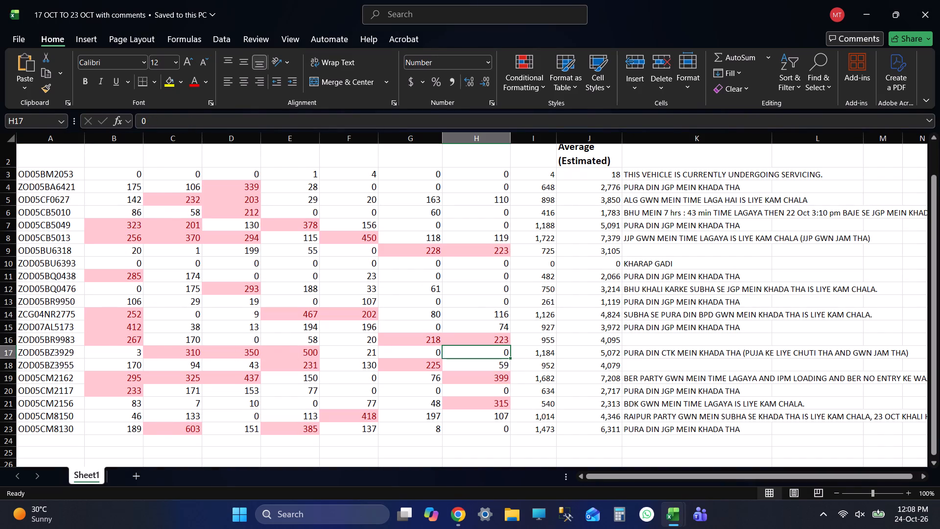
key(alt+Tab)
click(279, 294)
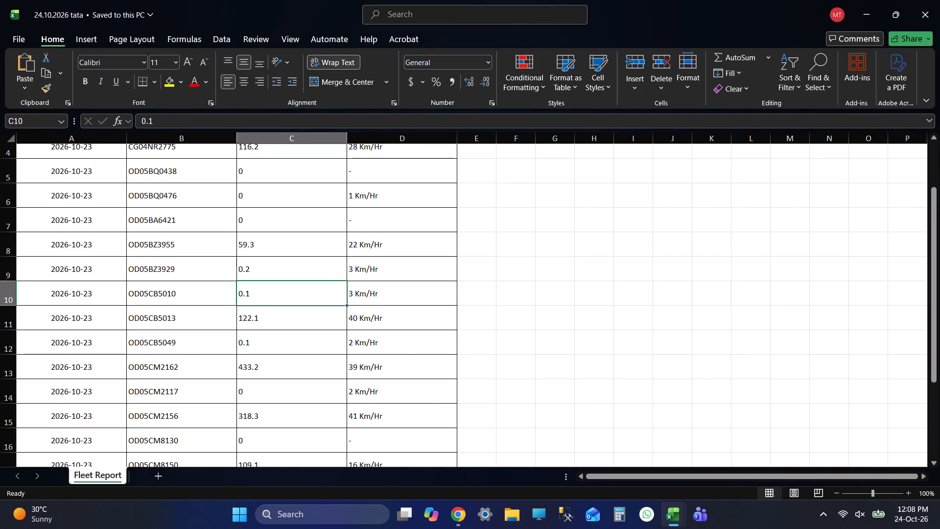
key(alt+Tab)
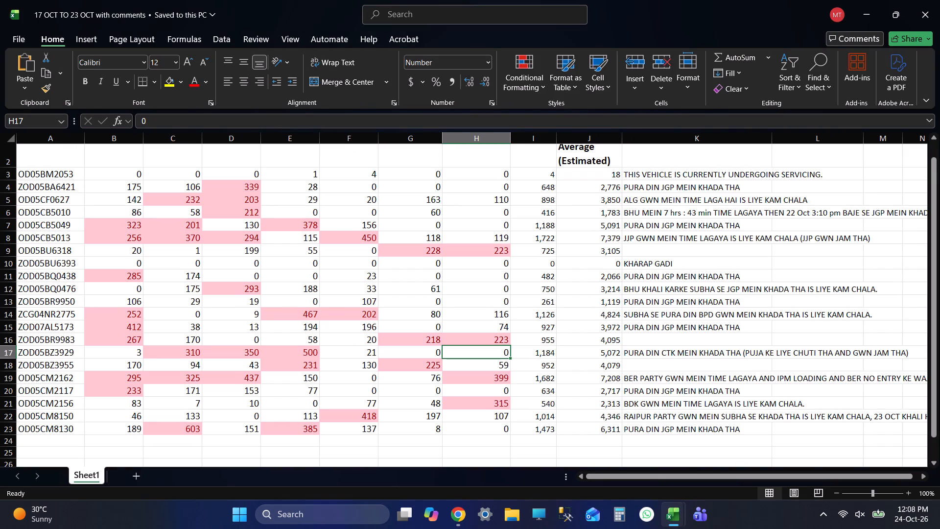
click(68, 209)
key(Tab)
key(Tab)
key(Tab)
key(Tab)
key(Tab)
key(Tab)
key(Tab)
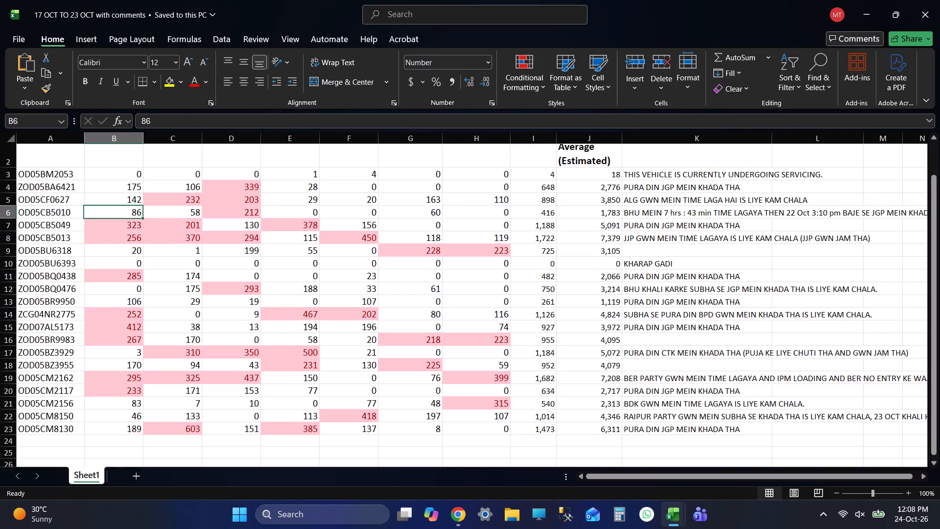
key(alt+Tab)
click(272, 317)
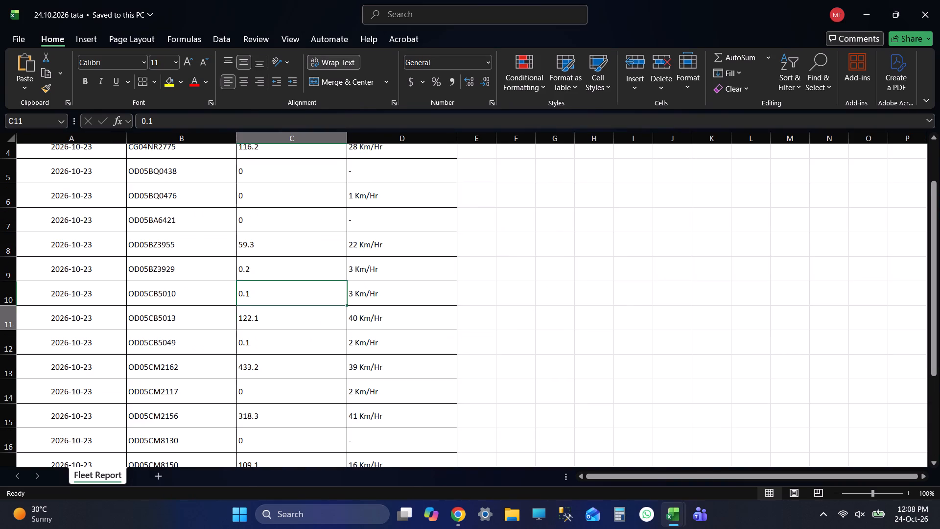
key(alt+Tab)
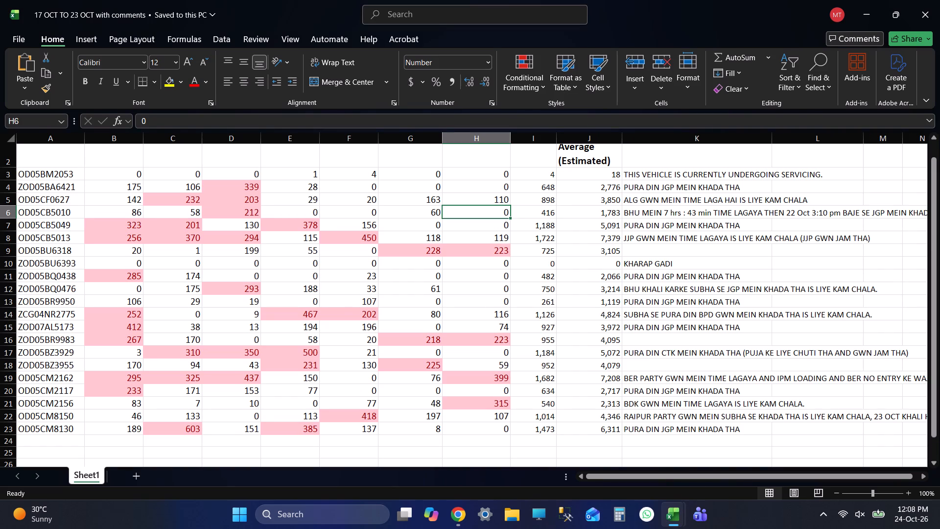
click(65, 237)
key(Tab)
key(shift+Tab)
key(shift+Tab)
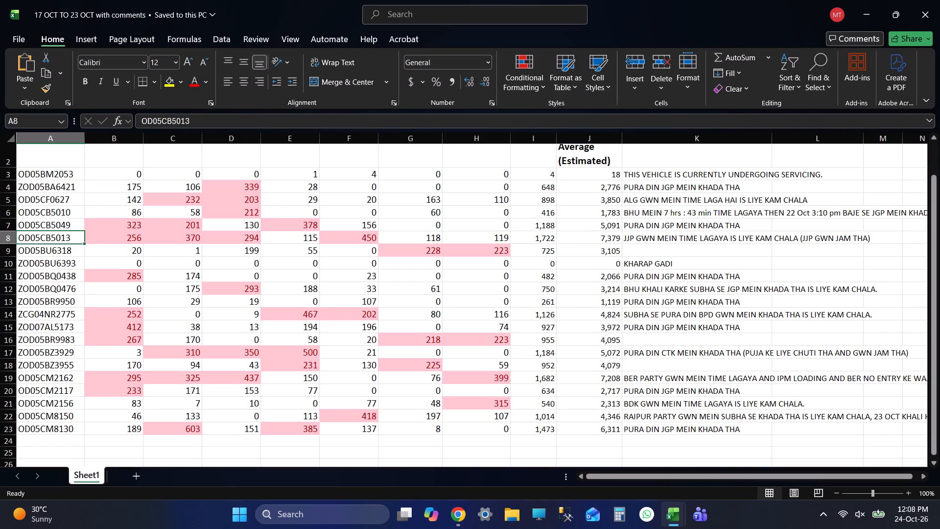
key(Tab)
key(Tab)
key(Tab)
key(Tab)
key(Tab)
key(Tab)
key(Tab)
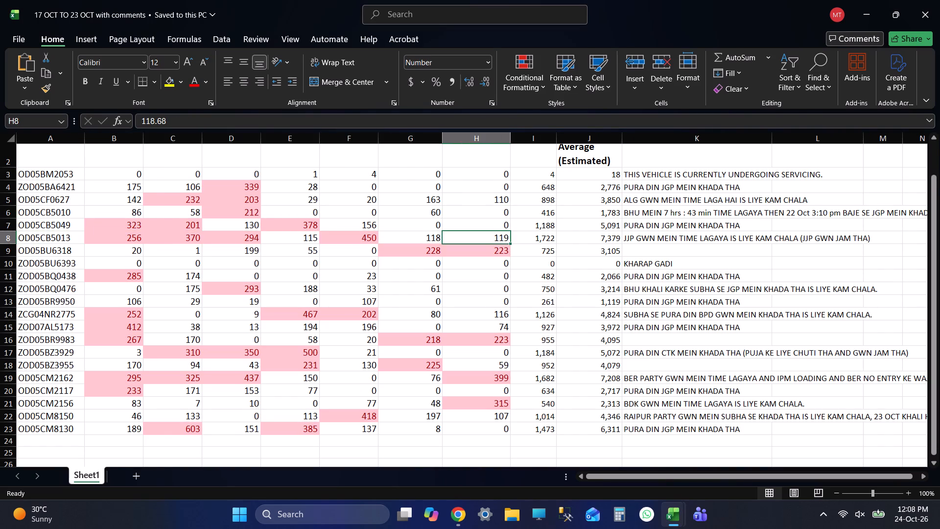
key(alt+Tab)
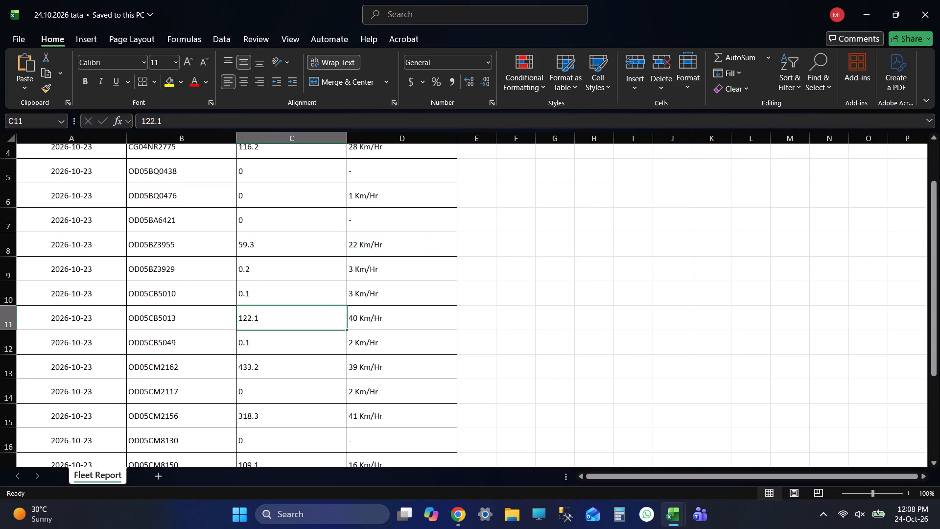
key(alt+Tab)
text(122)
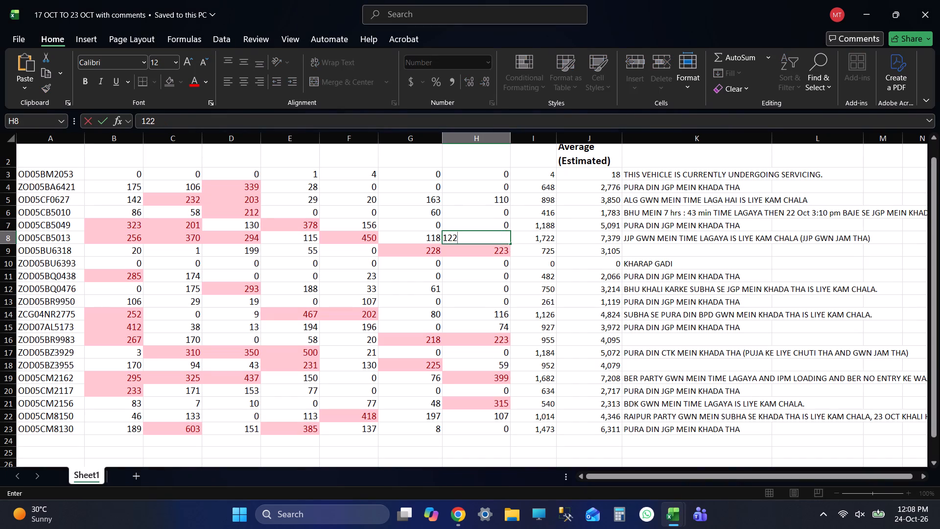
key(Return)
key(ctrl+s)
key(alt+Tab)
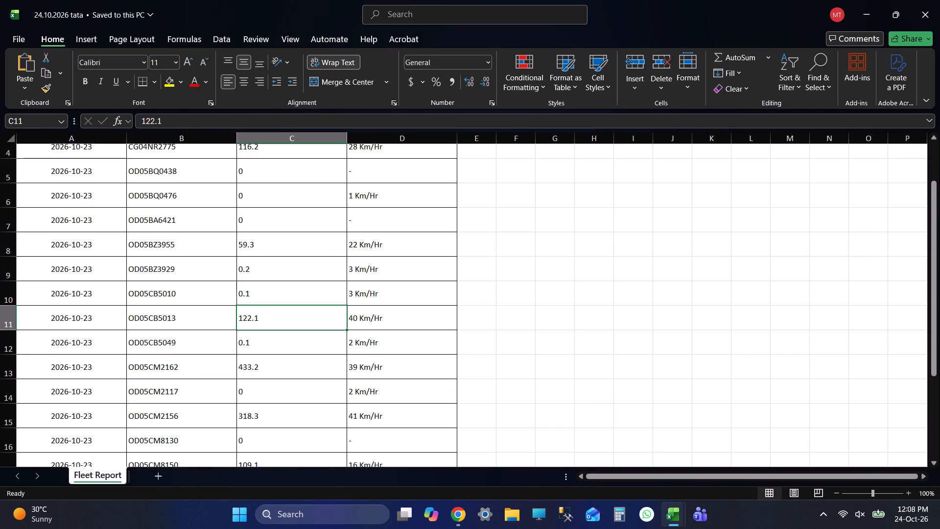
scroll(293, 354, down, 2)
scroll(300, 302, down, 2)
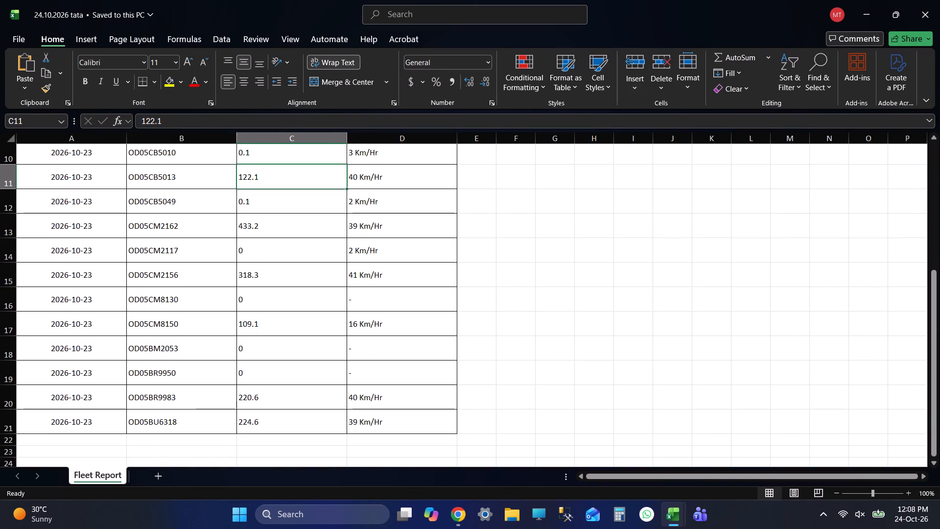
click(267, 205)
key(alt+Tab)
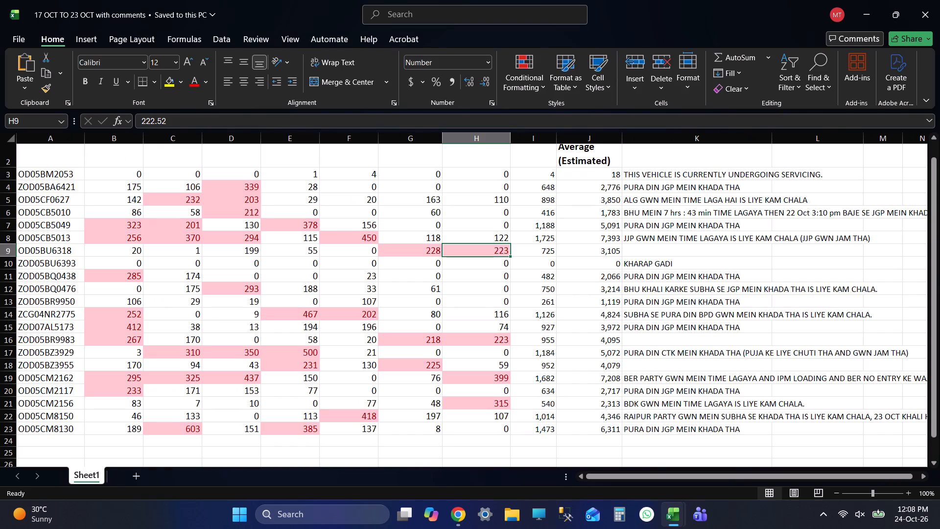
click(72, 224)
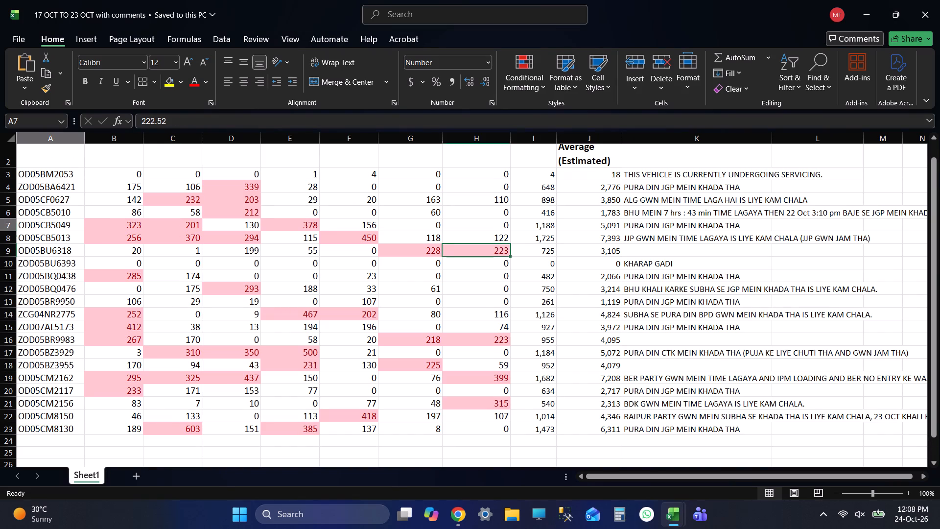
key(Tab)
key(Tab)
key(Tab)
key(Tab)
key(Tab)
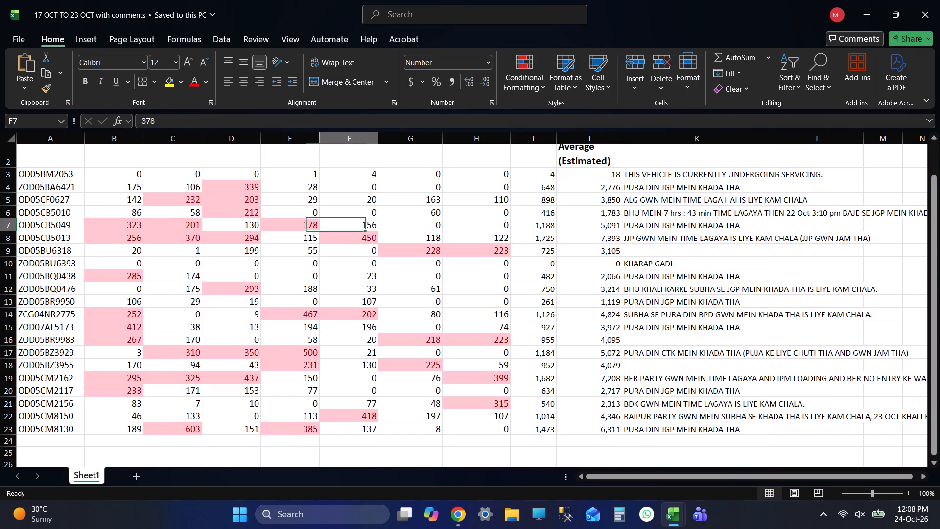
key(Tab)
key(Tab)
key(alt+Tab)
click(267, 230)
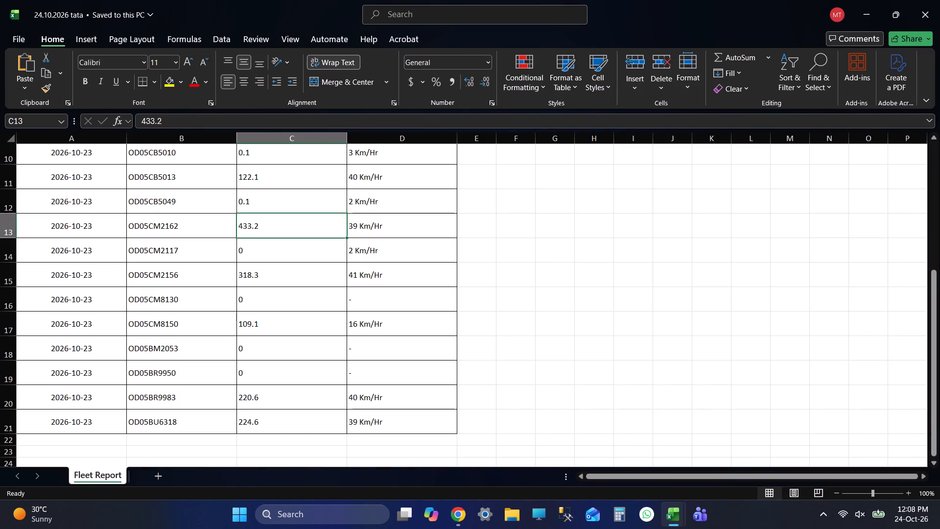
key(alt+Tab)
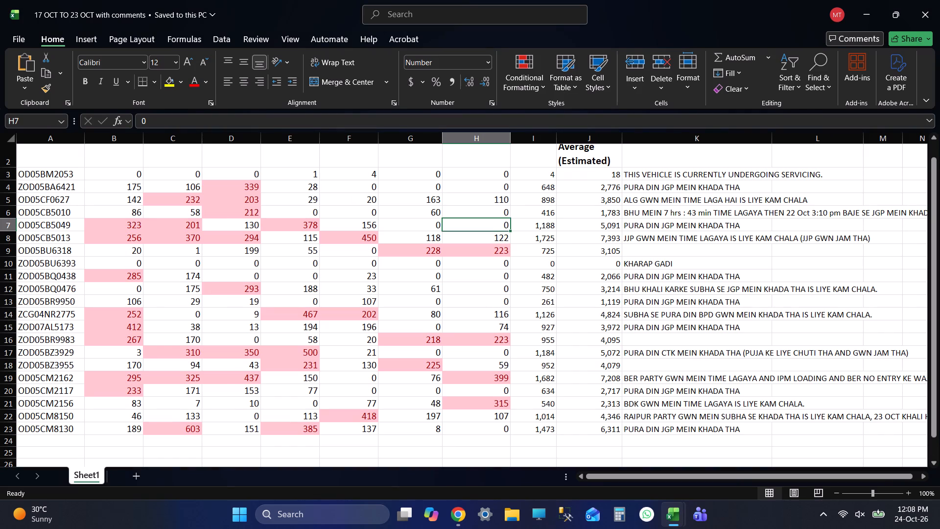
click(68, 372)
key(alt+Tab)
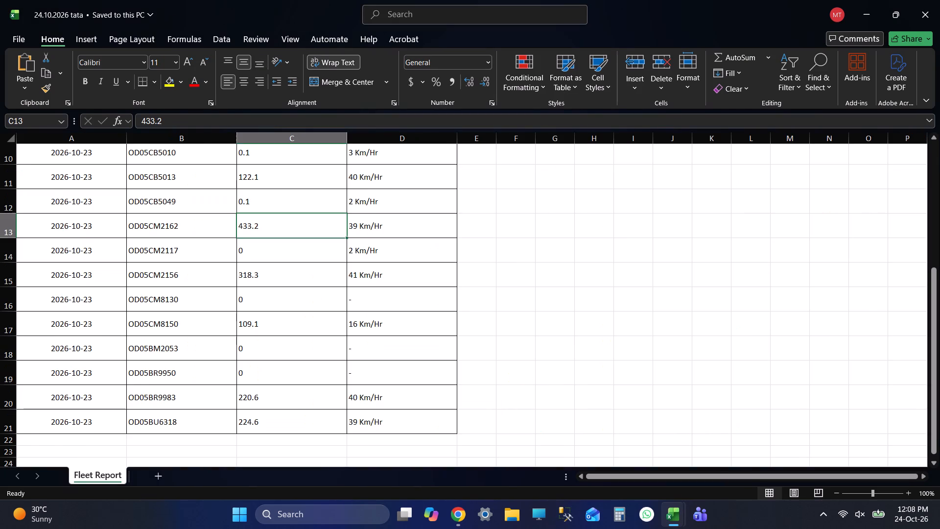
key(alt+Tab)
key(Tab)
key(Tab)
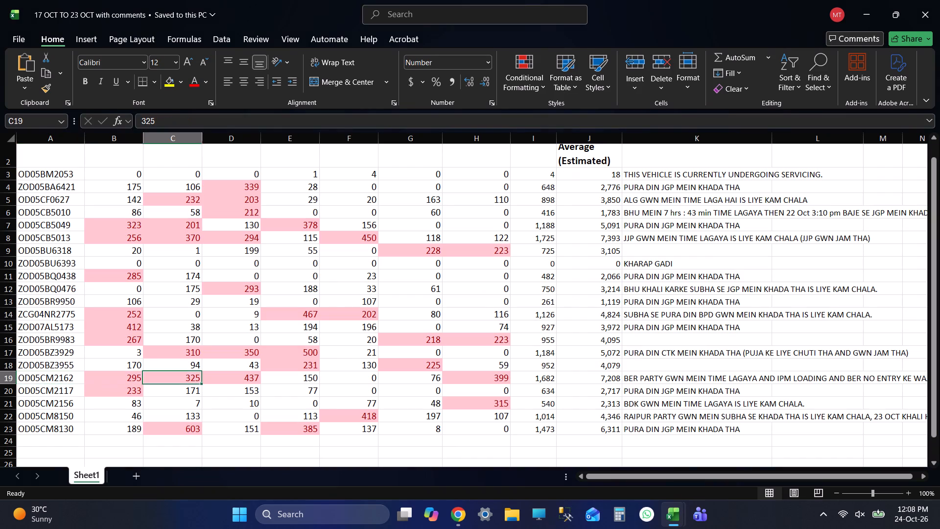
key(Tab)
key(Tab)
key(Tab)
key(Tab)
key(Tab)
key(alt+Tab)
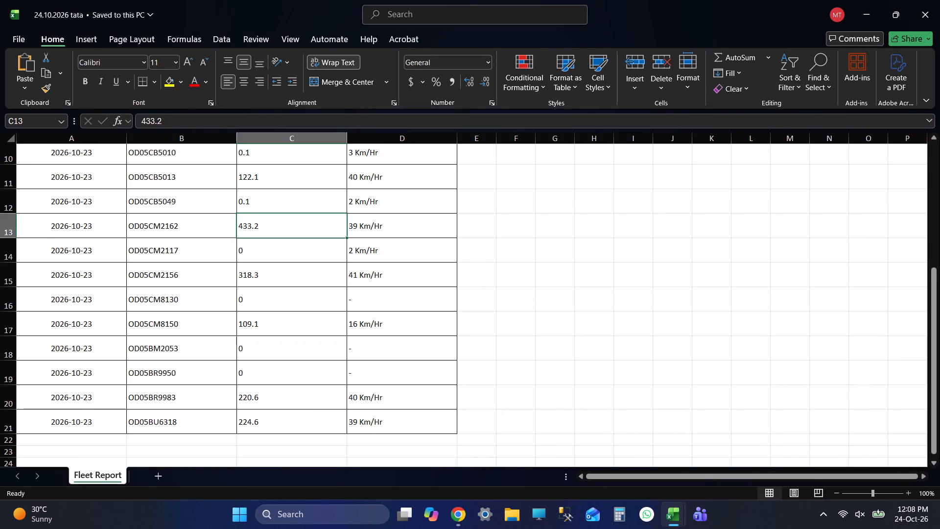
key(alt+Tab)
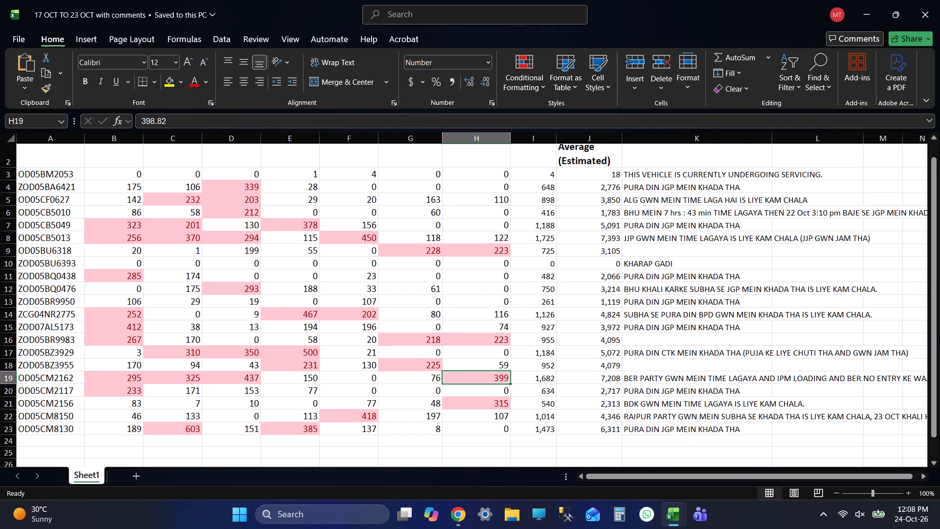
text(433)
key(Return)
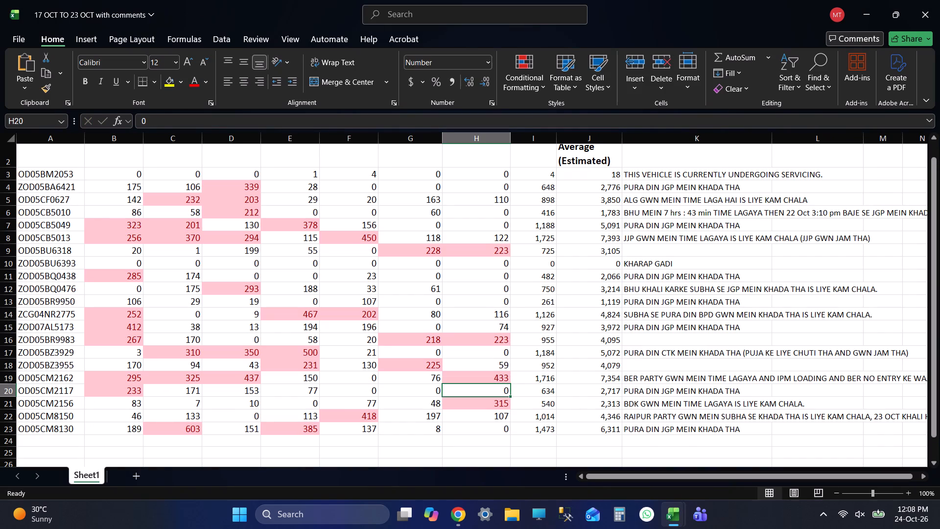
key(ctrl+s)
key(alt+Tab)
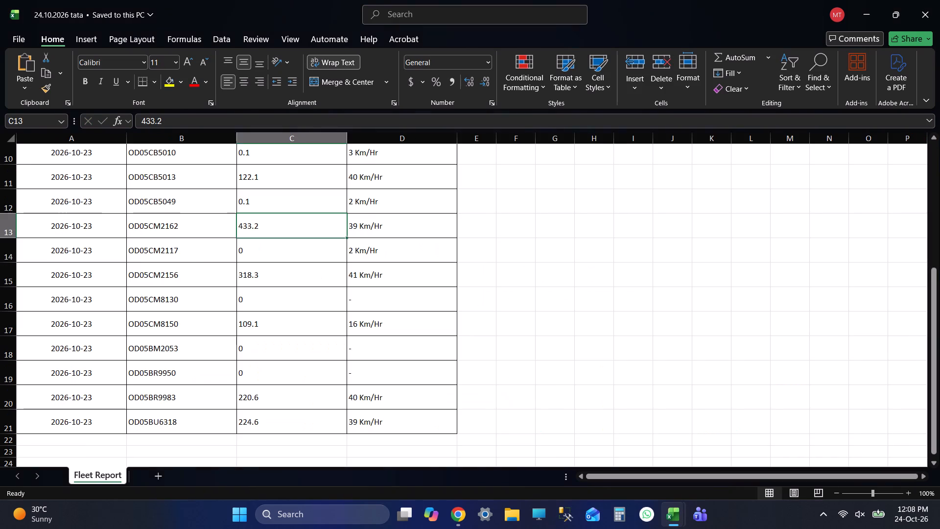
click(276, 253)
key(alt+Tab)
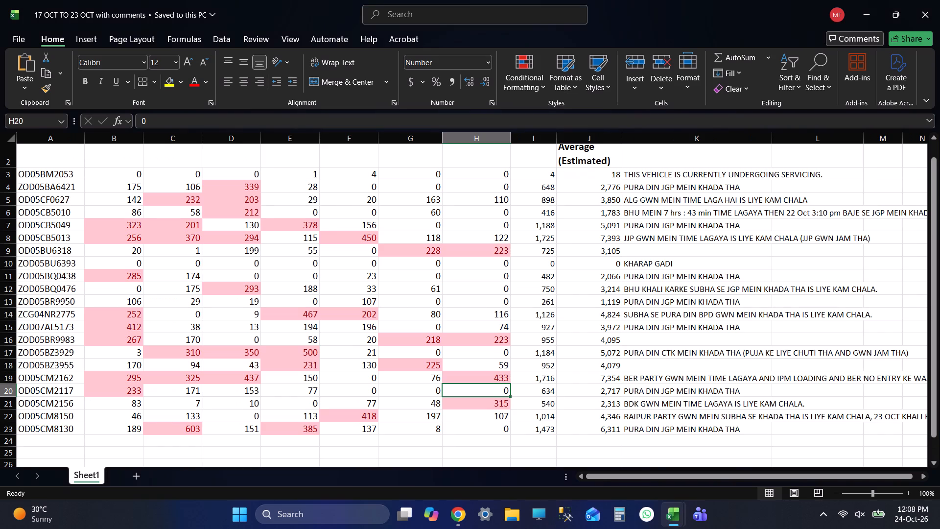
click(73, 394)
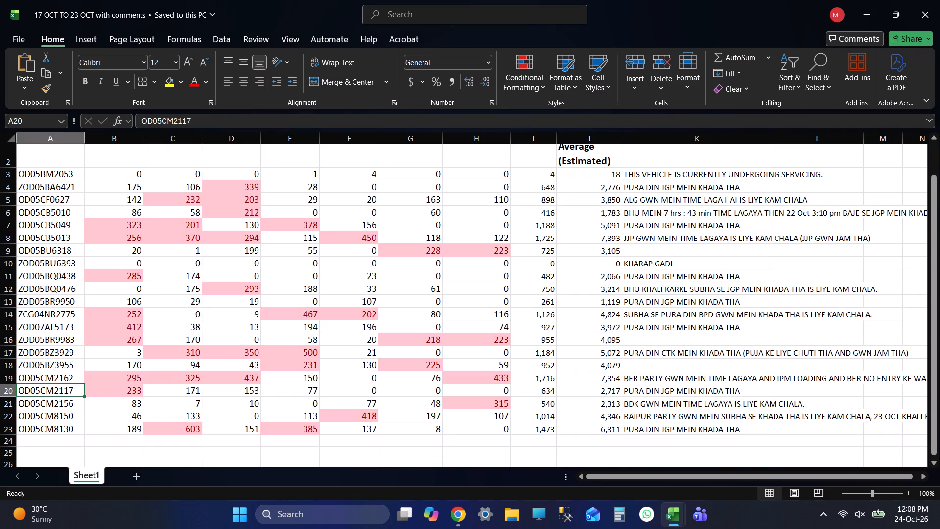
key(Tab)
key(Tab)
key(Tab)
key(Tab)
key(Tab)
key(Tab)
key(Tab)
key(alt+Tab)
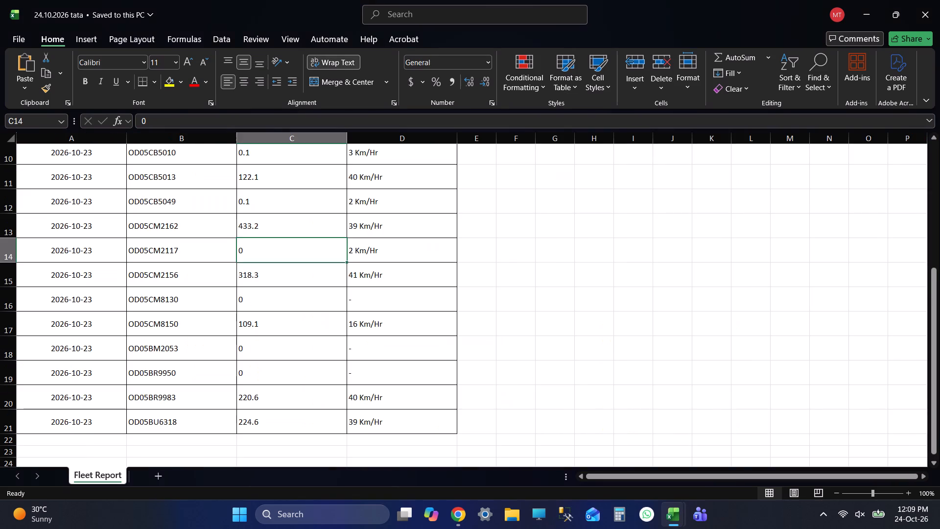
click(261, 272)
key(alt+Tab)
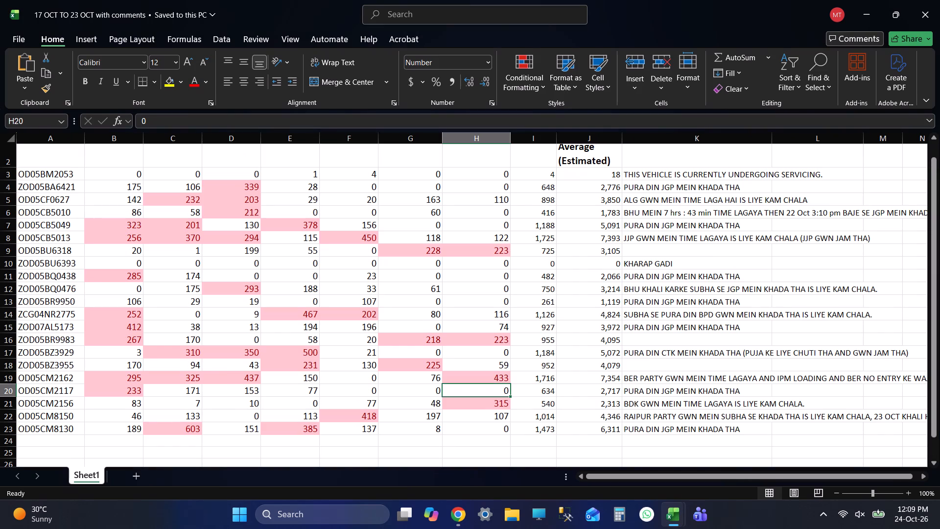
click(70, 399)
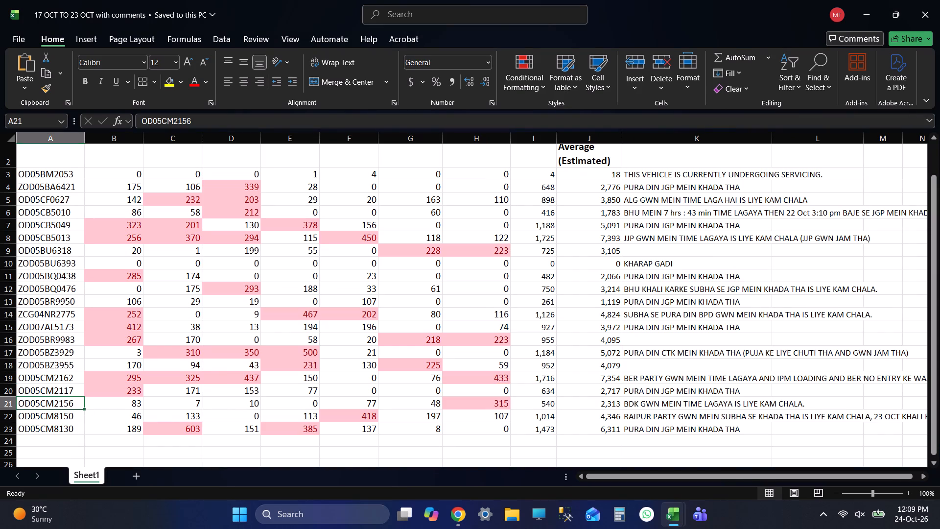
key(Tab)
key(Tab)
key(Tab)
key(Tab)
key(Tab)
key(Tab)
key(Tab)
key(alt+Tab)
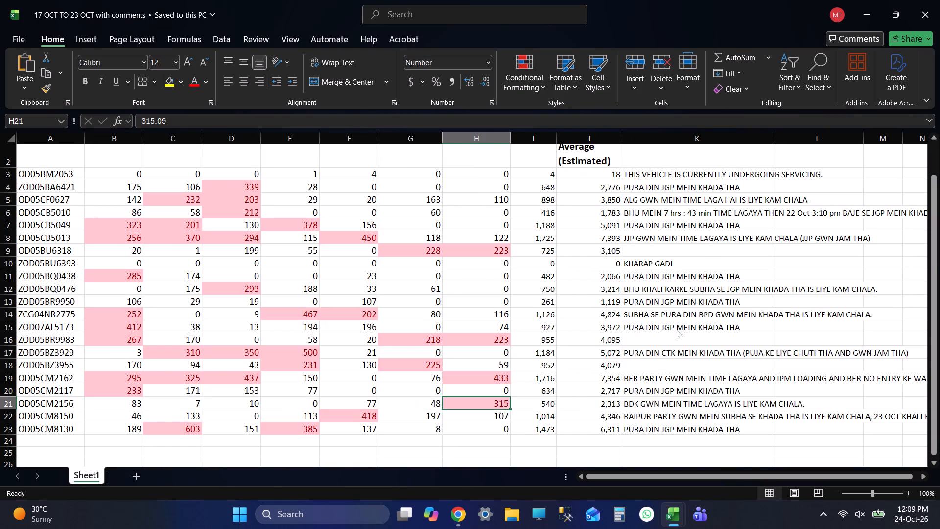
key(alt+Tab)
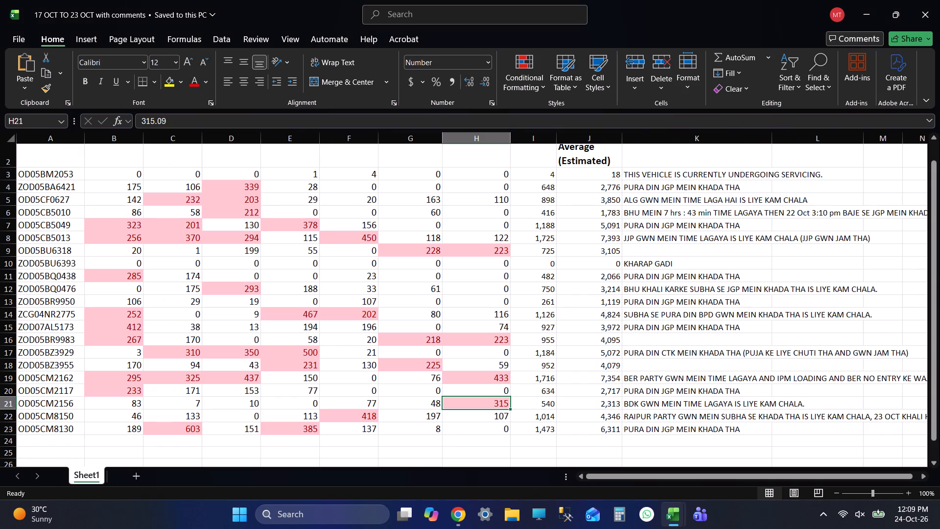
text(318)
key(Return)
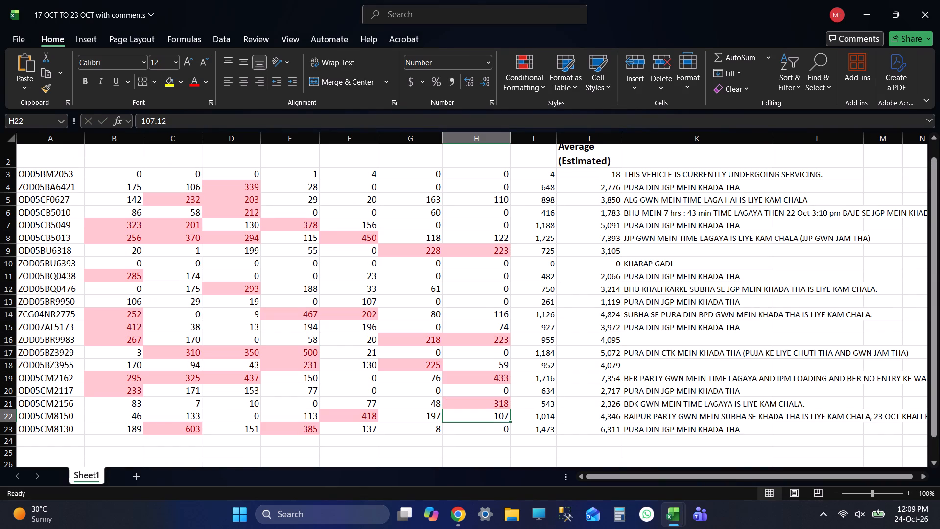
key(ctrl+s)
key(alt+Tab)
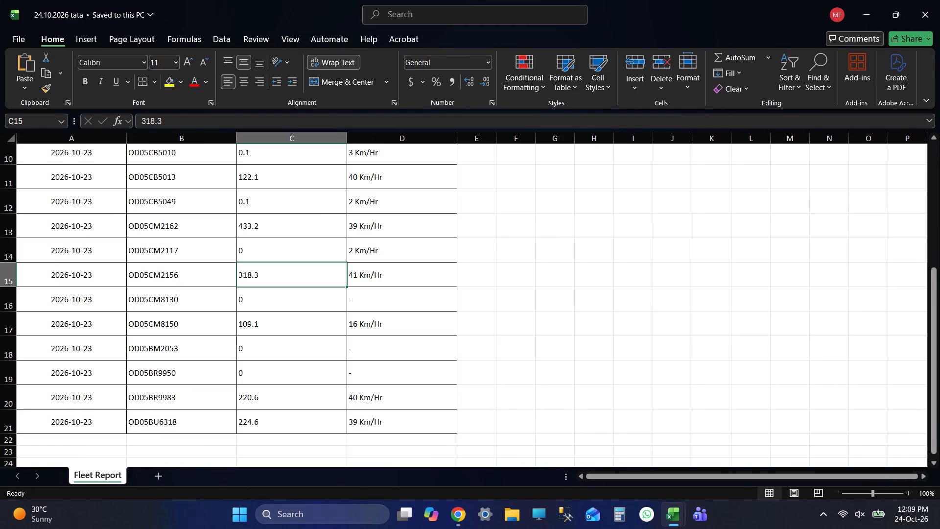
click(295, 300)
key(alt+Tab)
click(65, 431)
key(Tab)
key(Tab)
key(Tab)
key(Tab)
key(Tab)
key(Tab)
key(Tab)
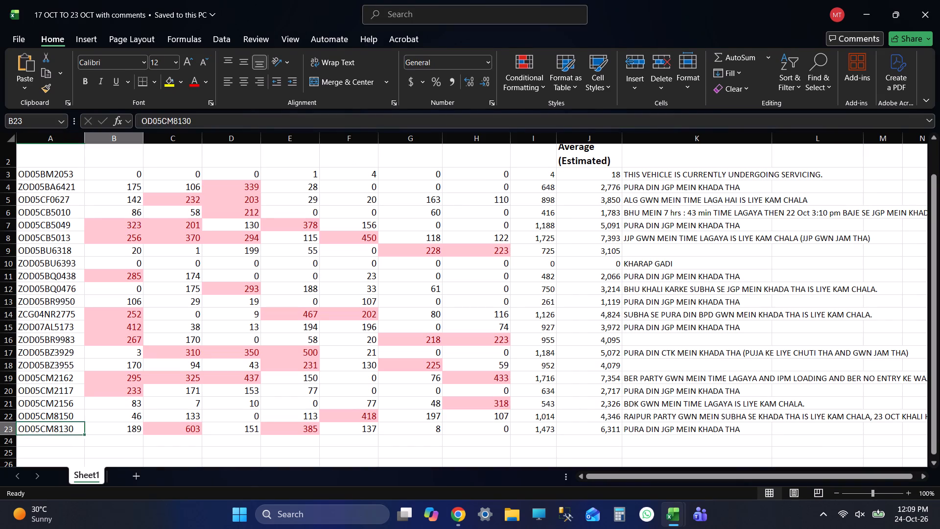
key(alt+Tab)
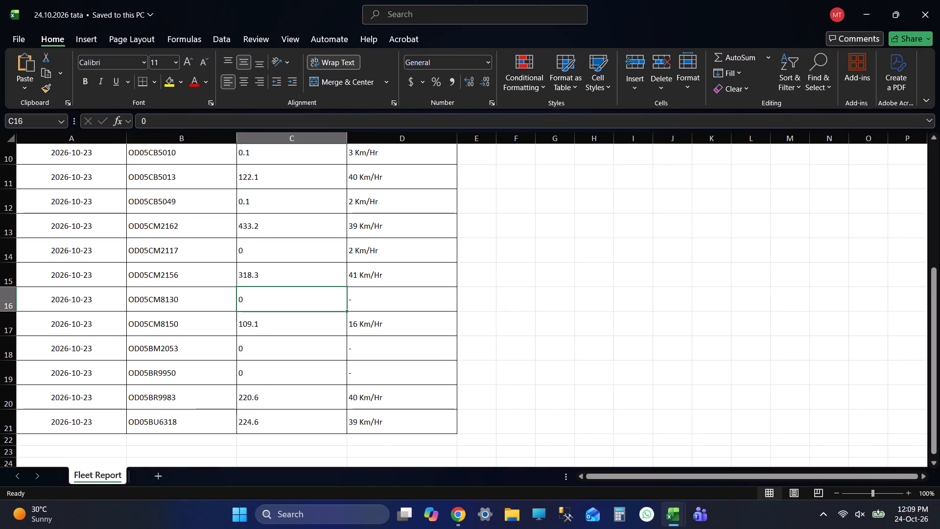
click(293, 330)
key(alt+Tab)
key(alt+Tab)
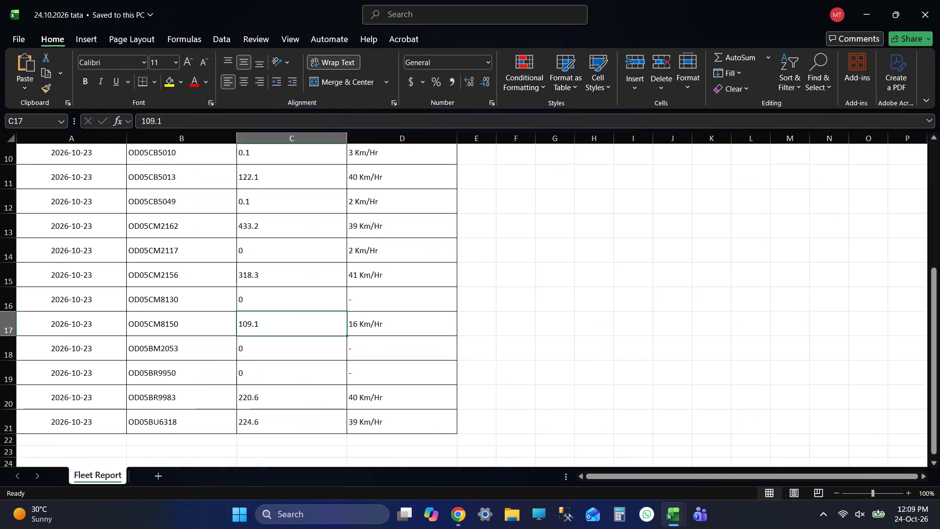
key(alt+Tab)
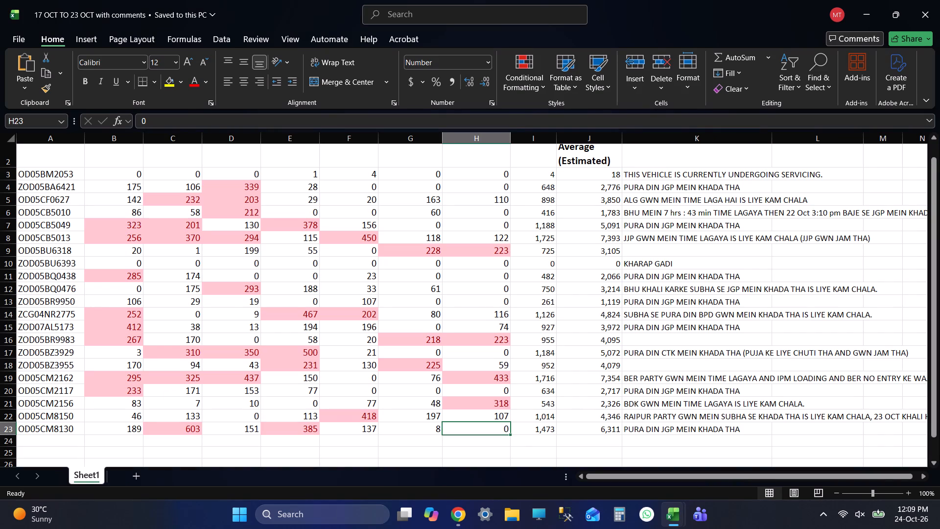
click(63, 413)
key(Tab)
key(Tab)
key(Tab)
key(Tab)
key(Tab)
key(Tab)
key(Tab)
key(alt+Tab)
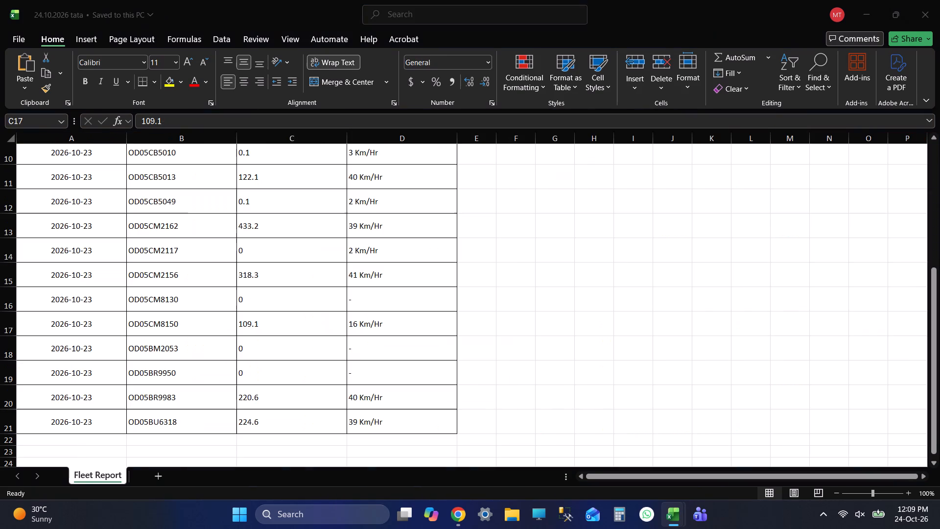
key(alt+Tab)
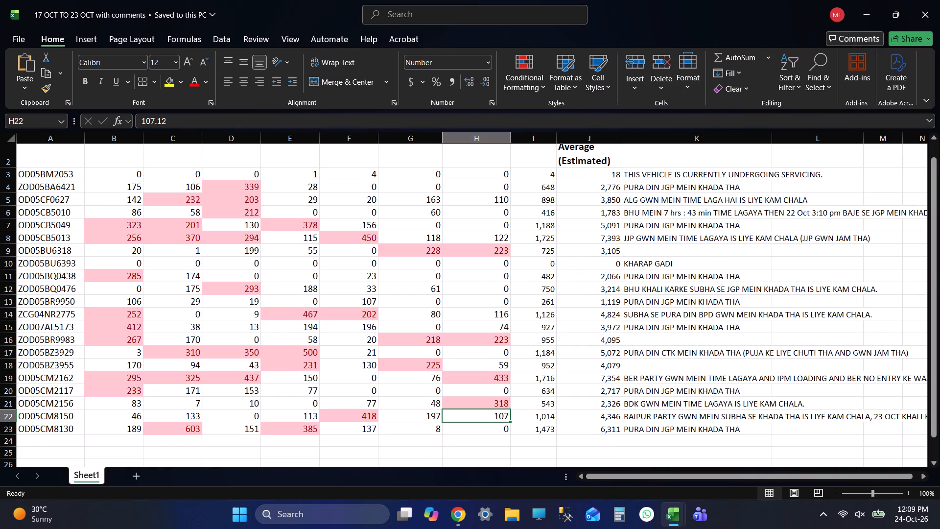
text(109)
key(Return)
key(ctrl+s)
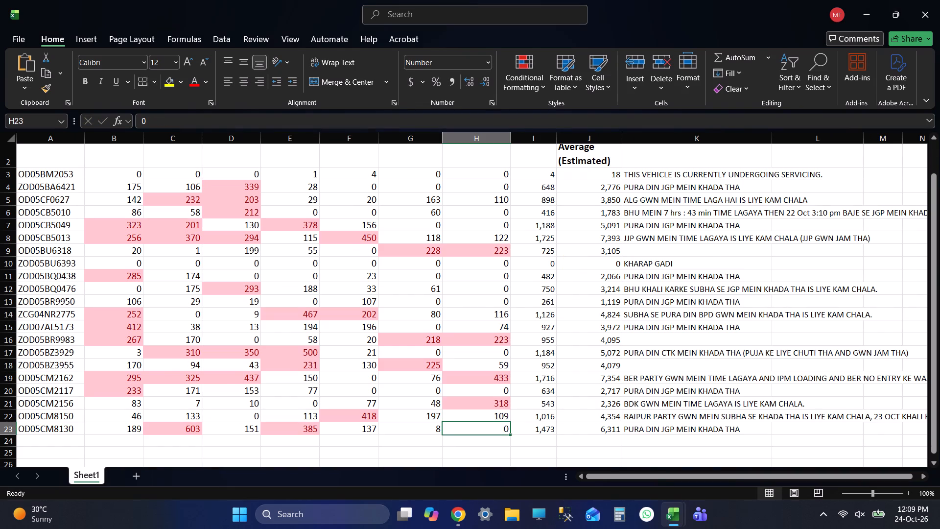
key(alt+Tab)
click(286, 352)
key(alt+Tab)
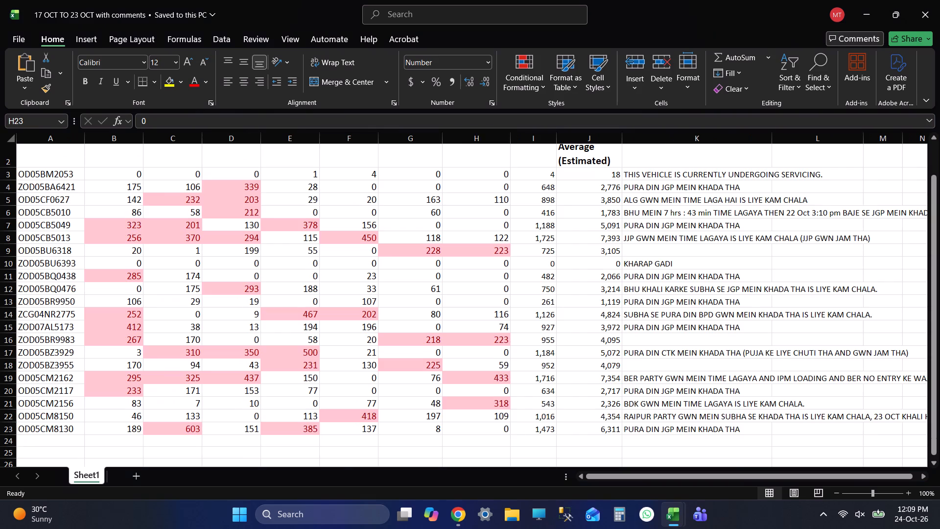
scroll(52, 298, up, 4)
click(50, 211)
key(Tab)
key(Tab)
key(Tab)
key(Tab)
key(Tab)
key(Tab)
key(Tab)
key(Tab)
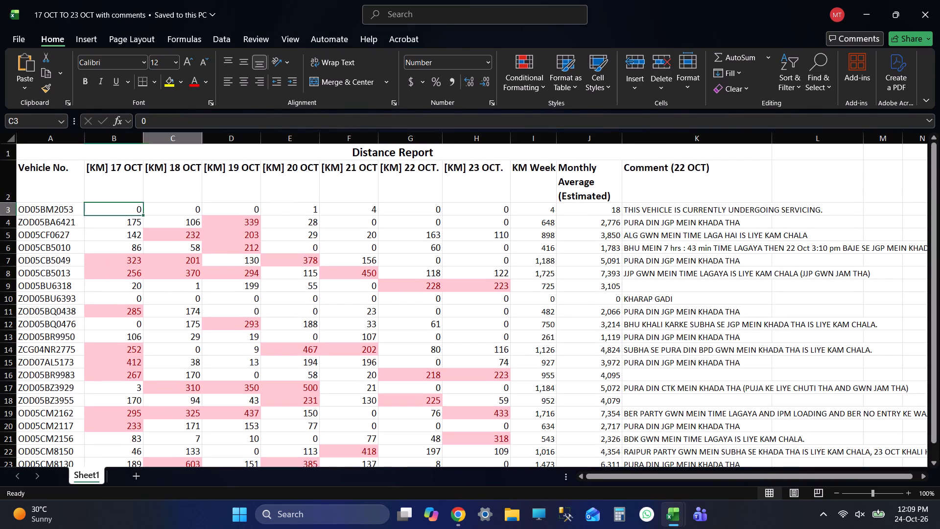
key(shift+Tab)
key(alt+Tab)
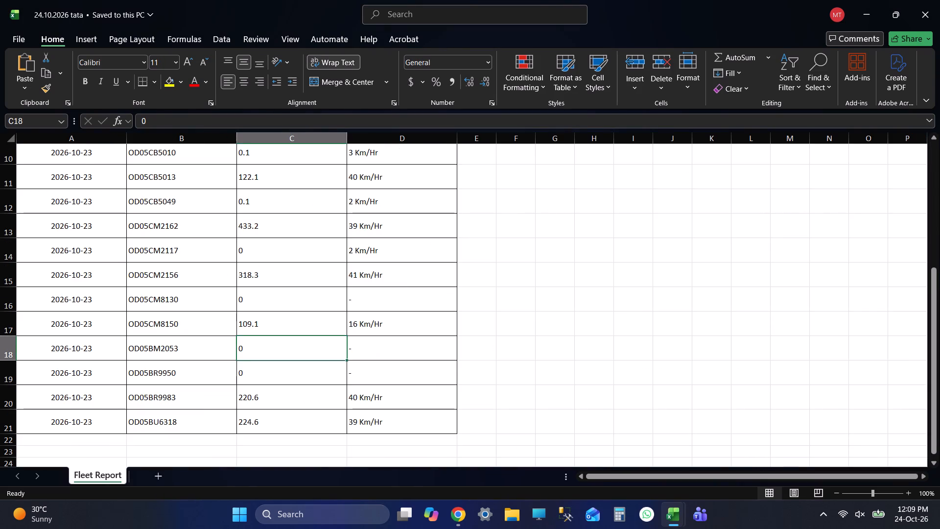
click(265, 366)
key(alt+Tab)
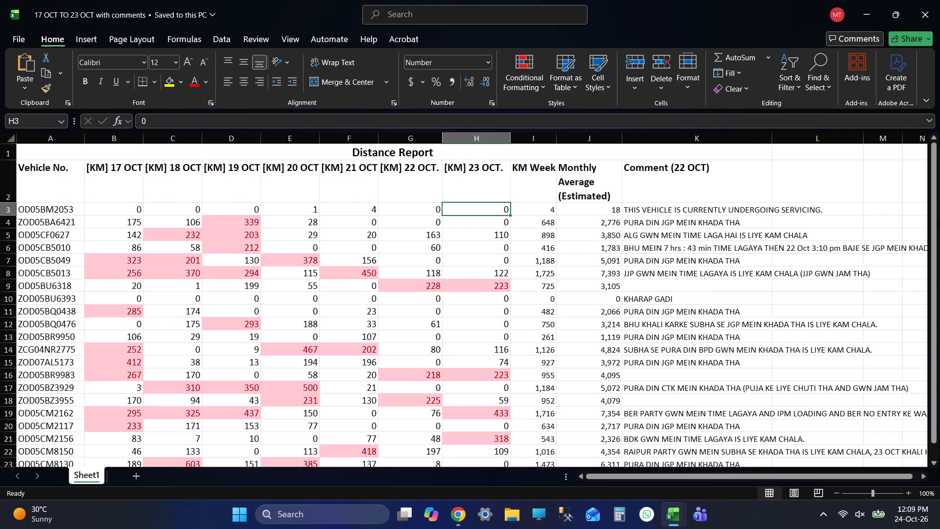
scroll(109, 366, down, 3)
scroll(105, 291, up, 3)
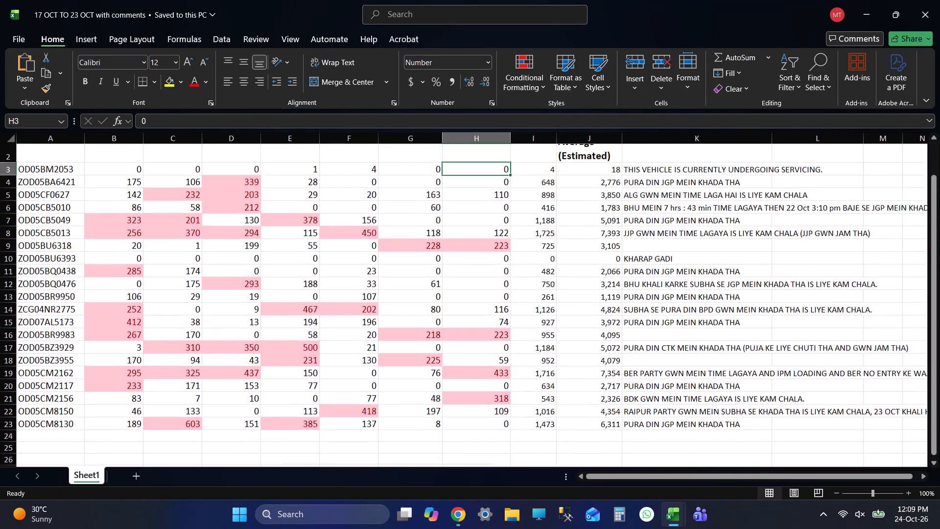
scroll(103, 271, down, 1)
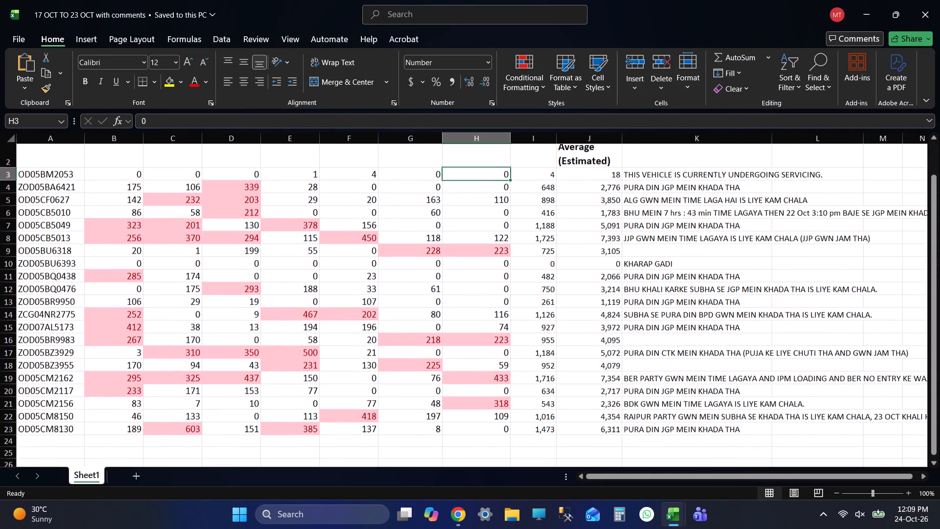
click(72, 301)
key(shift+Tab)
key(shift+Tab)
key(shift+Tab)
key(shift+Tab)
key(shift+Tab)
key(shift+Tab)
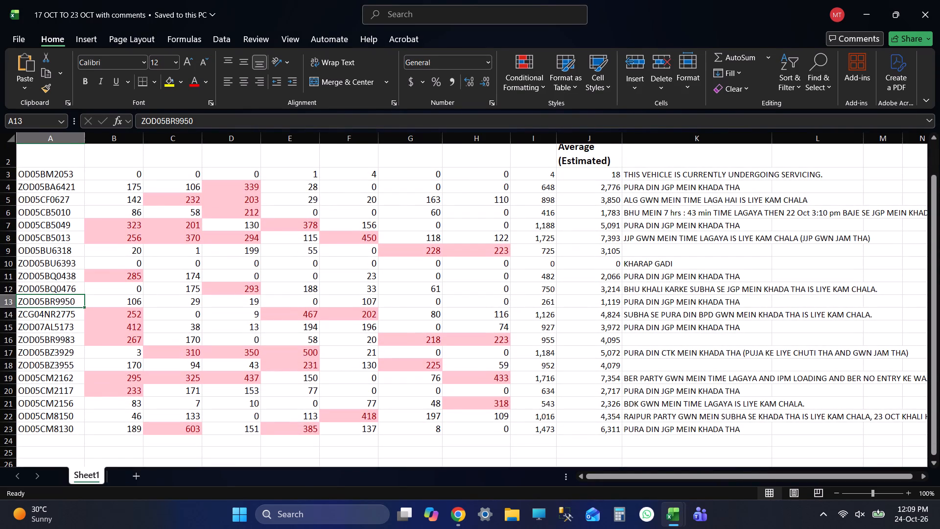
key(Tab)
key(Tab)
key(Tab)
key(Tab)
key(Tab)
key(Tab)
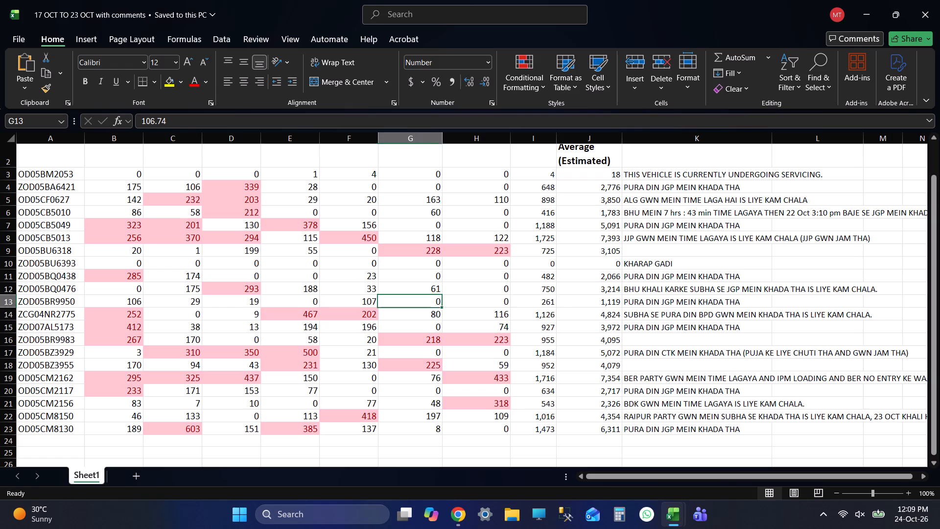
key(Tab)
key(alt+Tab)
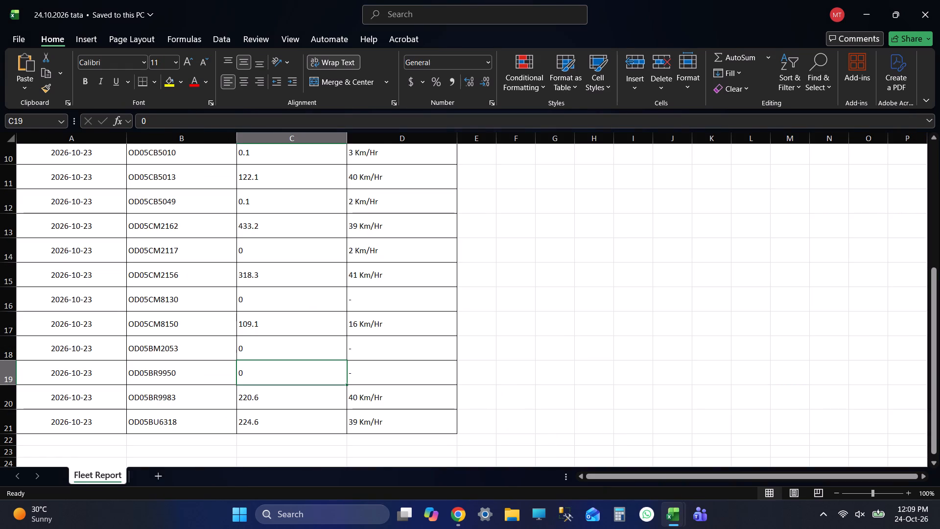
key(alt+Tab)
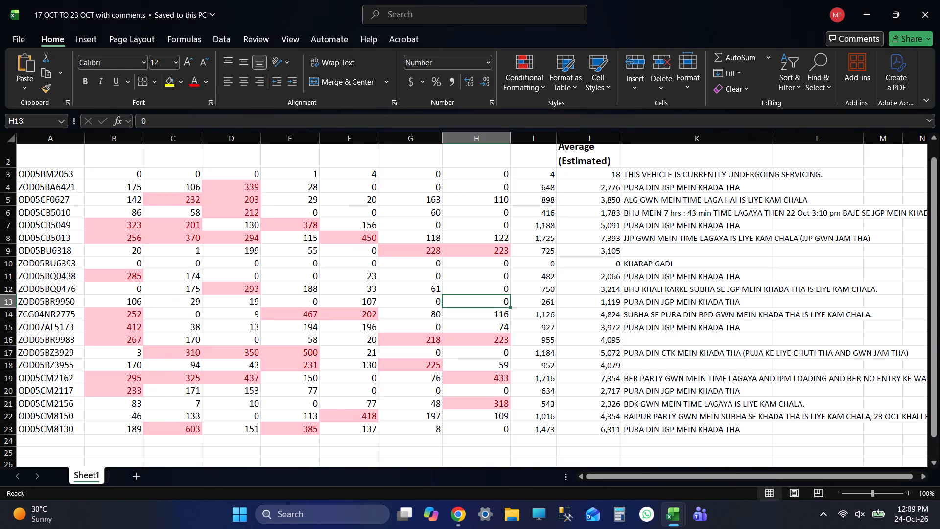
key(alt+Tab)
key(alt+Tab)
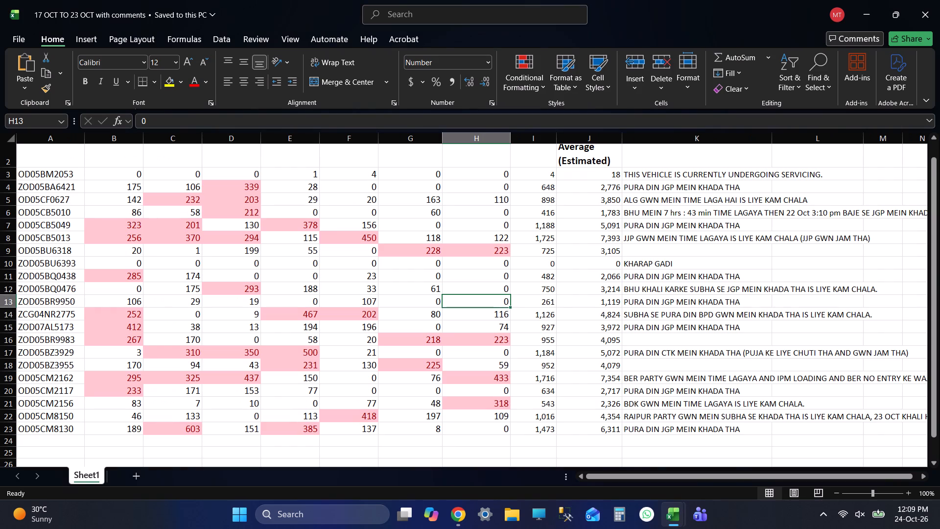
key(alt+Tab)
click(273, 402)
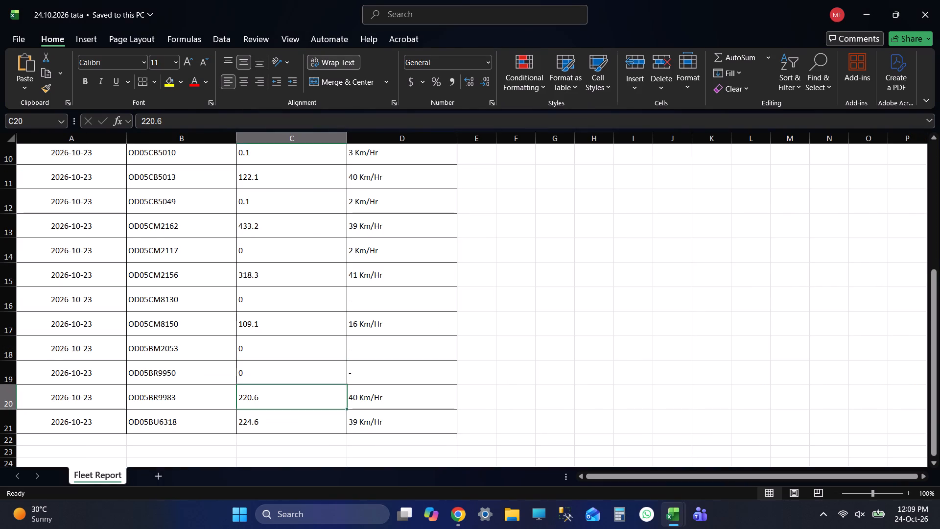
key(alt+Tab)
click(67, 340)
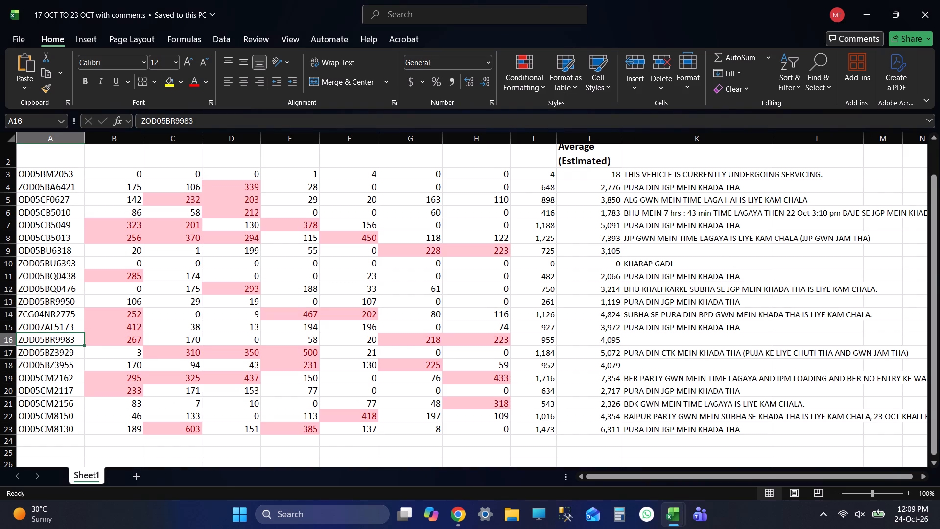
key(Tab)
key(Tab)
key(Tab)
key(Tab)
key(Tab)
key(Tab)
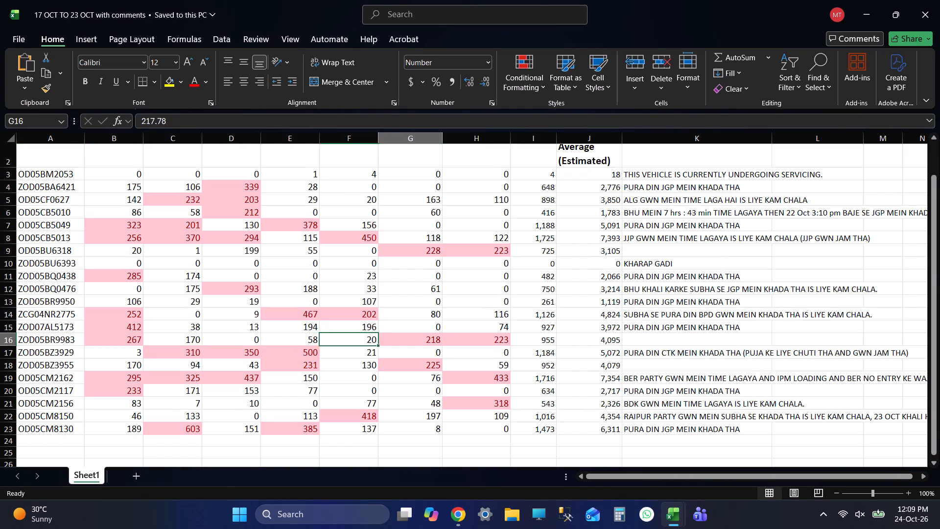
key(Tab)
key(alt+Tab)
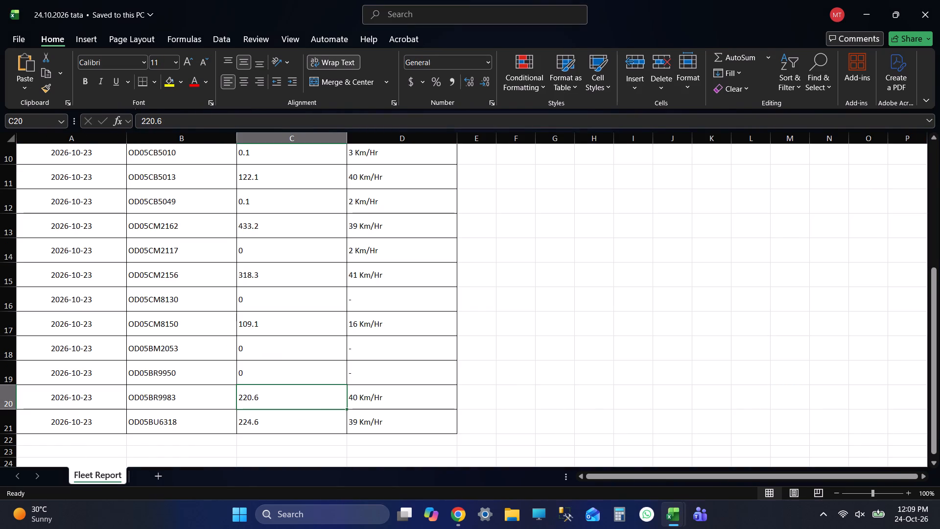
key(alt+Tab)
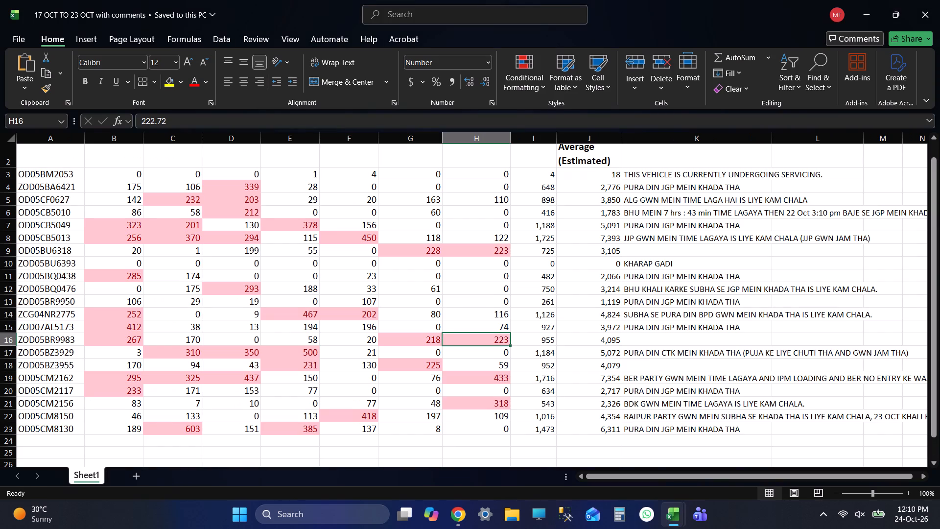
key(alt+Tab)
click(301, 427)
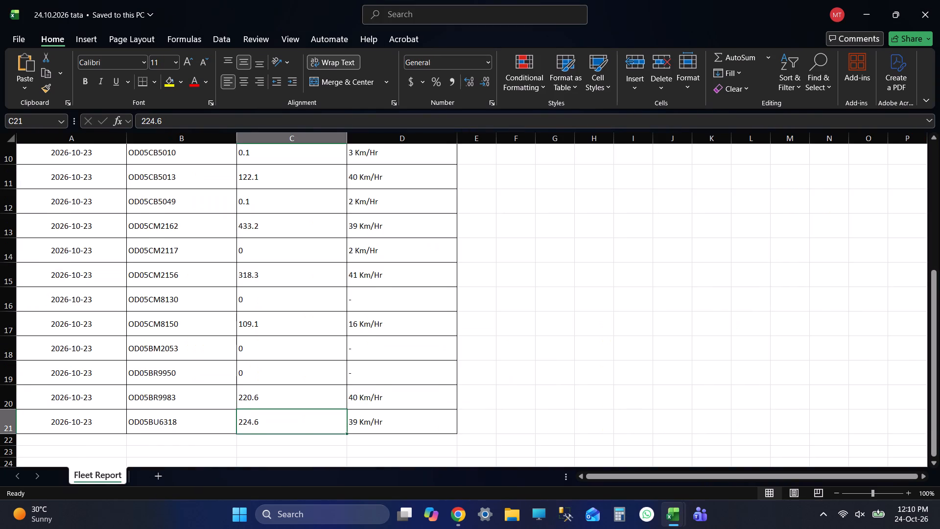
key(alt+Tab)
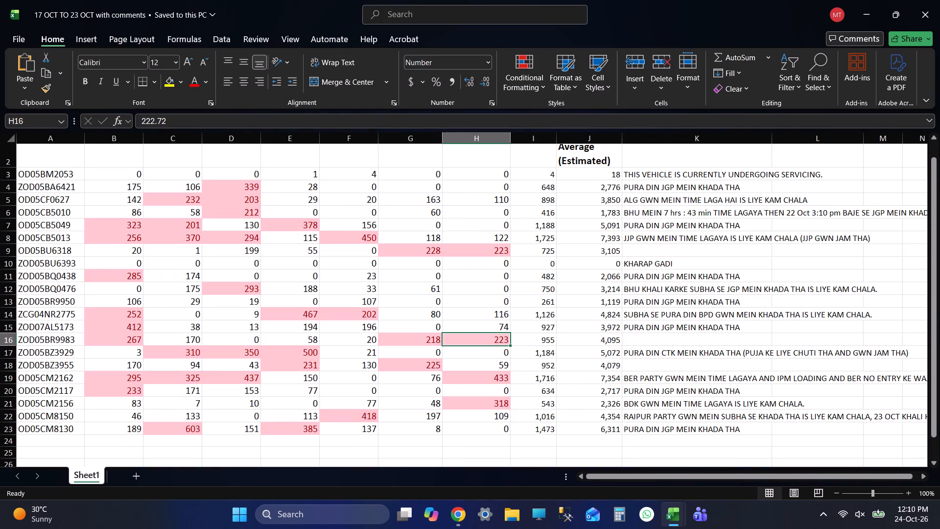
click(69, 253)
key(Tab)
key(Tab)
key(Tab)
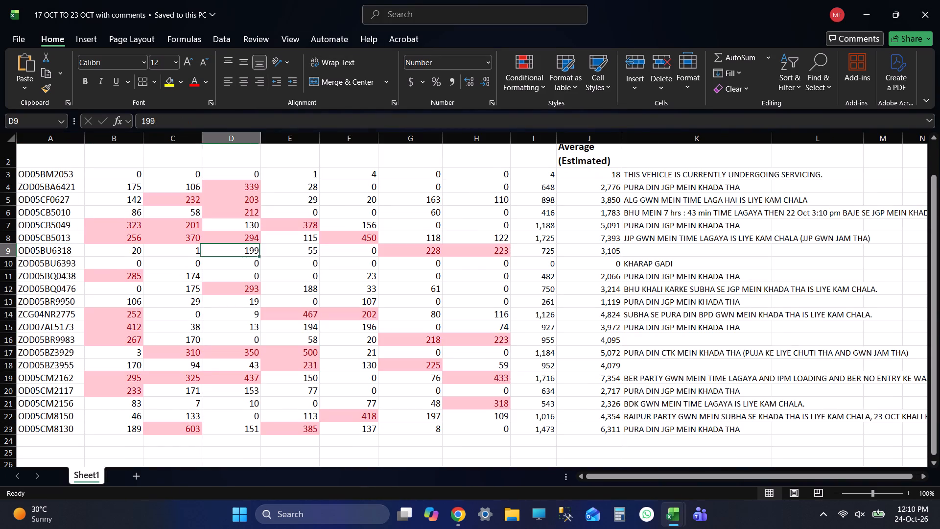
key(Tab)
key(Tab)
key(Tab)
key(Tab)
key(alt+Tab)
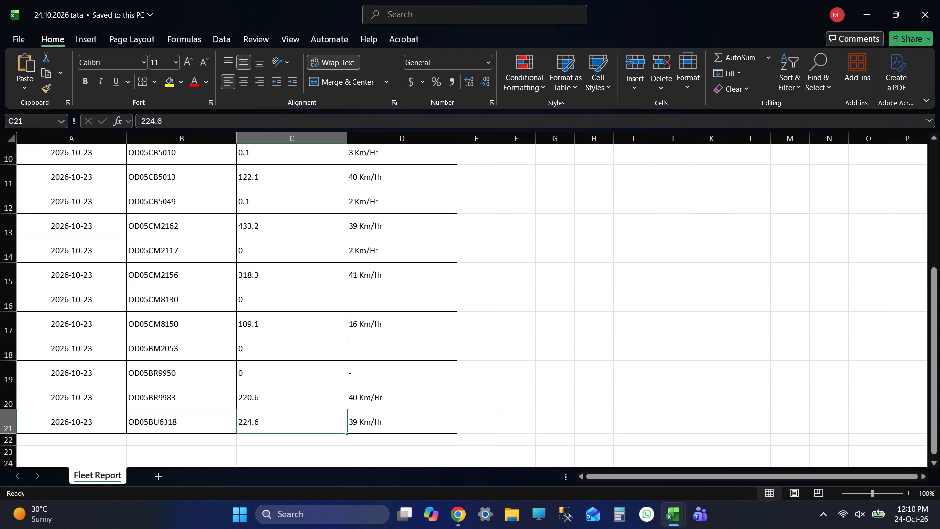
key(alt+Tab)
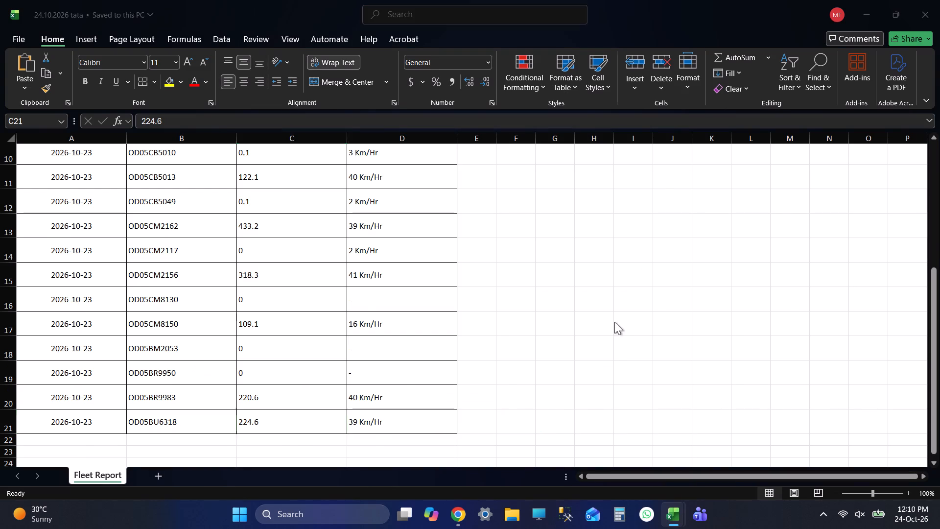
text(225)
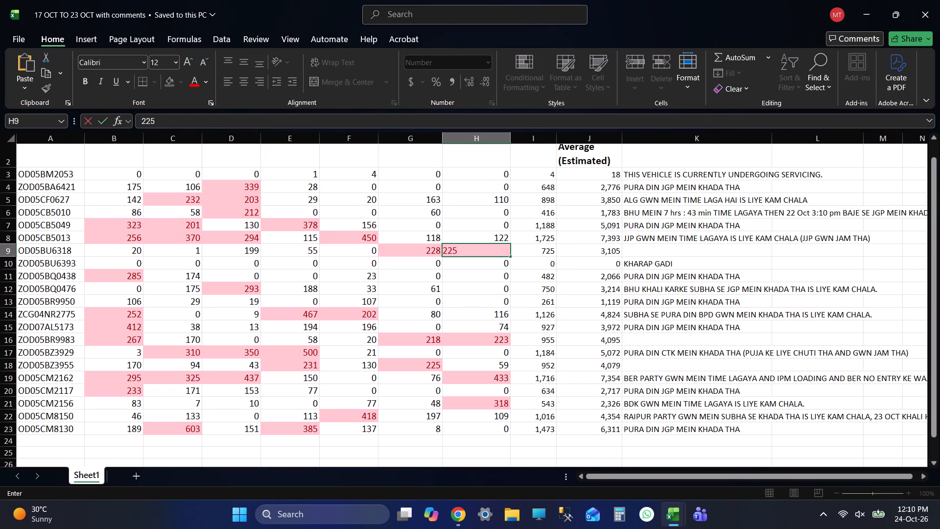
key(Return)
key(ctrl+s)
key(ctrl+s)
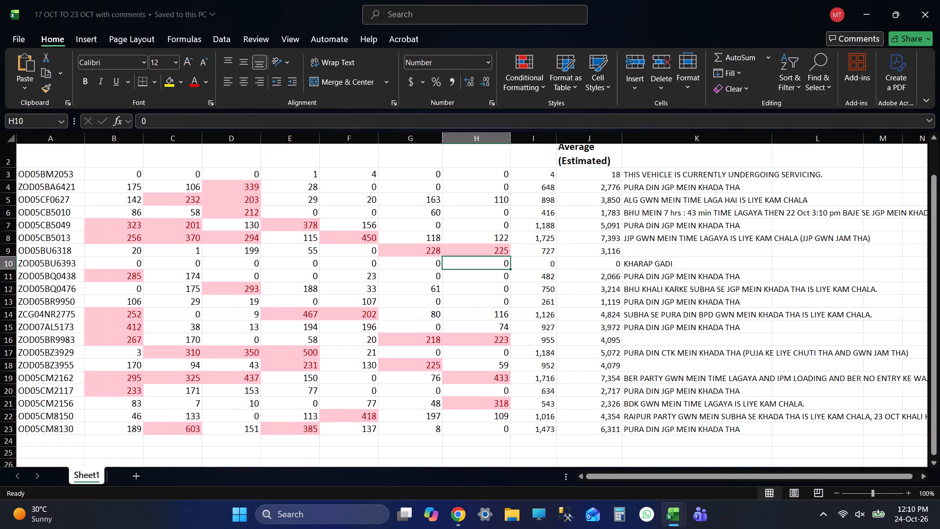
key(ctrl+s)
key(ctrl+s)
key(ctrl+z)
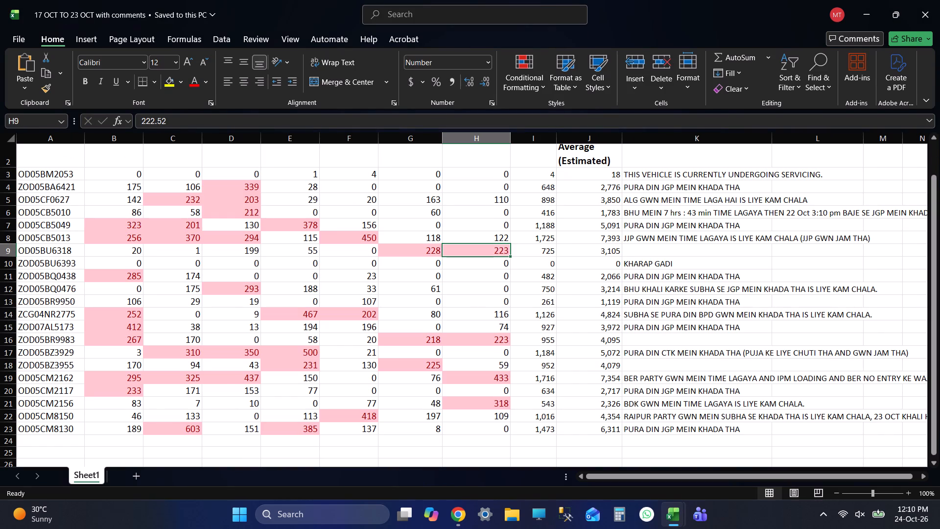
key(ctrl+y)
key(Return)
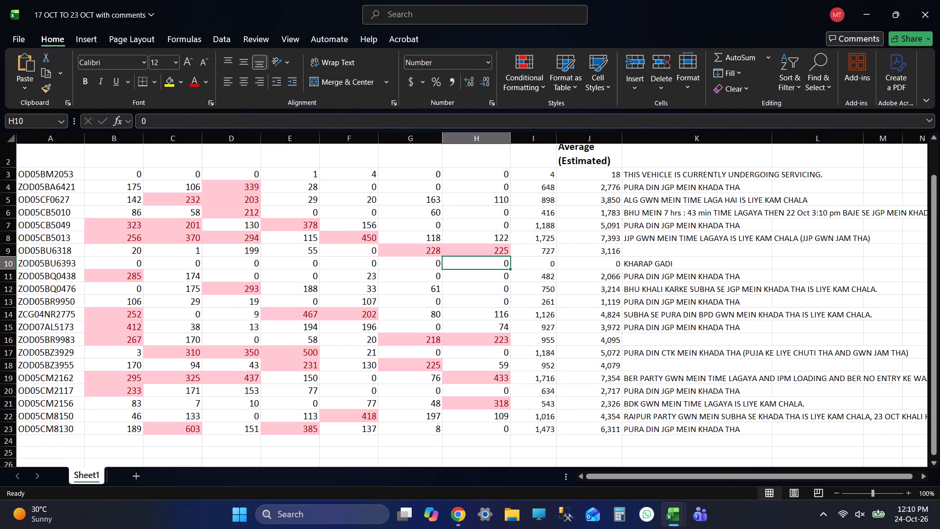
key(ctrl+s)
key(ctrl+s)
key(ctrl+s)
Switch to the 24.10.2026 tata fleet report workbook and save it.
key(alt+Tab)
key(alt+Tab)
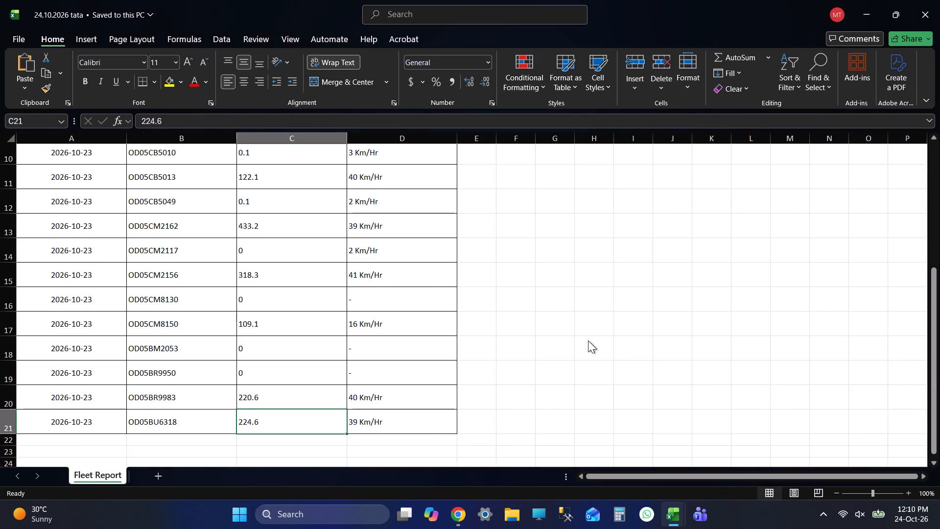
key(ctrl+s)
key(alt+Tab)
Save the 24.10.2026 tata workbook and close it.
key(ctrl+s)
click(939, 0)
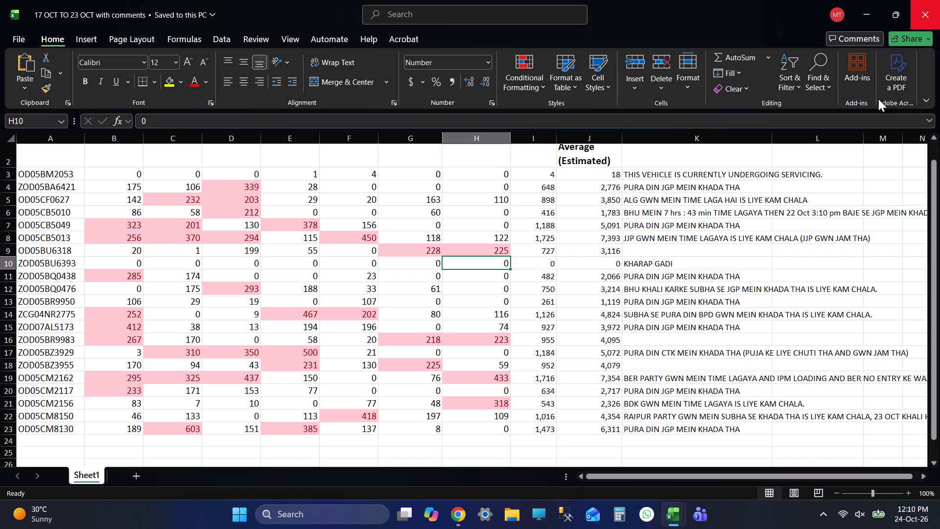
Save the 17 OCT TO 23 OCT with comments workbook.
key(ctrl+s)
key(ctrl+s)
scroll(508, 306, up, 4)
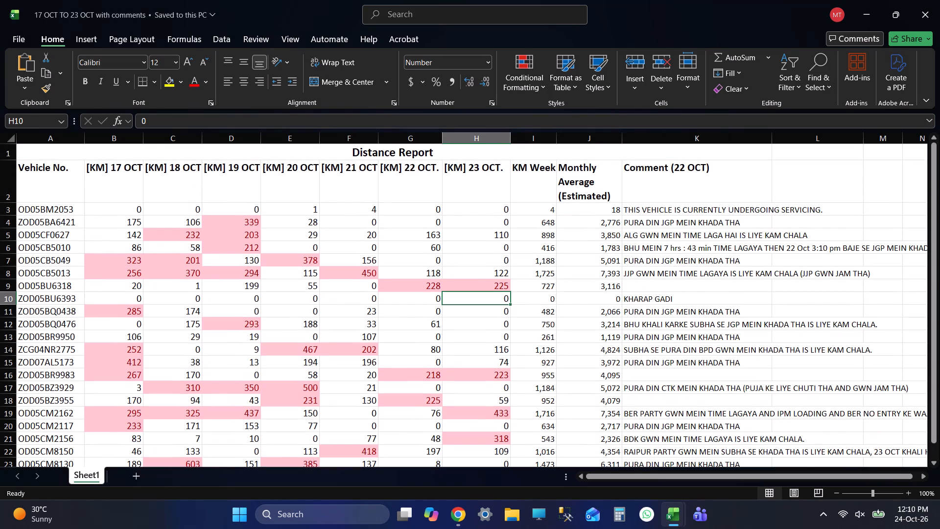
scroll(528, 298, up, 2)
click(655, 223)
click(653, 210)
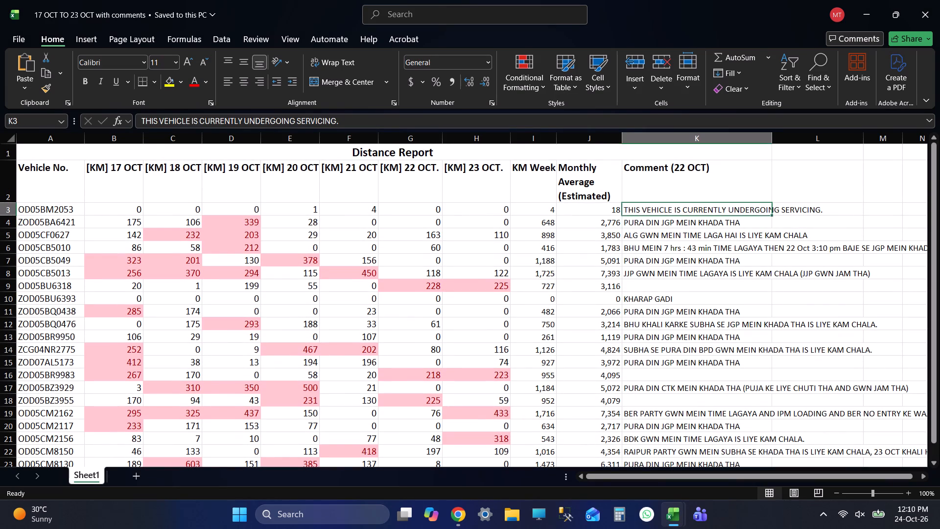
key(shift+Tab)
key(shift+Tab)
key(shift+Tab)
Look through the open windows for the one to switch to from the distance report workbook.
key(alt+Tab)
key(alt+Tab)
key(alt+Tab)
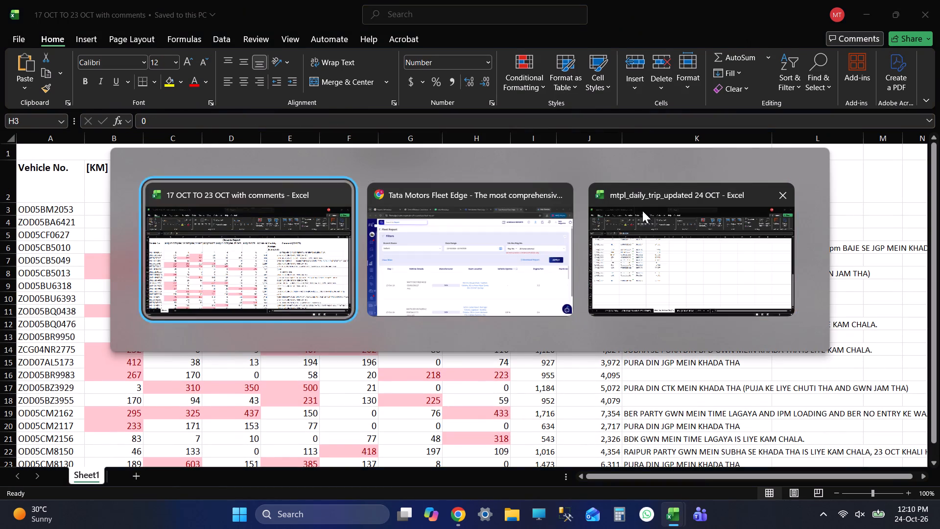
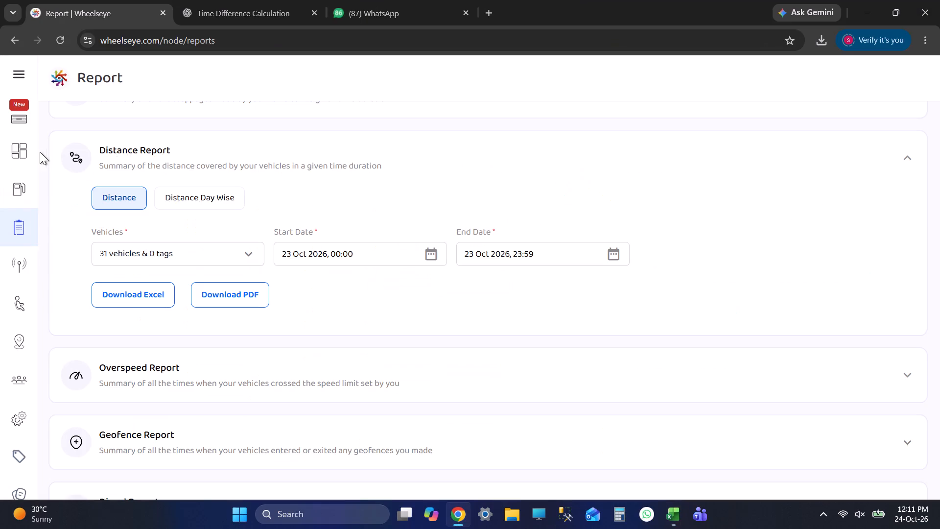
click(19, 149)
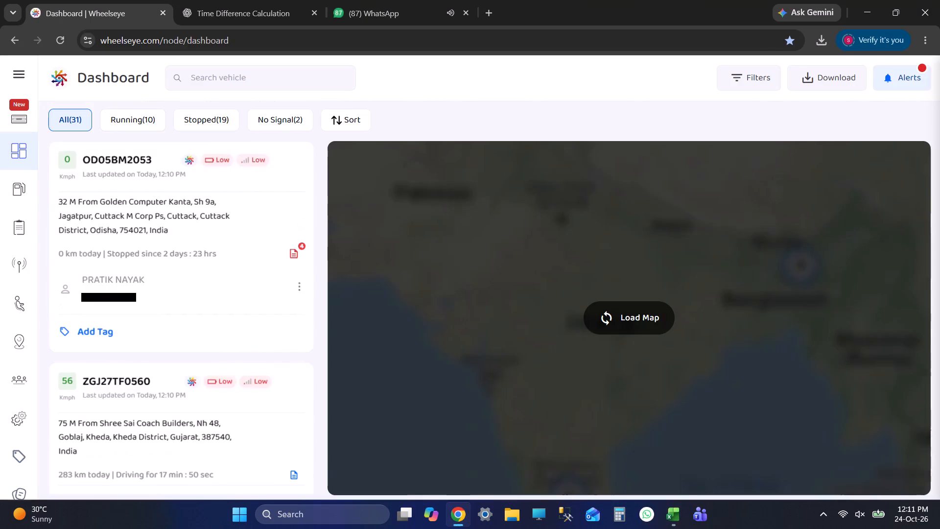
click(204, 78)
key(ctrl+v)
key(Return)
click(152, 292)
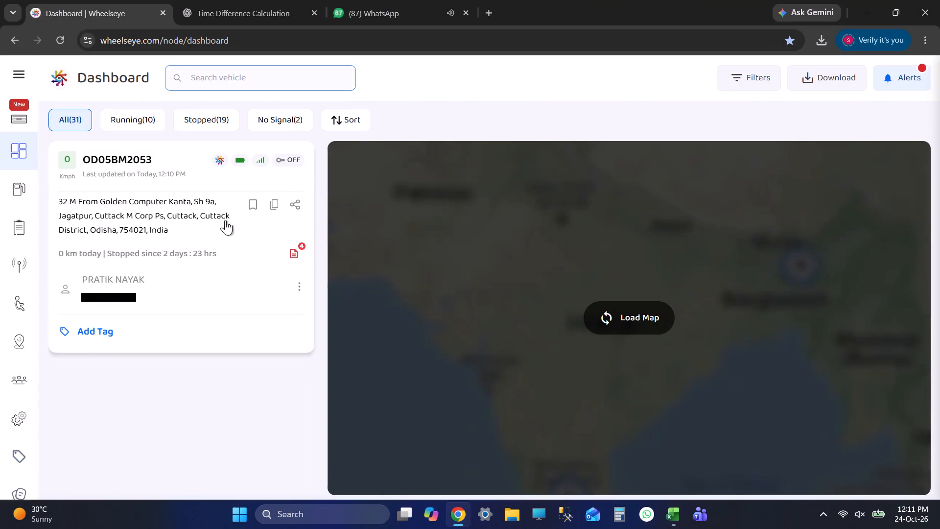
click(349, 191)
click(370, 306)
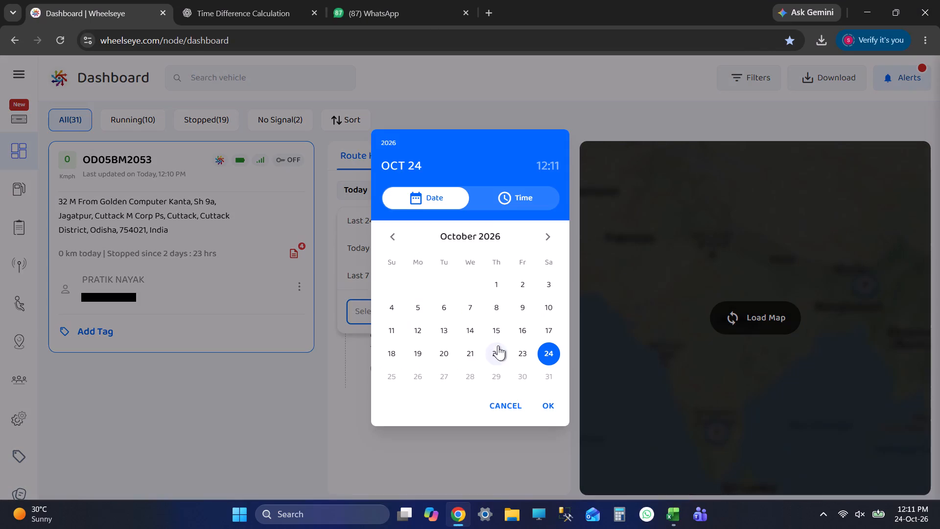
click(524, 356)
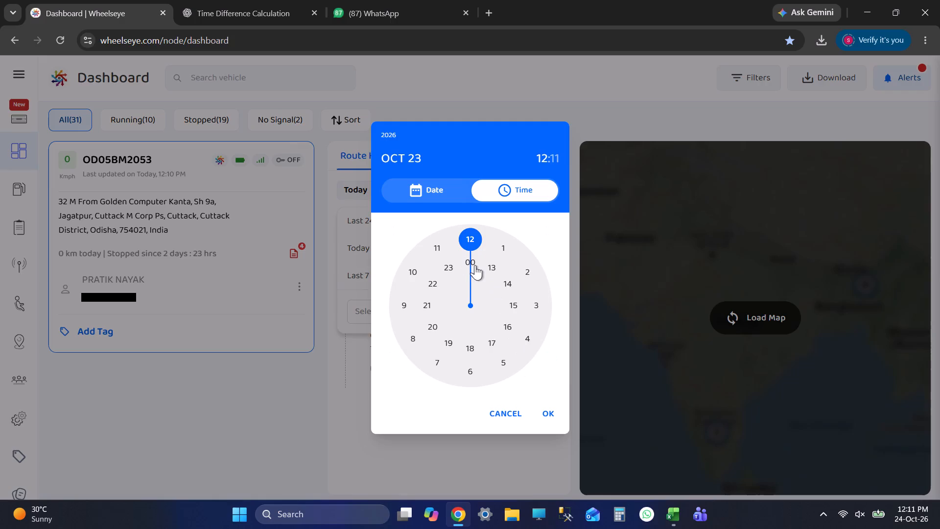
click(472, 261)
click(472, 235)
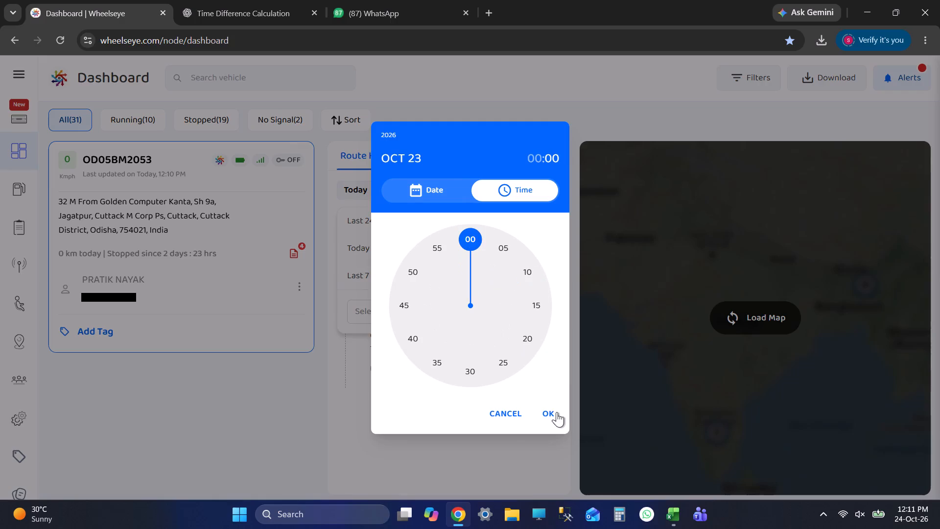
click(540, 409)
click(512, 310)
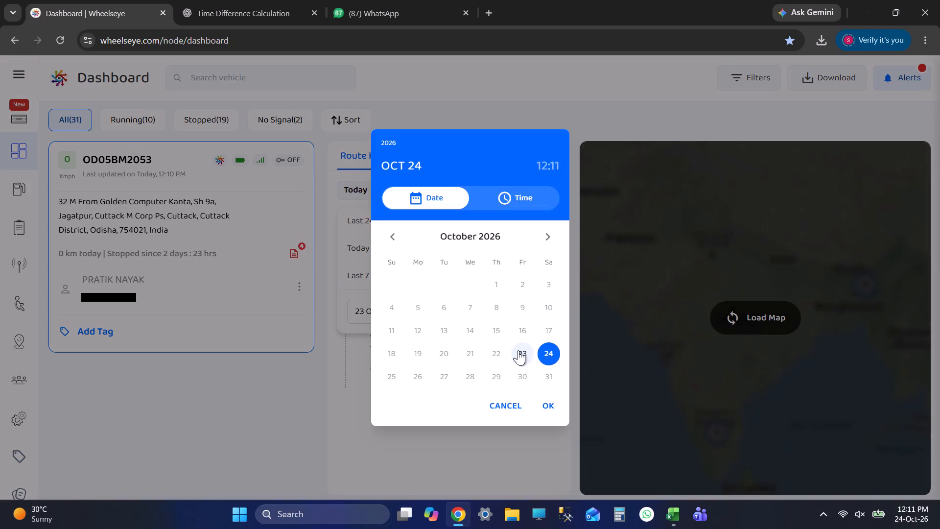
click(522, 345)
click(448, 264)
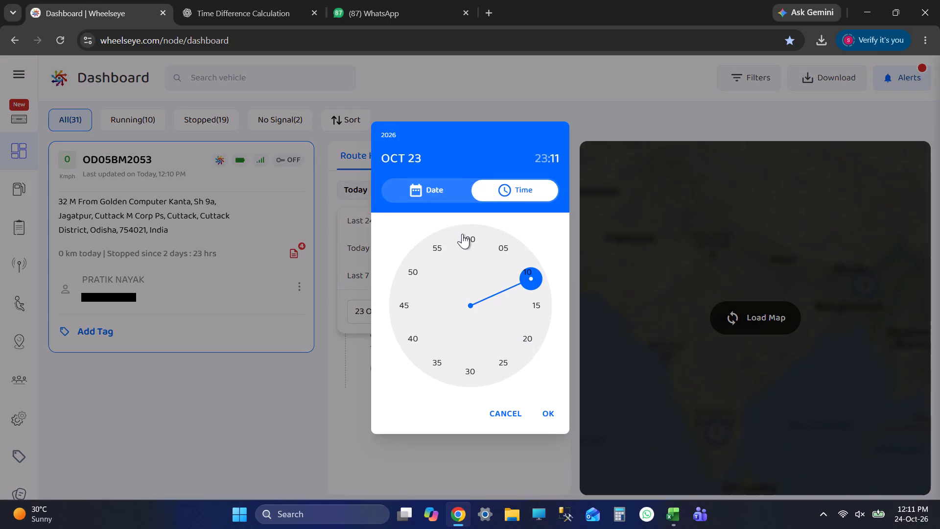
click(462, 234)
click(550, 417)
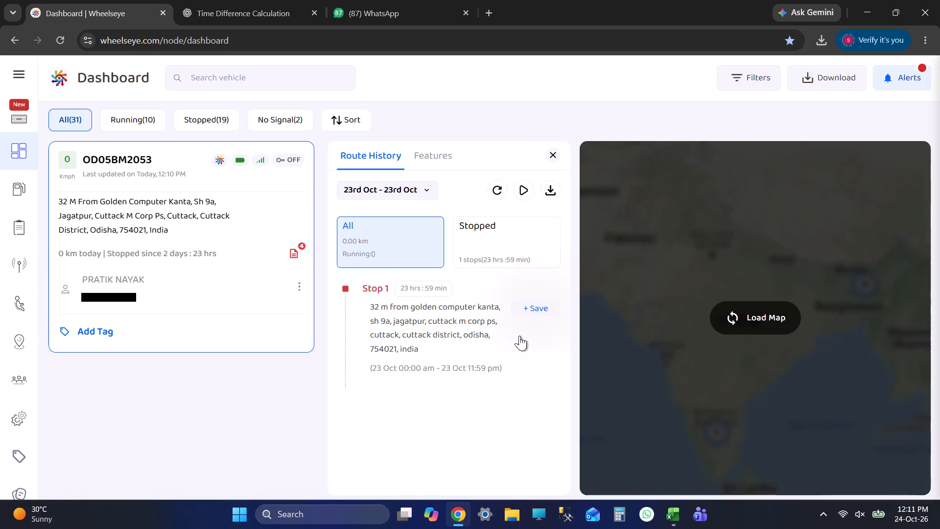
click(490, 320)
click(743, 316)
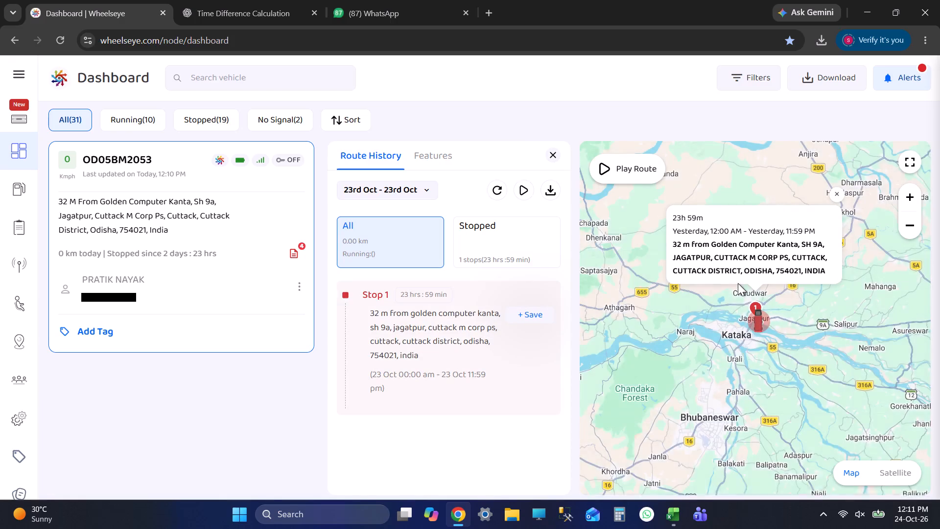
key(alt+Tab)
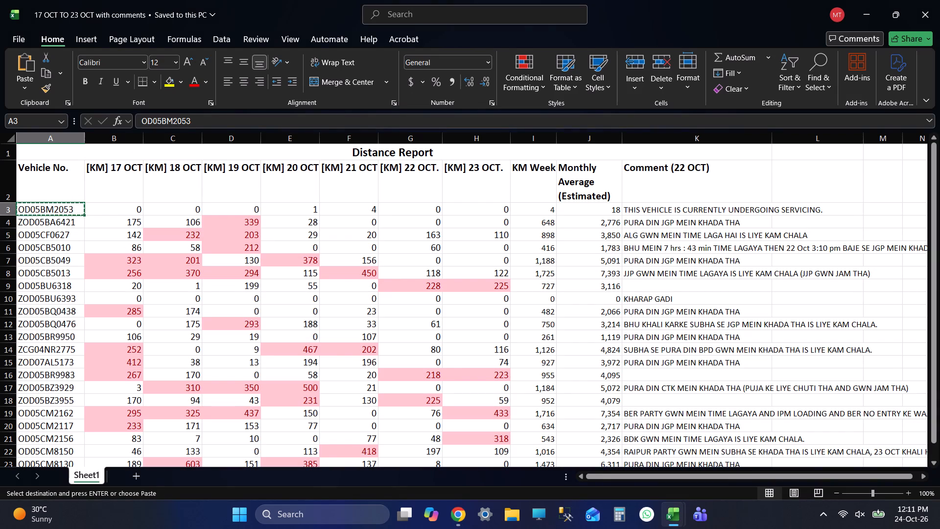
click(647, 220)
key(shift+Tab)
key(shift+Tab)
key(shift+Tab)
key(shift+Tab)
key(shift+Tab)
key(shift+Tab)
key(shift+Tab)
key(shift+Tab)
key(shift+Tab)
key(shift+Tab)
key(shift+Tab)
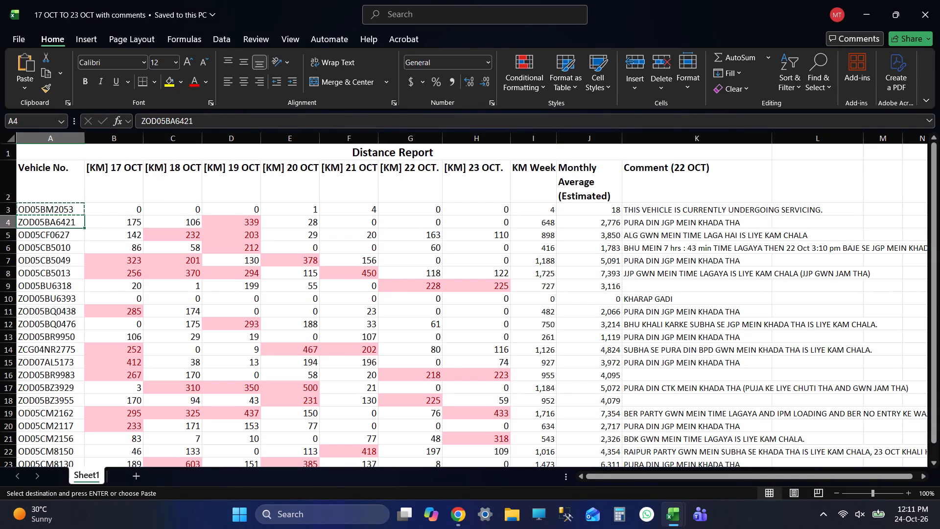
key(ctrl+c)
key(alt+Tab)
click(233, 84)
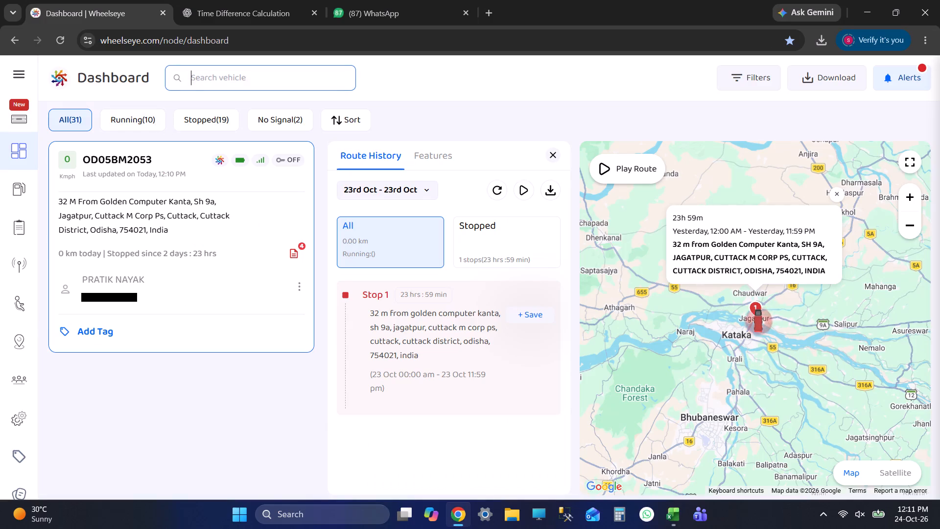
key(ctrl+v)
key(Return)
click(195, 195)
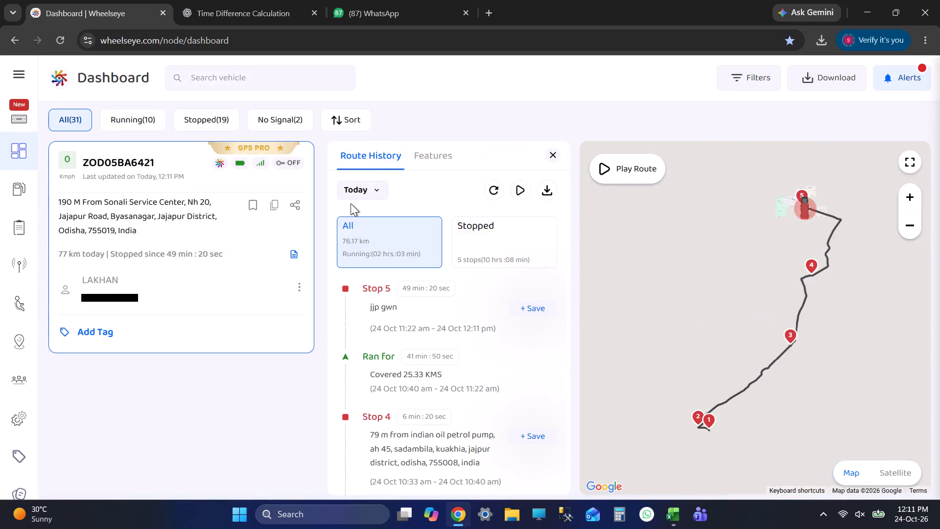
click(356, 192)
click(388, 305)
click(520, 354)
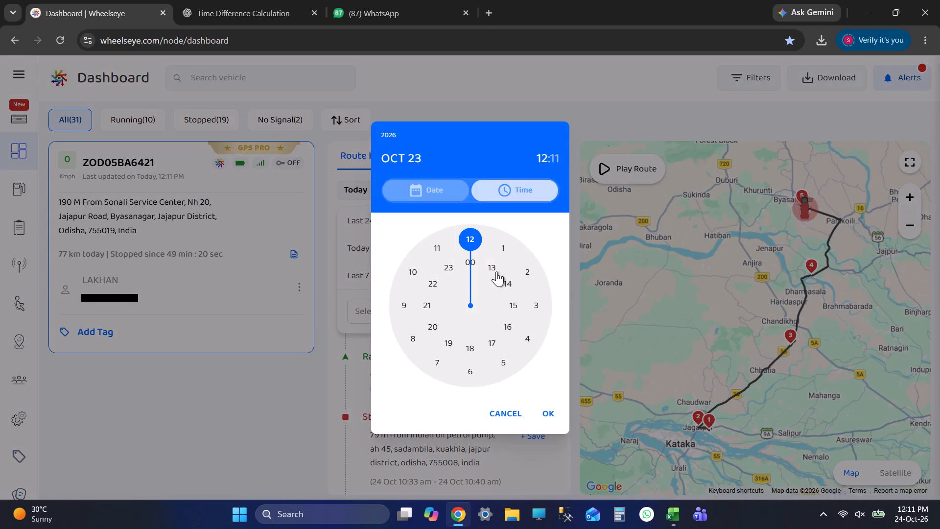
click(470, 262)
click(470, 231)
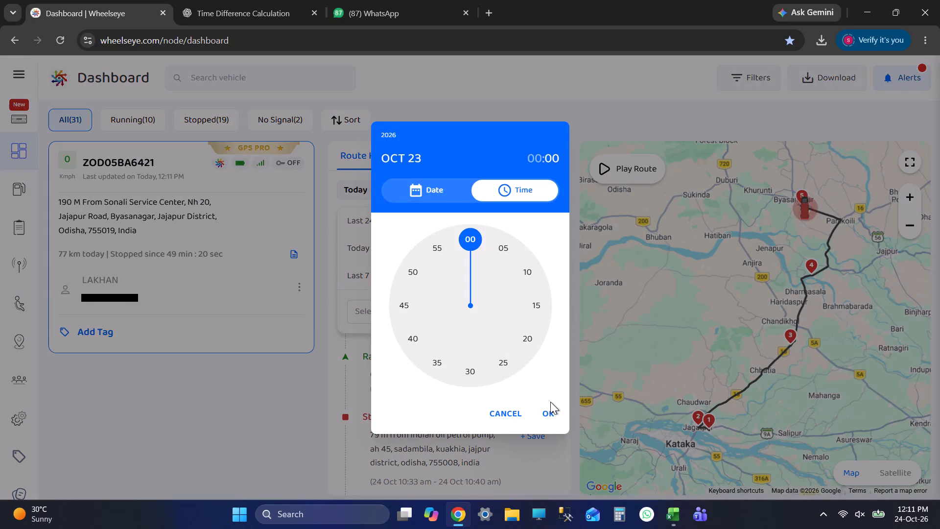
click(550, 406)
click(492, 308)
click(518, 355)
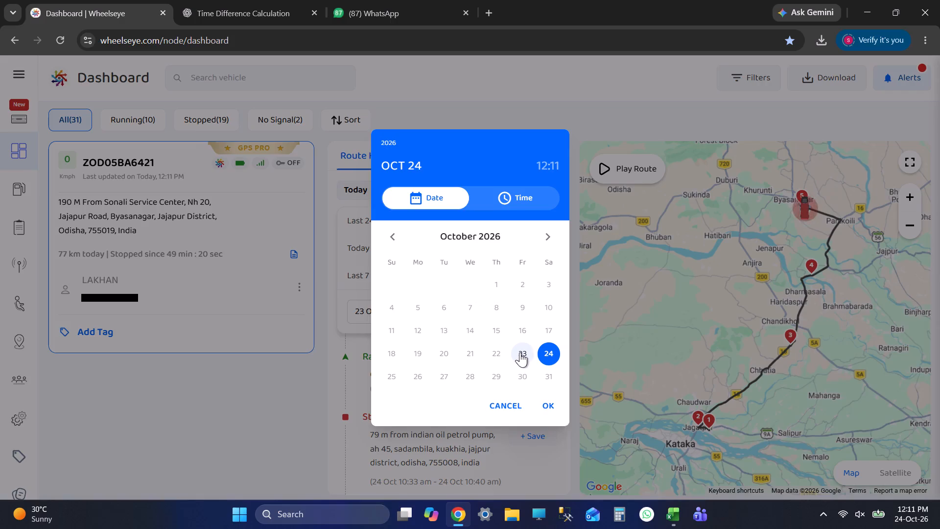
click(448, 265)
click(460, 233)
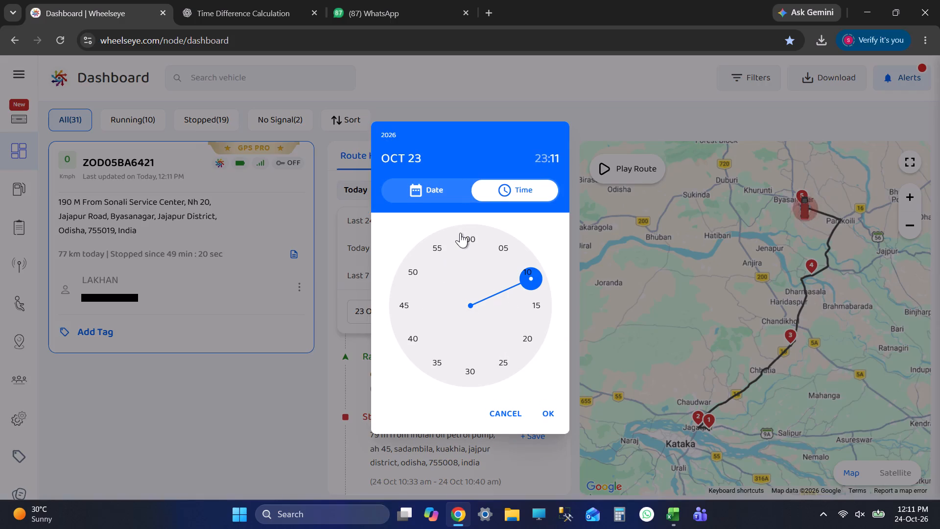
click(556, 407)
click(390, 291)
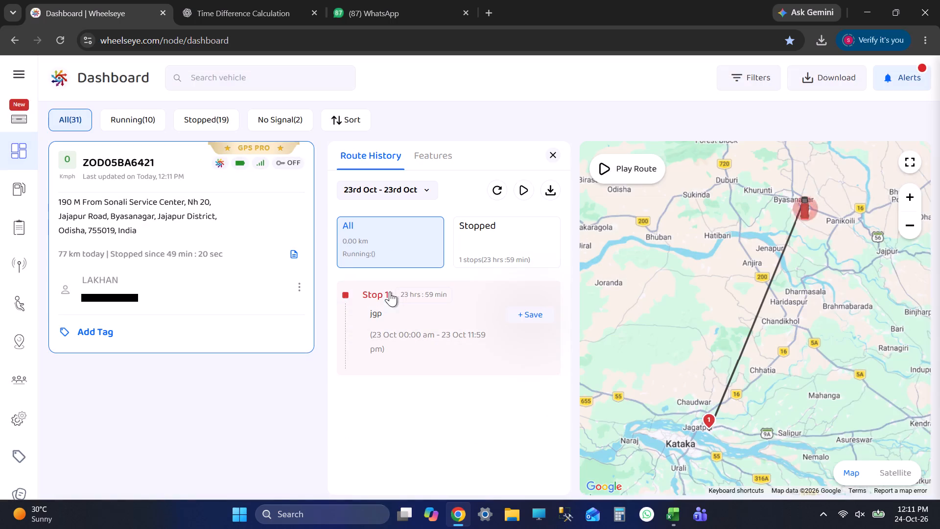
key(alt+Tab)
key(Tab)
key(Tab)
key(Tab)
key(Tab)
key(Tab)
key(Tab)
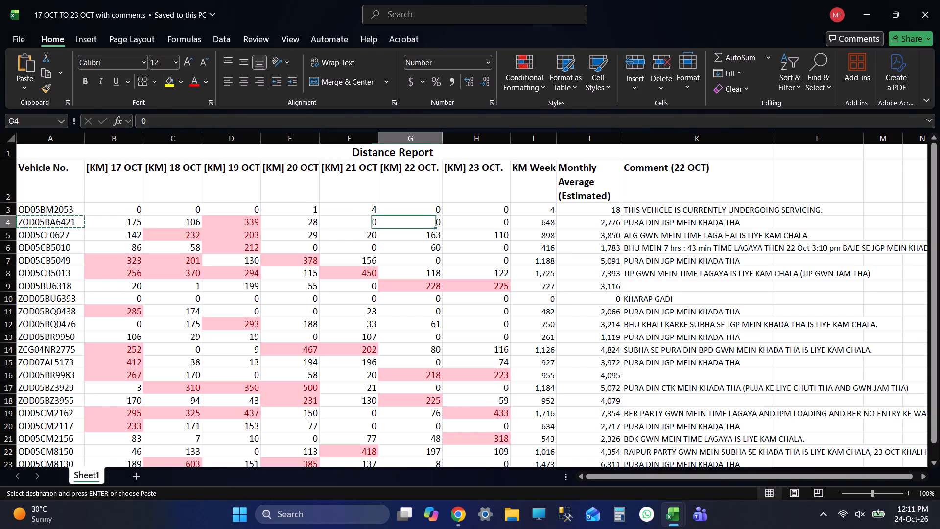
key(Tab)
key(Tab)
key(Tab)
key(Tab)
key(alt+Tab)
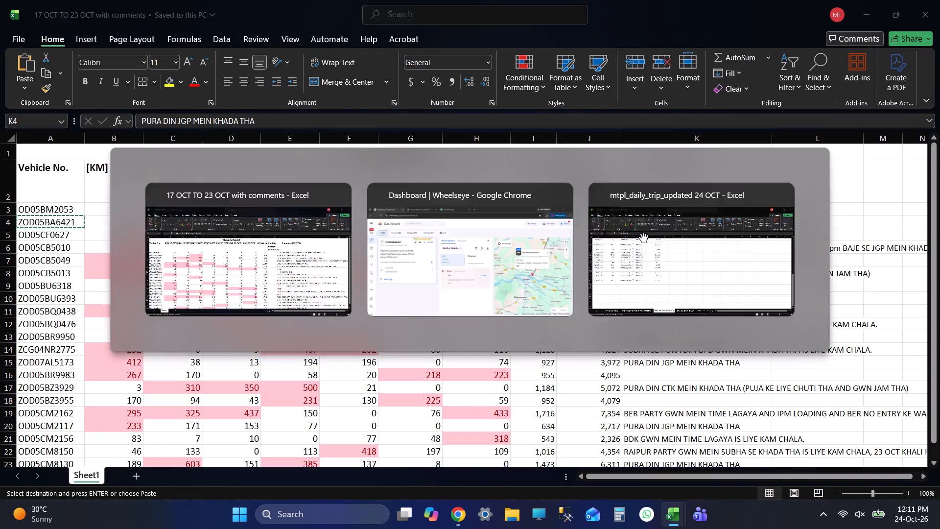
click(426, 191)
click(385, 286)
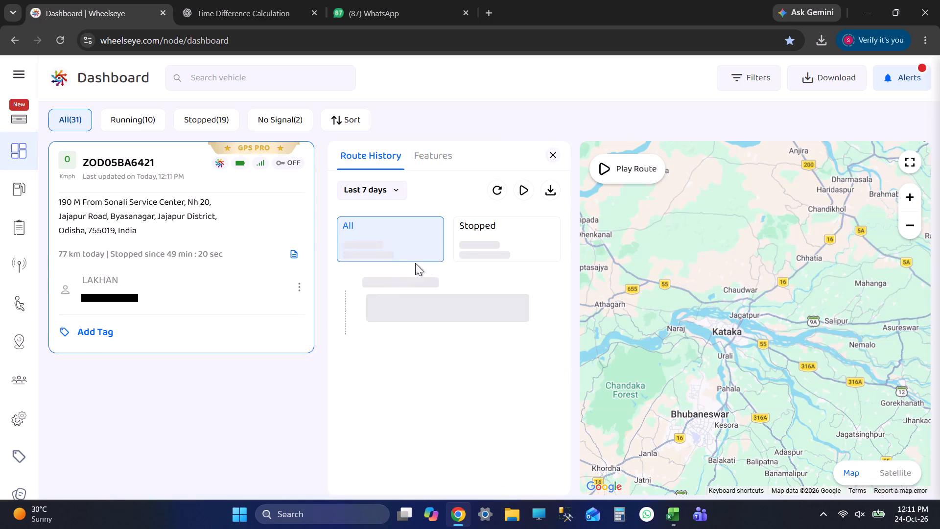
key(alt+Tab)
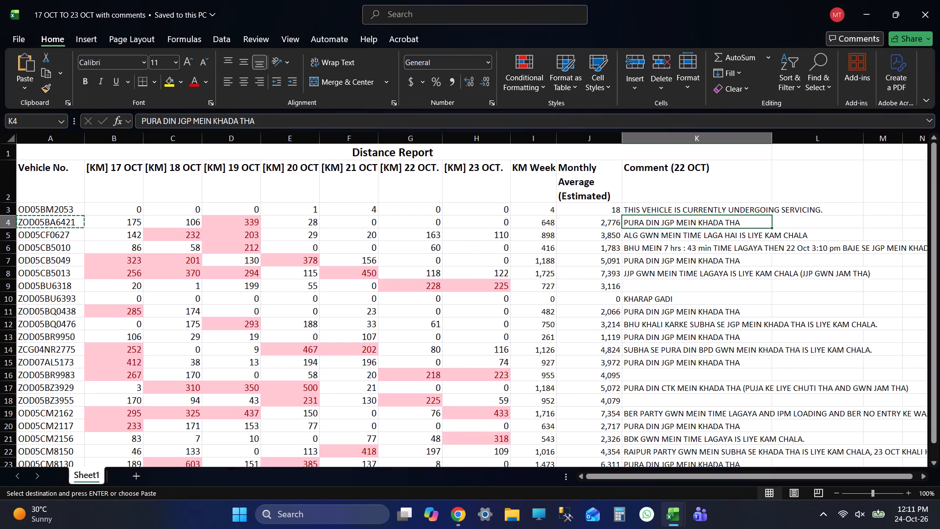
click(686, 239)
key(shift+Tab)
key(shift+Tab)
key(shift+Tab)
key(shift+Tab)
key(shift+Tab)
key(shift+Tab)
key(shift+Tab)
key(shift+Tab)
key(shift+Tab)
key(shift+Tab)
key(shift+Tab)
key(shift+Tab)
key(shift+Tab)
key(shift+Tab)
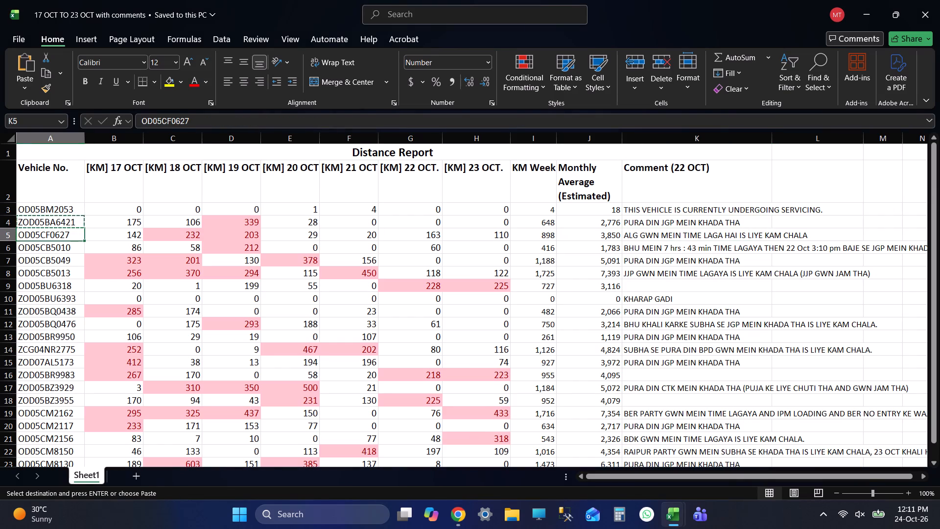
key(ctrl+c)
key(alt+Tab)
click(249, 77)
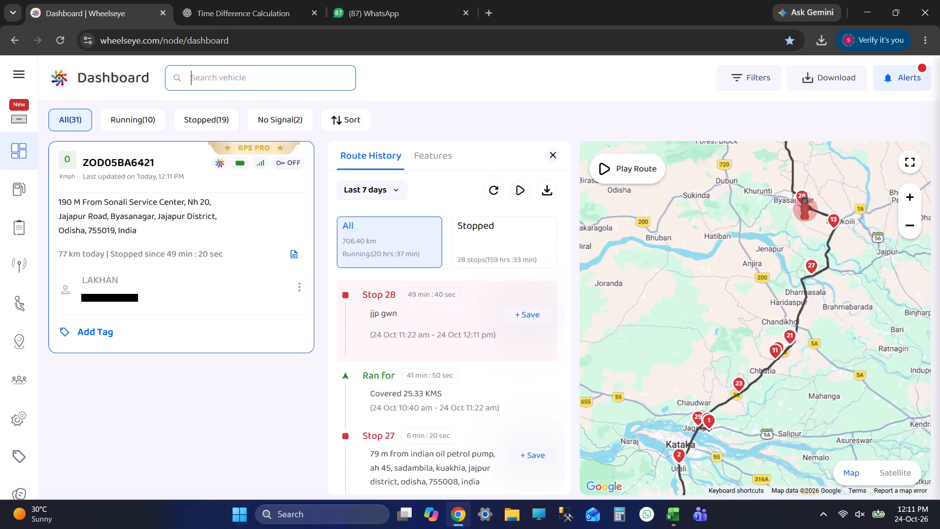
key(ctrl+v)
key(Return)
click(158, 229)
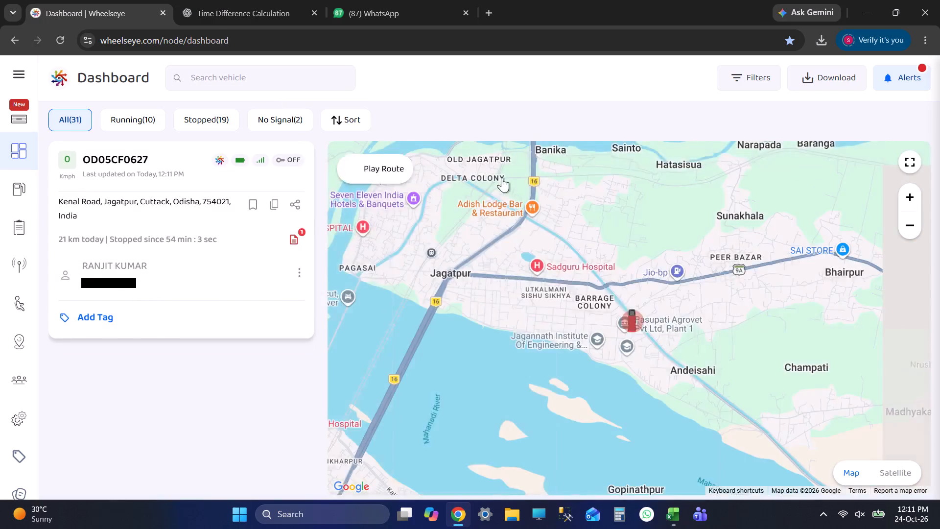
click(377, 186)
click(404, 323)
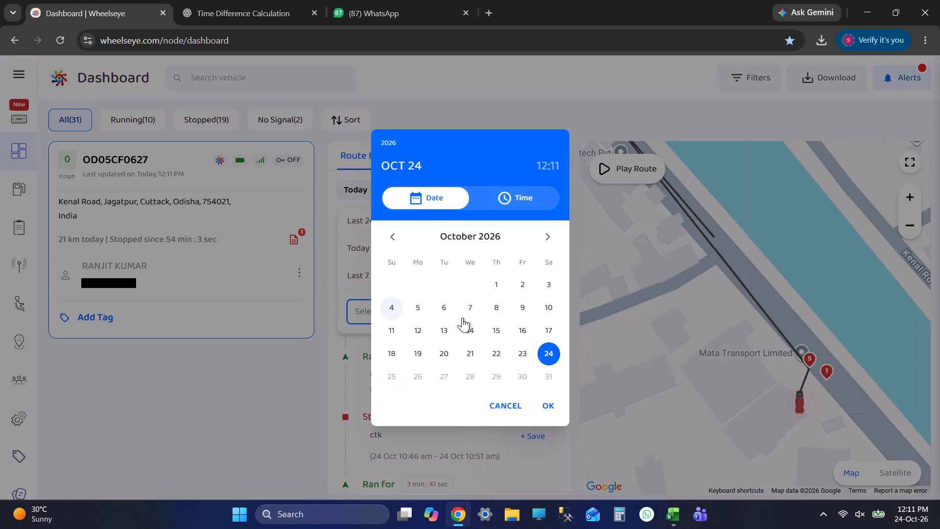
click(521, 352)
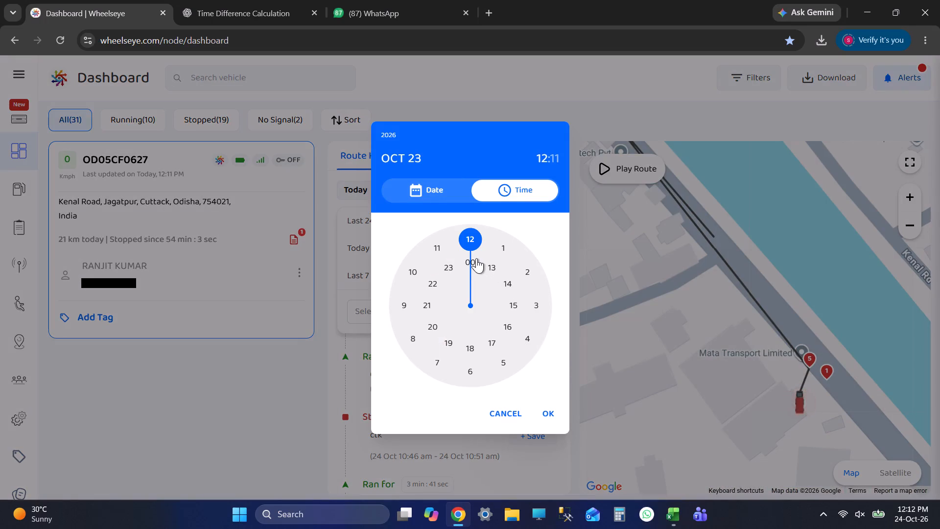
click(472, 257)
click(470, 243)
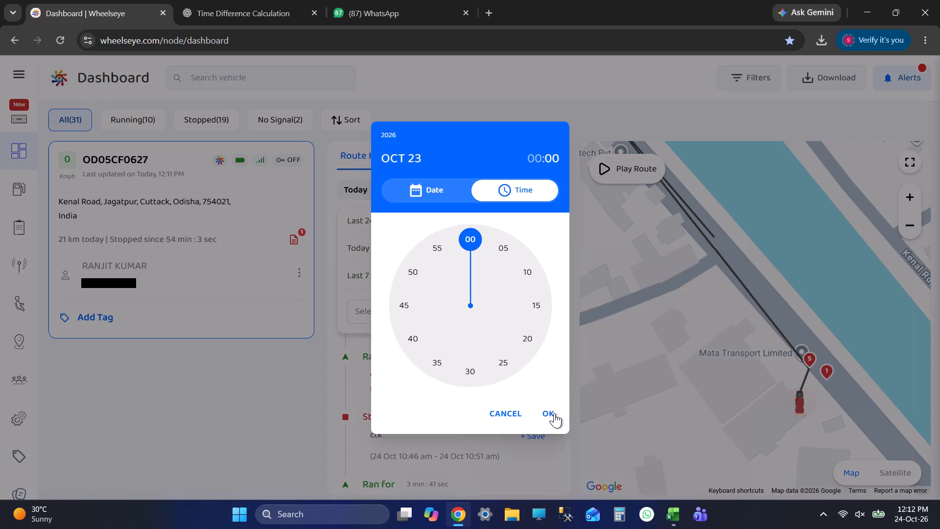
click(554, 417)
click(483, 313)
click(520, 349)
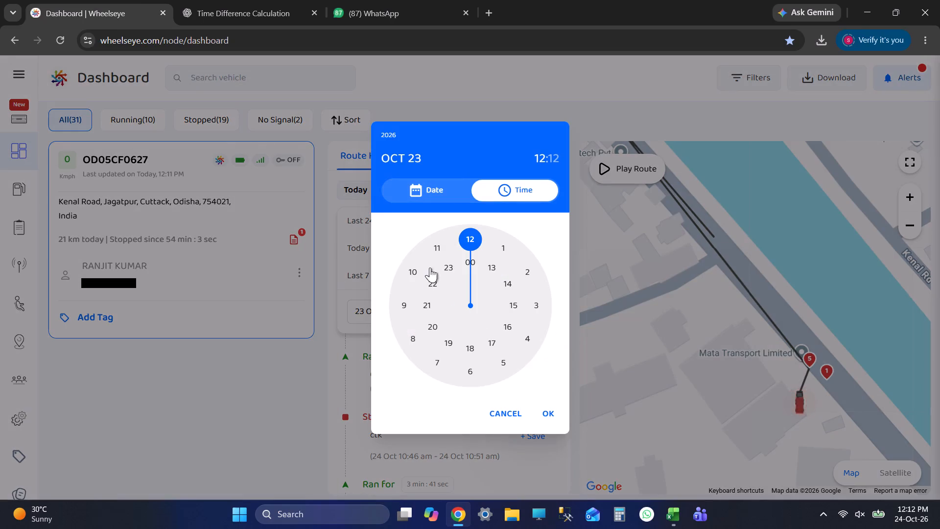
click(446, 264)
click(467, 230)
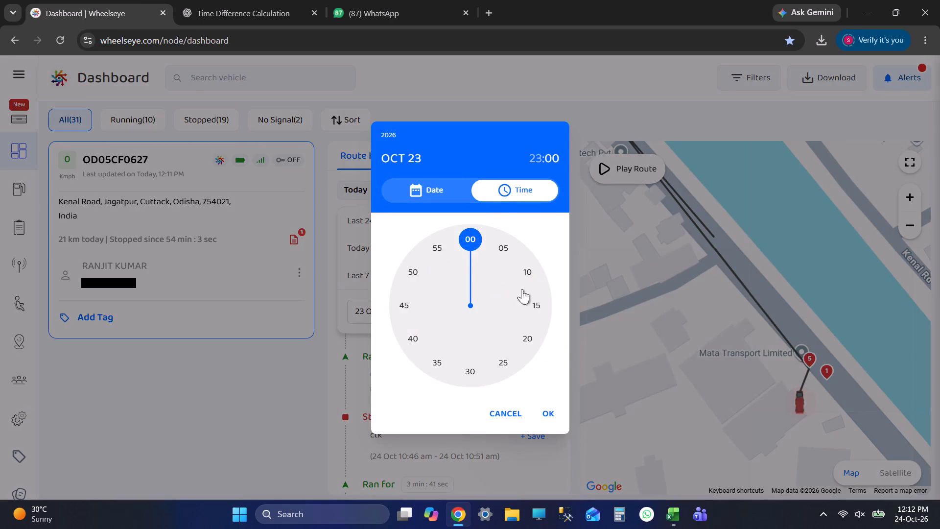
click(463, 235)
click(558, 414)
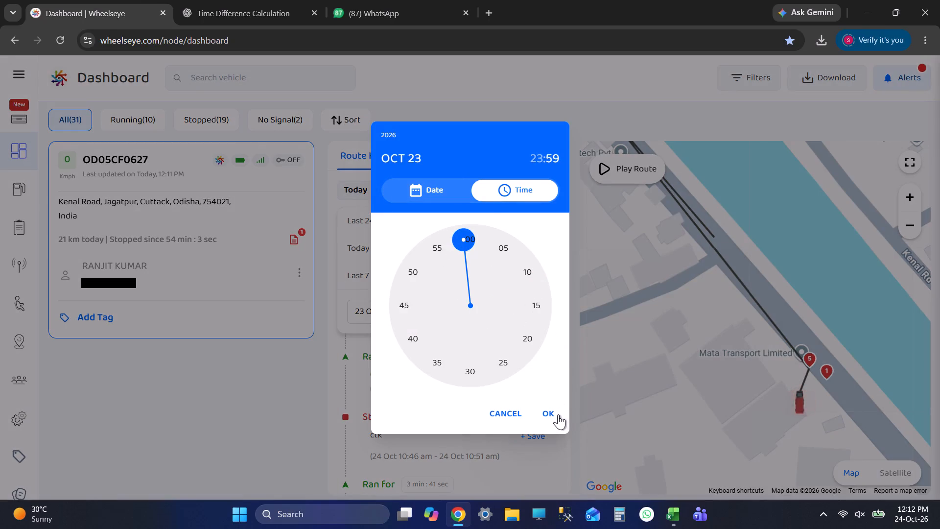
click(429, 289)
scroll(429, 289, down, 1)
scroll(429, 289, up, 1)
scroll(429, 289, down, 6)
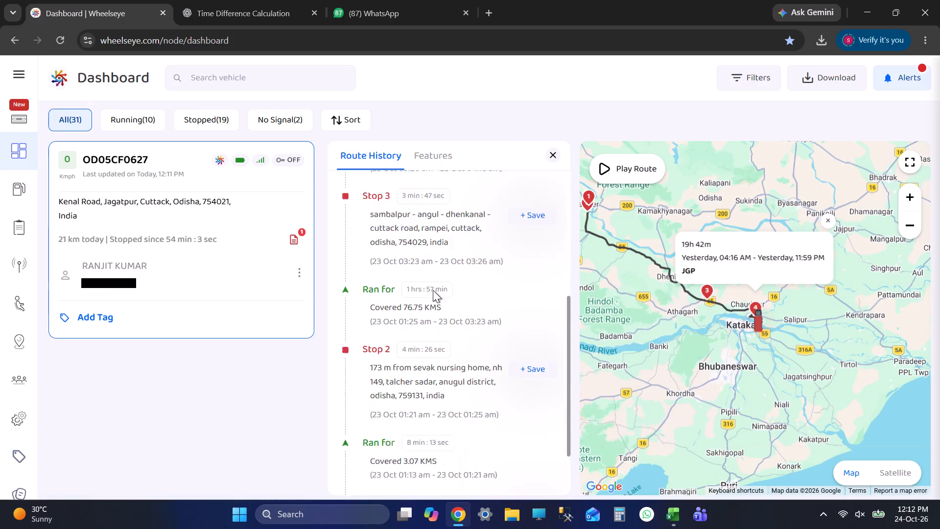
scroll(433, 290, down, 3)
scroll(433, 290, up, 1)
scroll(433, 290, down, 1)
scroll(433, 290, up, 1)
scroll(433, 290, down, 1)
scroll(435, 349, down, 2)
scroll(435, 359, up, 1)
scroll(436, 360, down, 1)
scroll(438, 362, up, 1)
scroll(438, 422, down, 5)
scroll(447, 381, down, 5)
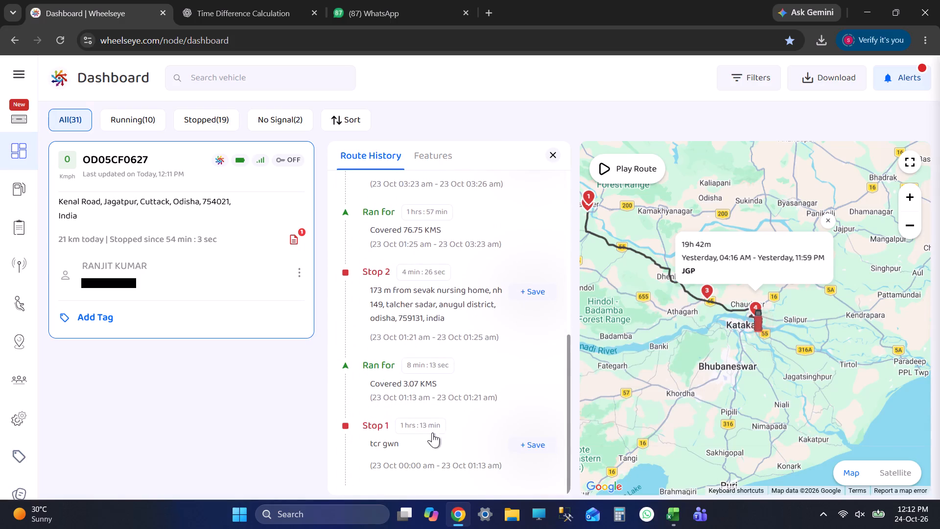
click(432, 433)
key(alt+Tab)
key(alt+Tab)
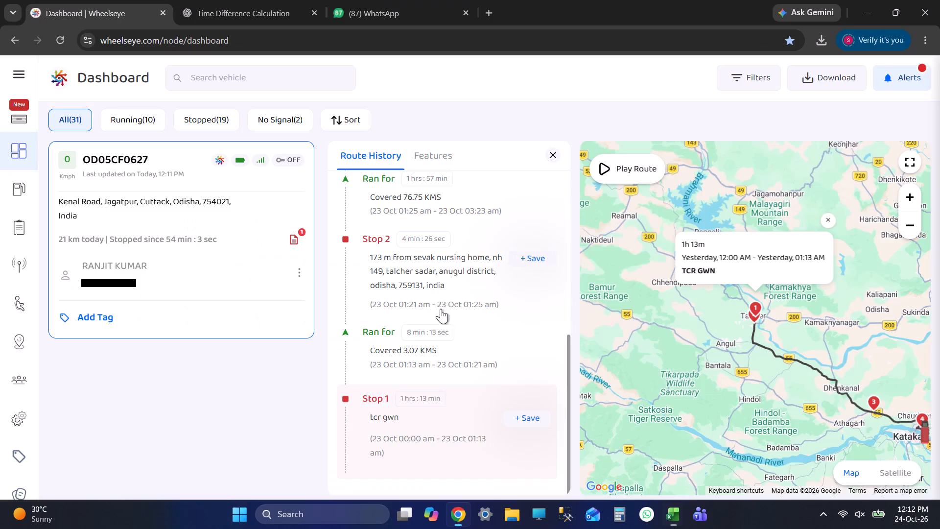
click(405, 336)
click(413, 269)
scroll(472, 321, up, 3)
click(442, 328)
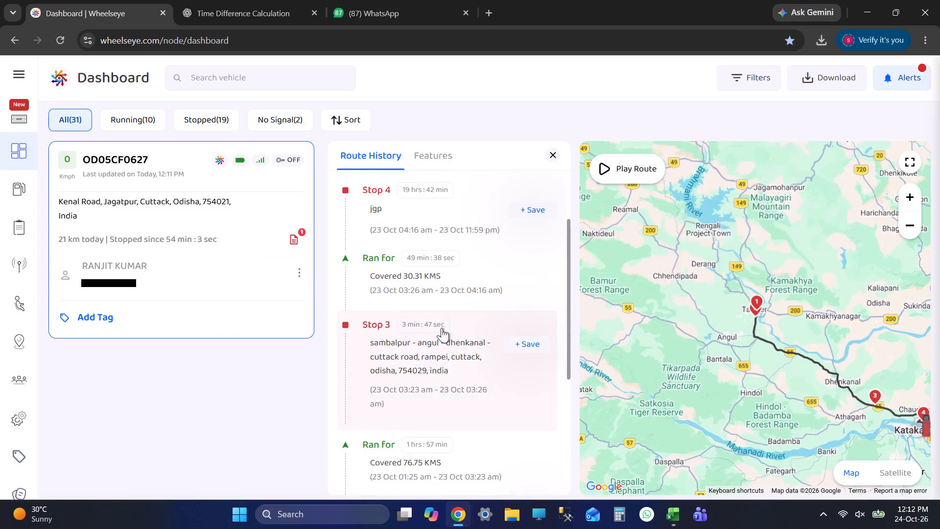
scroll(451, 332, up, 3)
click(448, 330)
scroll(495, 354, up, 2)
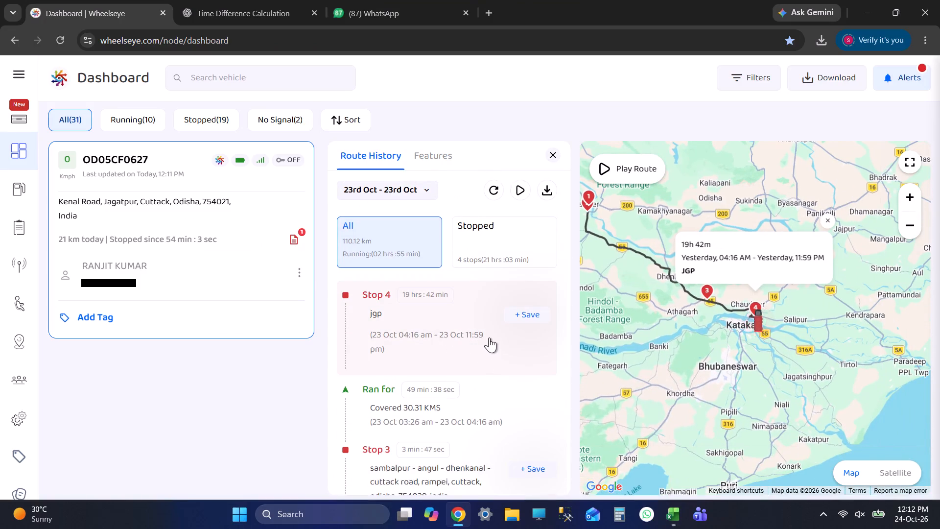
key(alt+Tab)
key(Tab)
key(Tab)
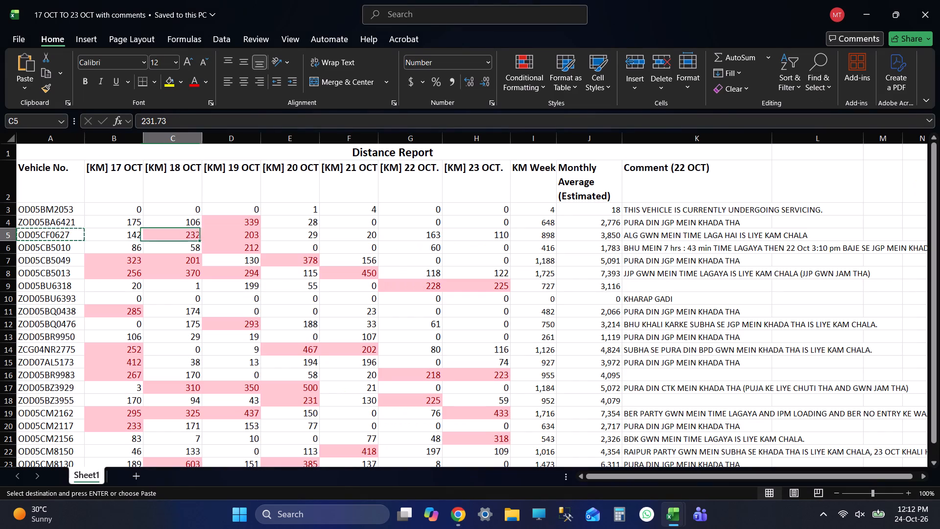
key(Tab)
key(Tab)
key(Tab)
key(Tab)
key(Tab)
key(Tab)
key(Tab)
key(Tab)
key(alt+Tab)
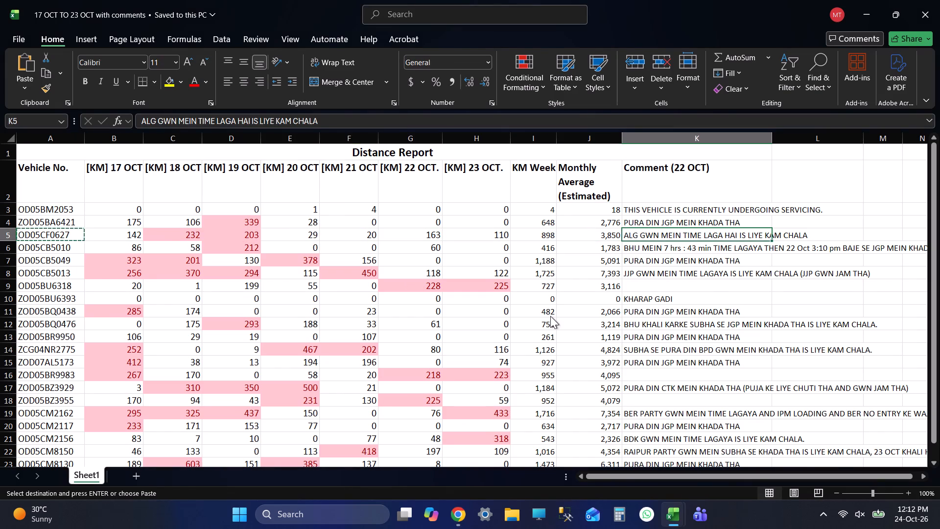
scroll(510, 318, down, 11)
click(424, 482)
scroll(450, 360, up, 2)
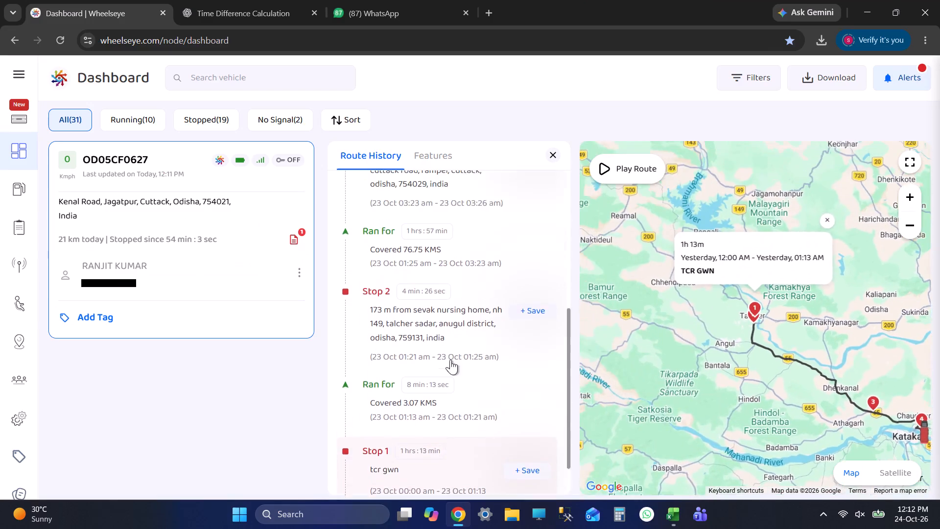
click(434, 268)
scroll(457, 295, up, 3)
click(448, 306)
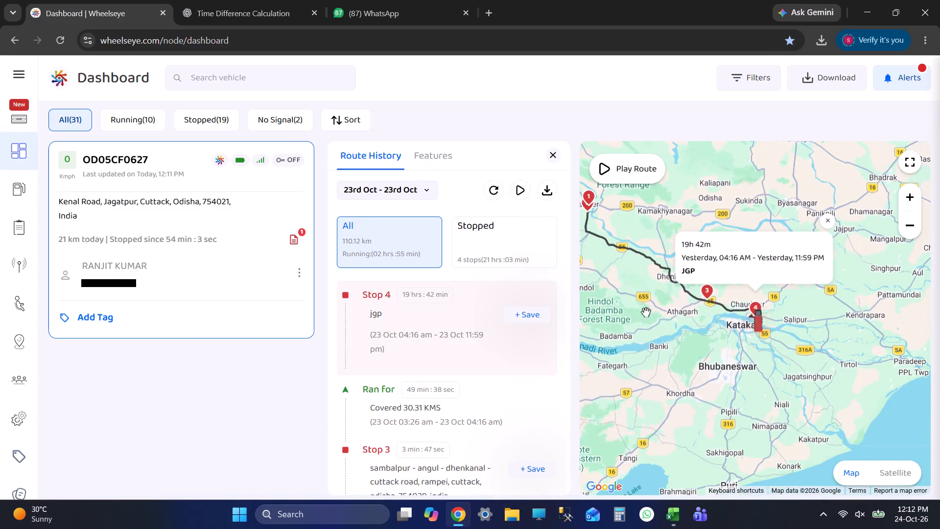
scroll(712, 326, up, 2)
scroll(811, 306, up, 5)
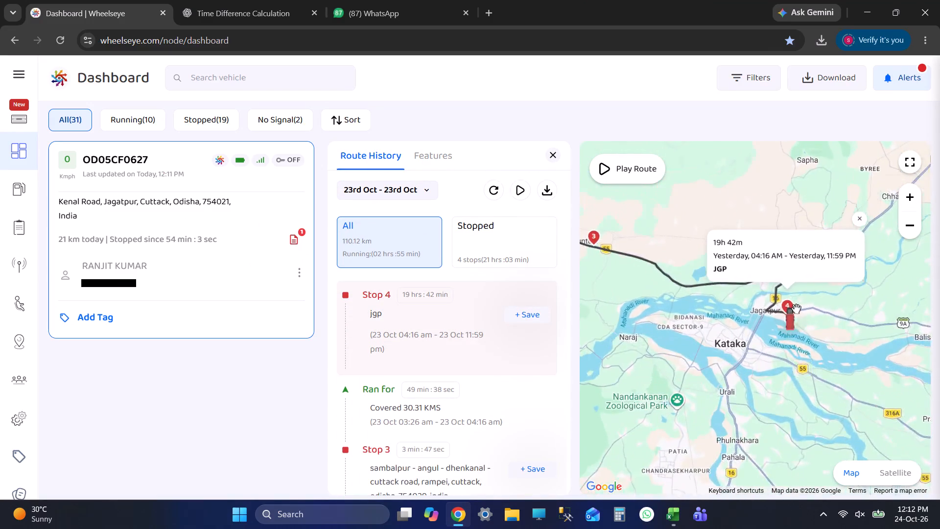
scroll(796, 309, up, 1)
scroll(788, 311, down, 1)
key(alt+Tab)
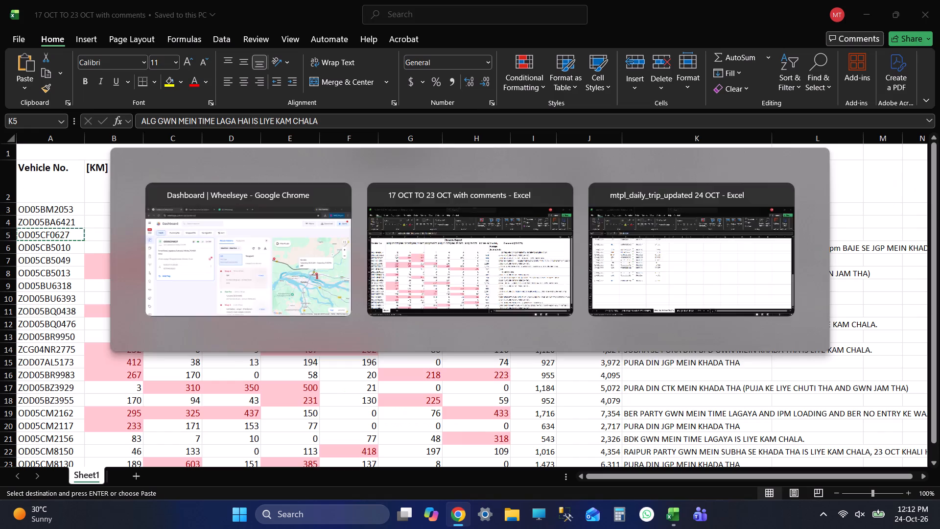
key(Delete)
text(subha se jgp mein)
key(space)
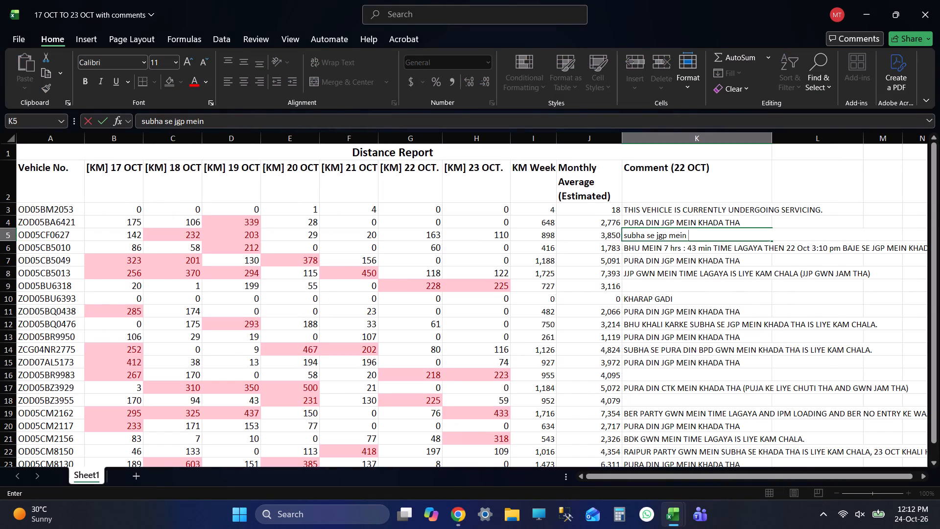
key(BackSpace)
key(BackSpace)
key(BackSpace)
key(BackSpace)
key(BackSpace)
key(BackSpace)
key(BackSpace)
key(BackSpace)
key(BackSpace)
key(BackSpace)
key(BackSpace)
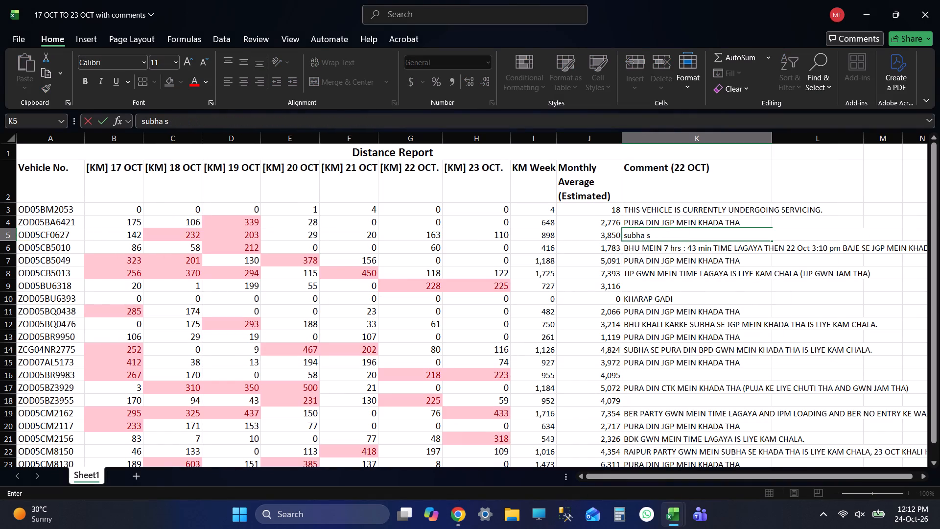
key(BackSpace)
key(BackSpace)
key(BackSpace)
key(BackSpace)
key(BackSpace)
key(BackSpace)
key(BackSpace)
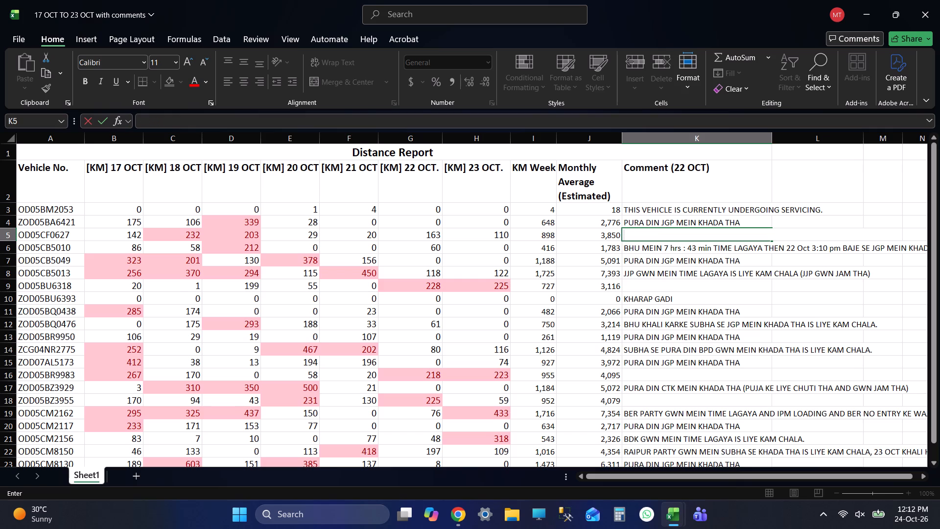
text(SUBHA)
key(space)
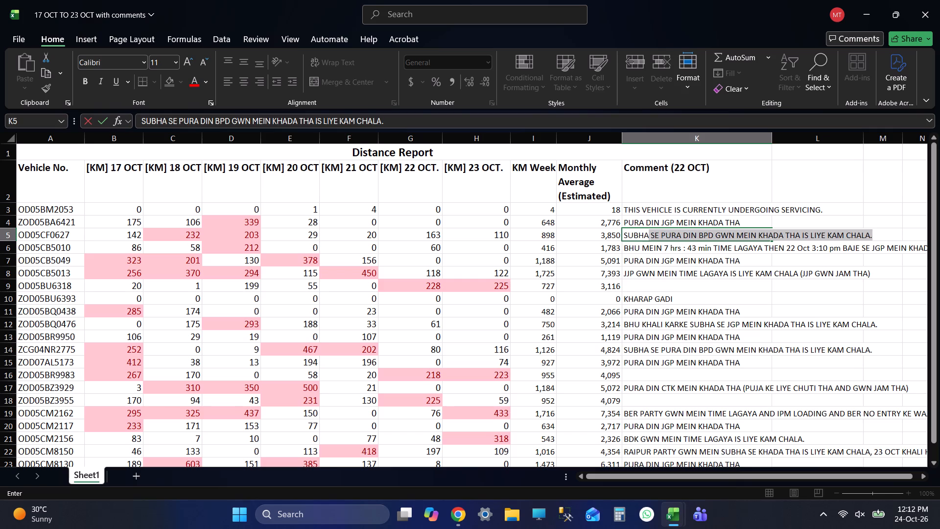
text(SE)
key(space)
text(JGP)
key(space)
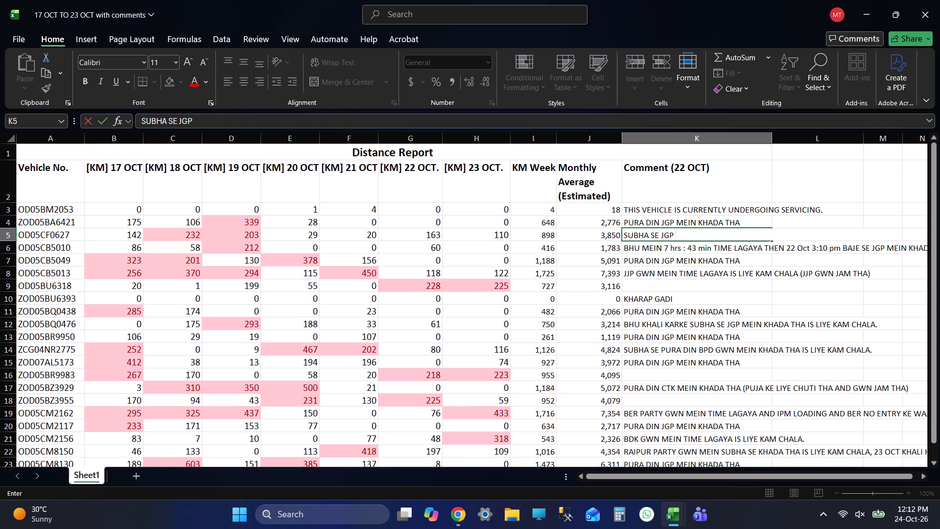
text(GWN MEIN KHADA THA IS LIYE KAM CHALA)
key(period)
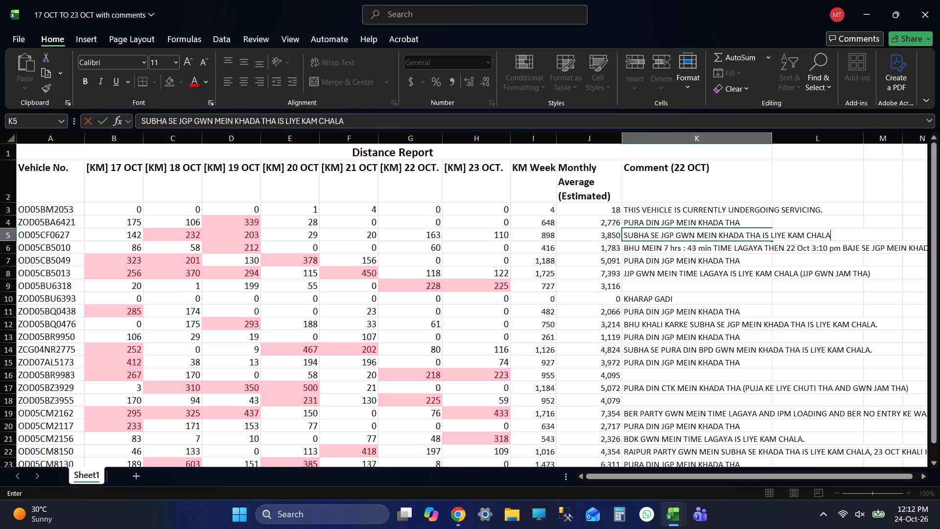
key(Return)
click(702, 230)
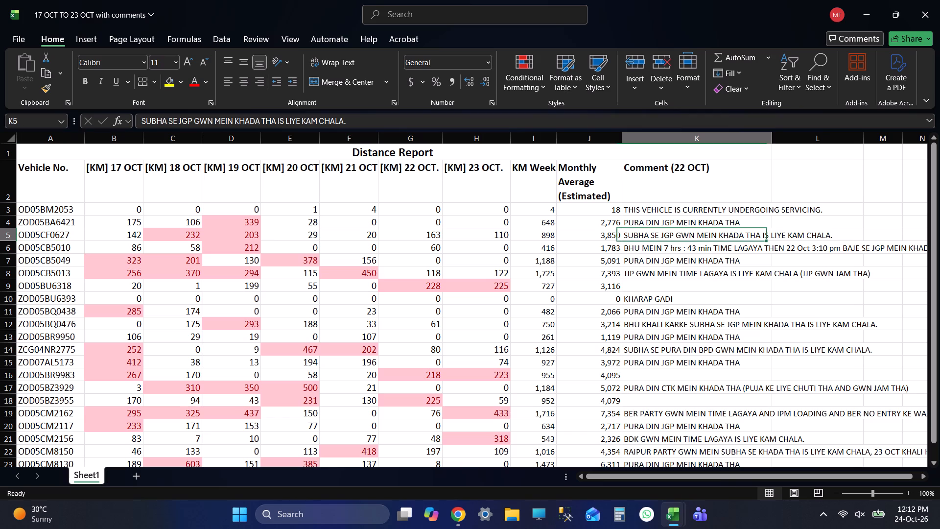
key(ctrl+s)
key(ctrl+s)
key(ctrl+s)
key(ctrl+s)
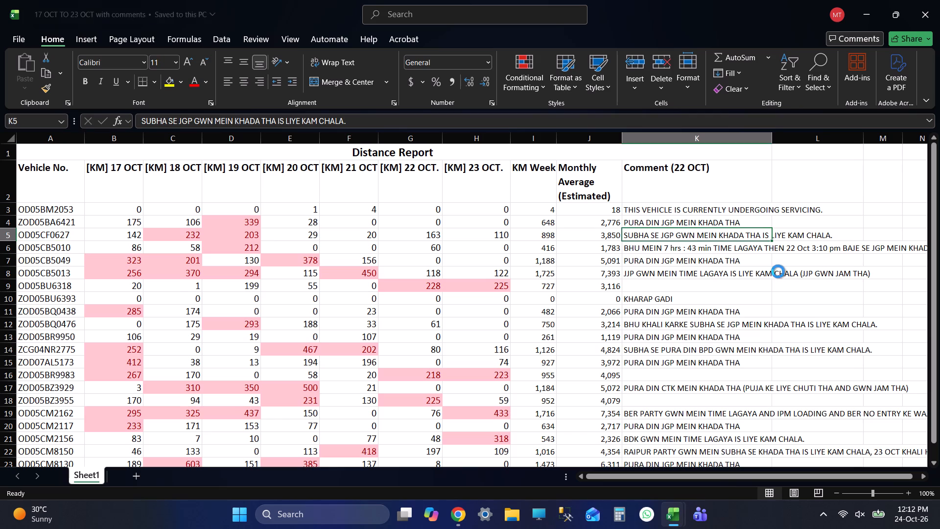
key(ctrl+s)
key(ctrl+s)
key(ctrl+s)
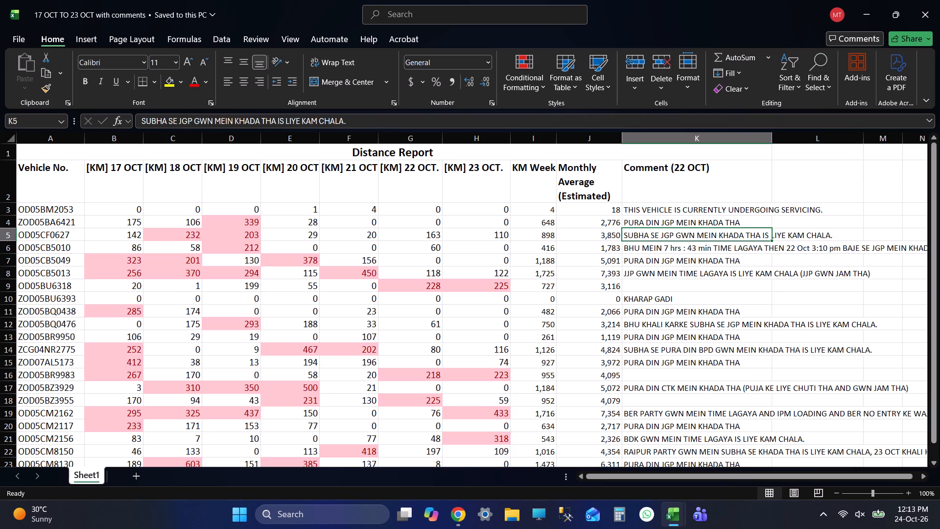
click(729, 246)
key(shift+Tab)
key(shift+Tab)
key(shift+Tab)
key(shift+Tab)
key(shift+Tab)
key(shift+Tab)
key(shift+Tab)
key(shift+Tab)
key(shift+Tab)
key(shift+Tab)
key(shift+Tab)
key(shift+Tab)
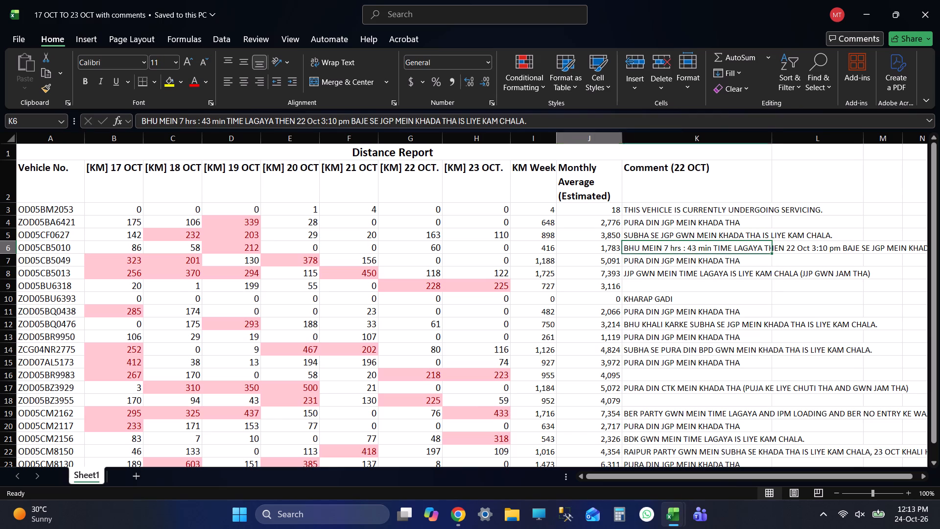
key(ctrl+c)
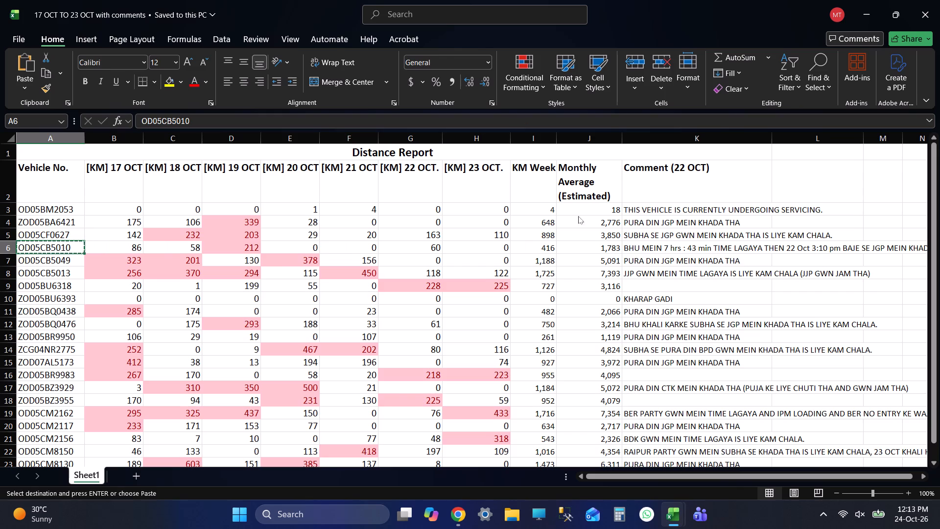
key(alt+Tab)
click(199, 86)
key(ctrl+v)
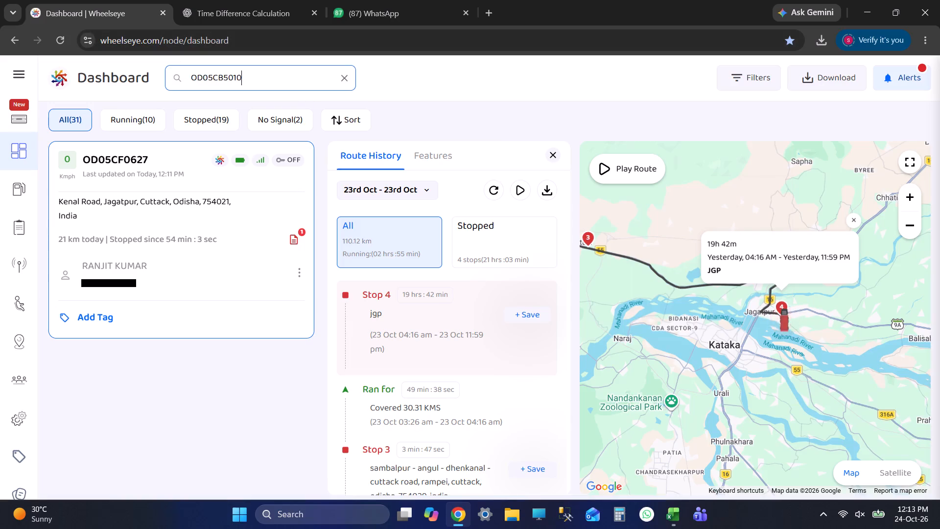
key(Return)
click(114, 272)
click(355, 187)
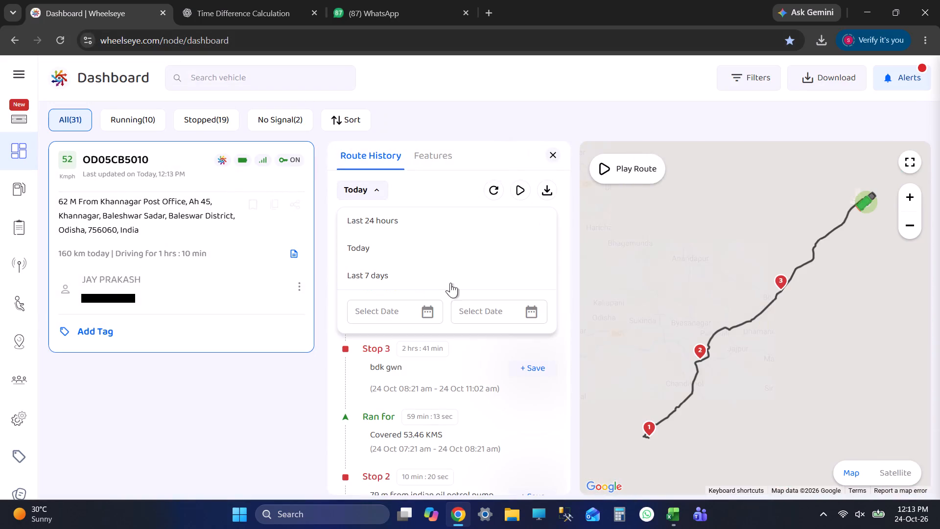
click(404, 310)
click(528, 358)
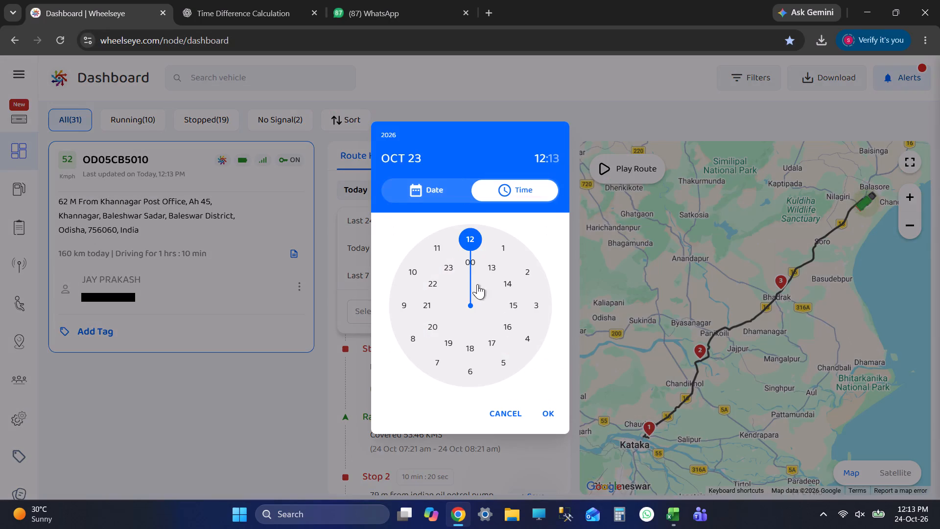
click(469, 259)
click(472, 229)
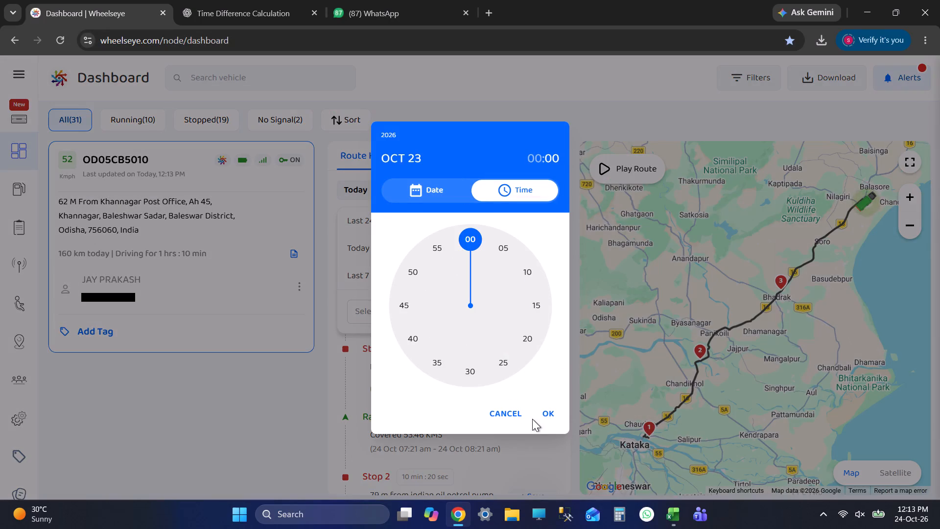
click(560, 408)
click(547, 409)
click(498, 306)
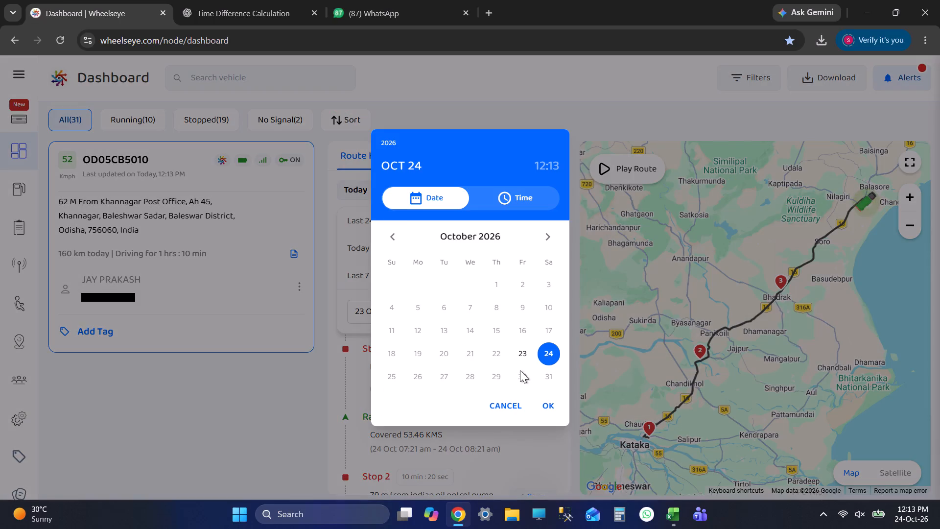
click(520, 357)
click(449, 264)
click(464, 237)
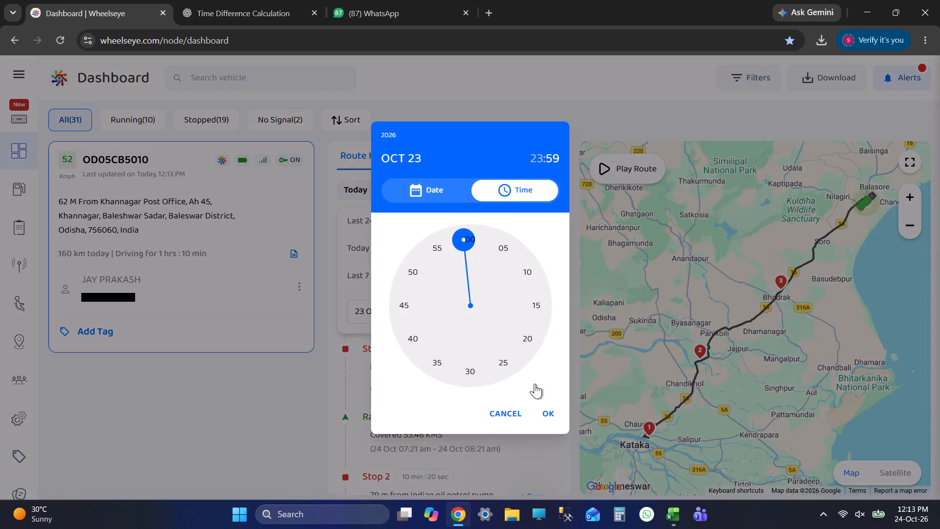
click(548, 412)
click(420, 307)
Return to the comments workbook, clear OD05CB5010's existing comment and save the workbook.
key(alt+Tab)
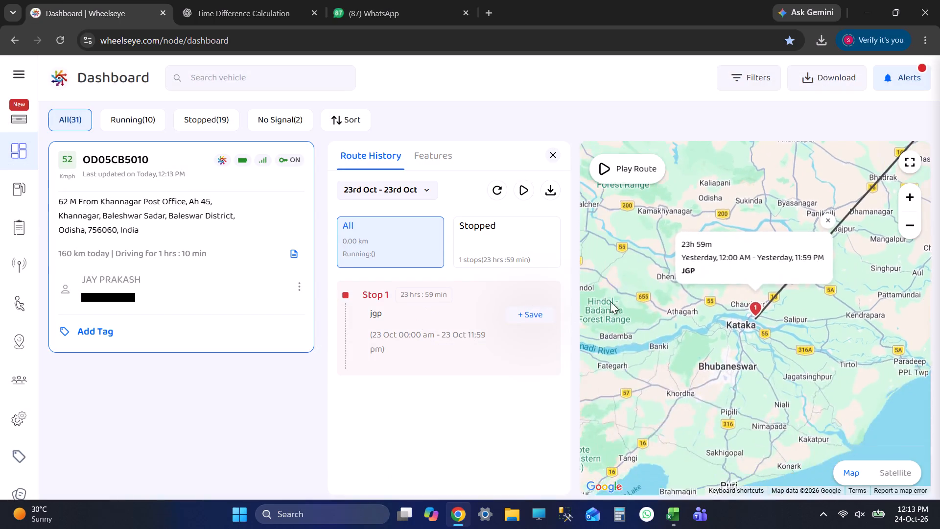
key(Tab)
key(Tab)
key(Tab)
key(Tab)
key(Tab)
key(Tab)
key(Tab)
key(Tab)
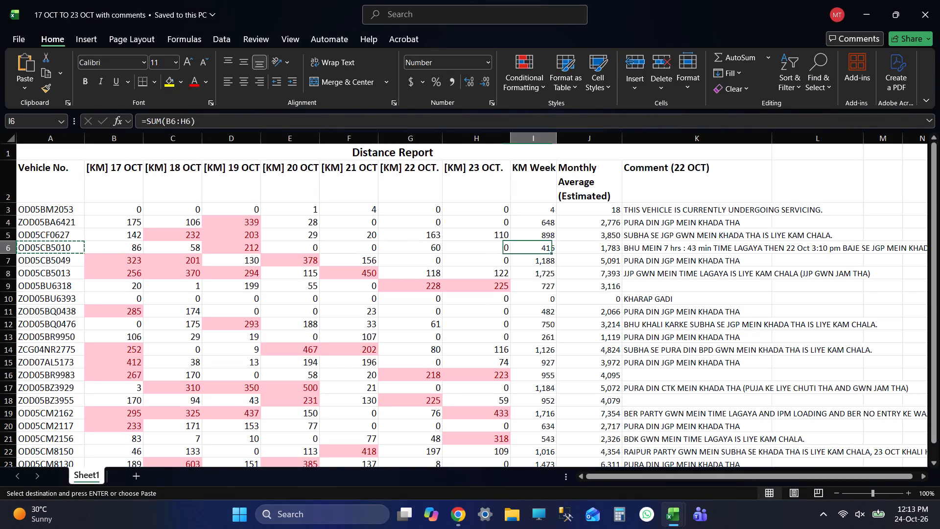
key(Tab)
key(Tab)
key(Delete)
key(Up)
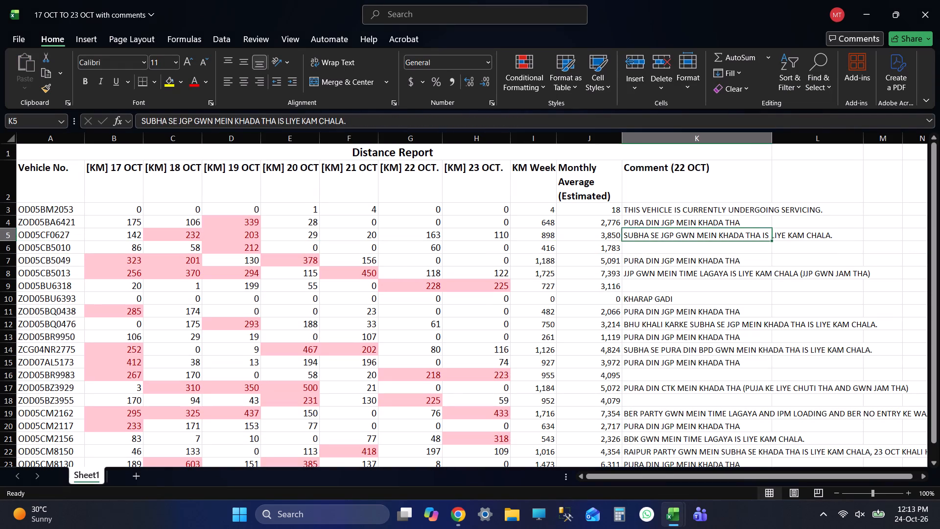
key(Down)
key(ctrl+s)
key(alt+Tab)
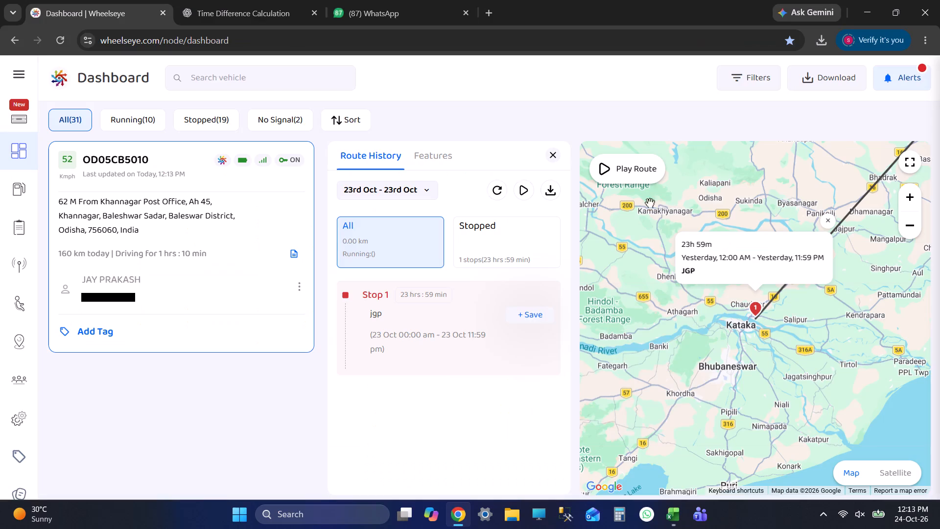
key(alt+Tab)
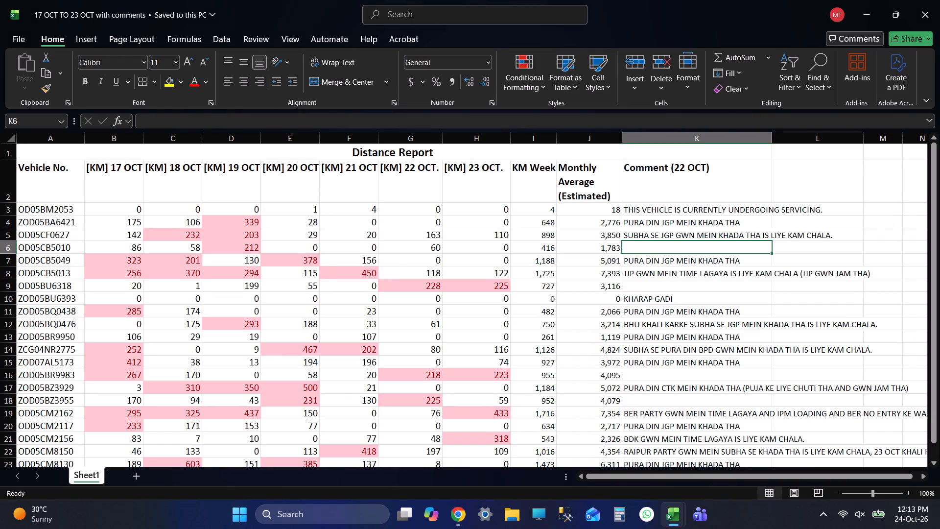
click(681, 215)
click(705, 218)
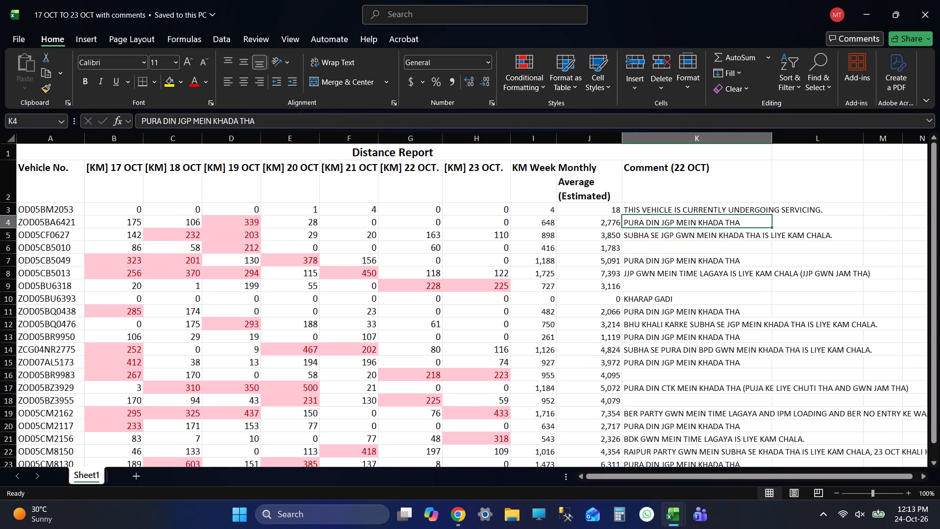
key(ctrl+c)
click(659, 245)
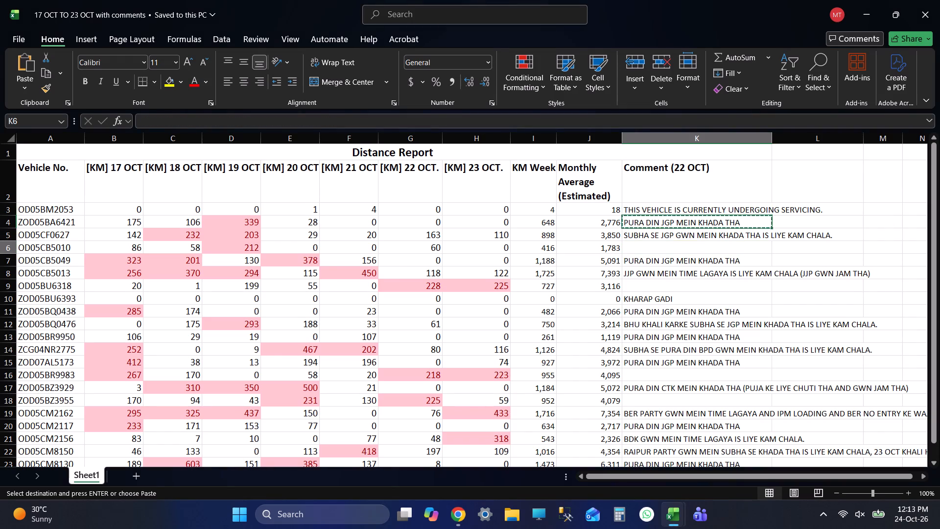
key(ctrl+v)
click(642, 257)
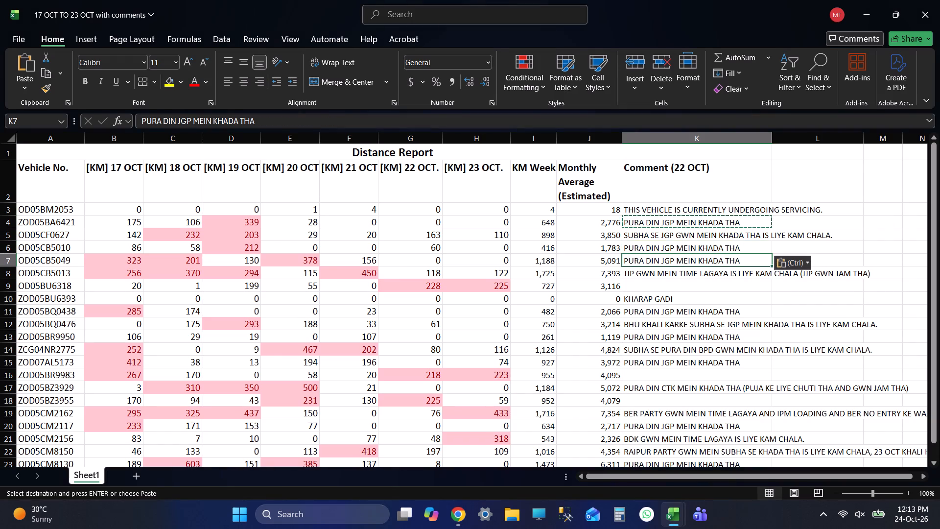
key(shift+Tab)
key(shift+Tab)
key(shift+Tab)
key(shift+Tab)
key(shift+Tab)
key(shift+Tab)
key(shift+Tab)
key(shift+Tab)
key(shift+Tab)
key(shift+Tab)
key(shift+Tab)
key(shift+Tab)
key(shift+Tab)
key(shift+Tab)
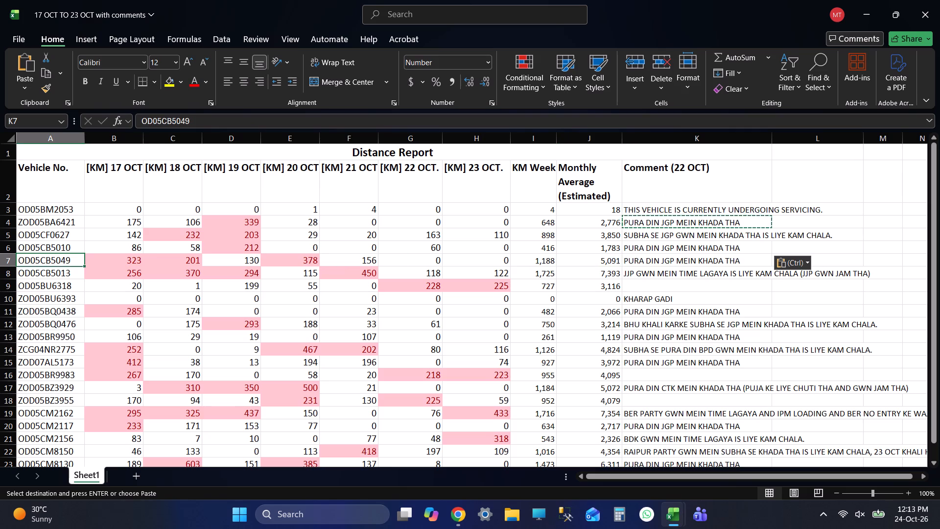
key(ctrl+c)
key(alt+Tab)
click(260, 77)
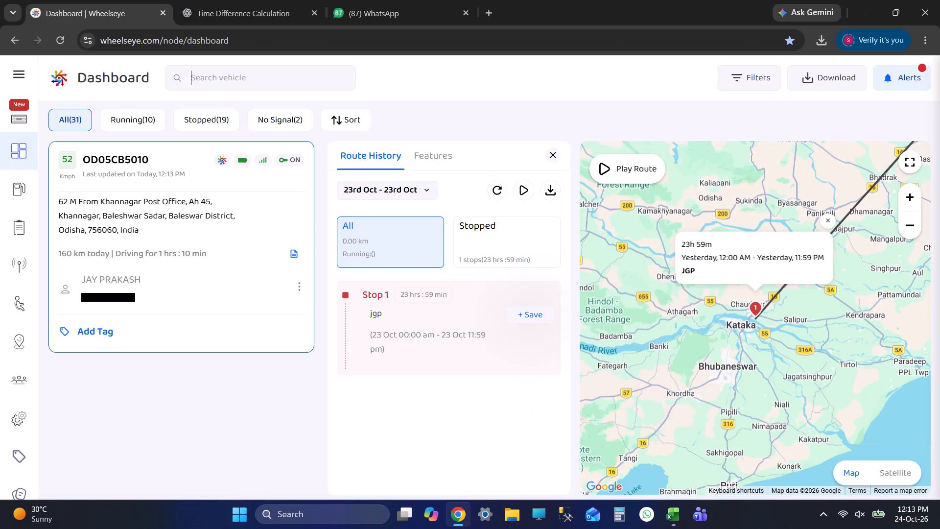
key(ctrl+v)
key(Return)
click(116, 202)
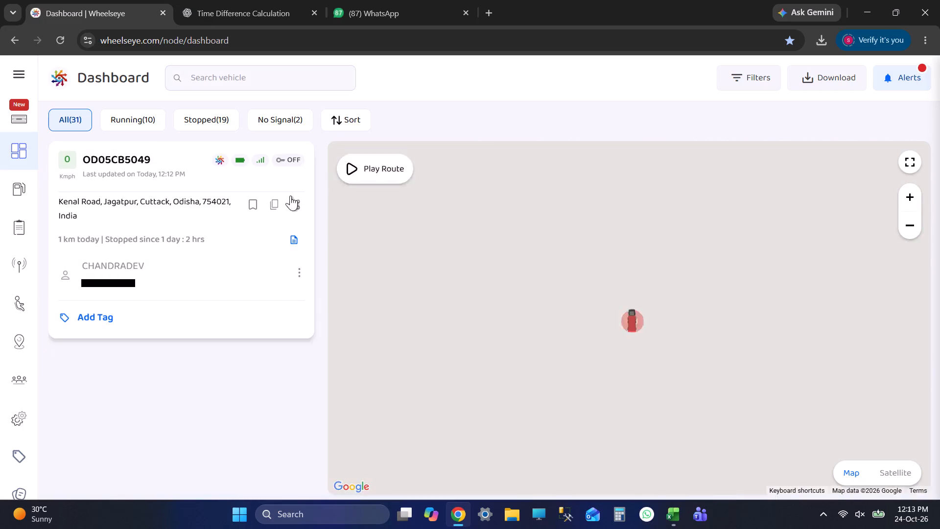
click(358, 194)
click(370, 303)
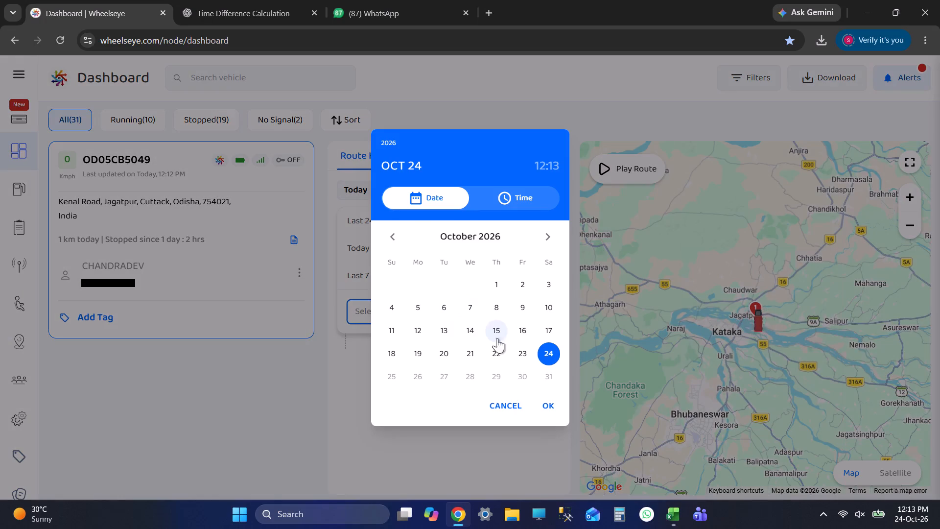
click(522, 361)
click(473, 260)
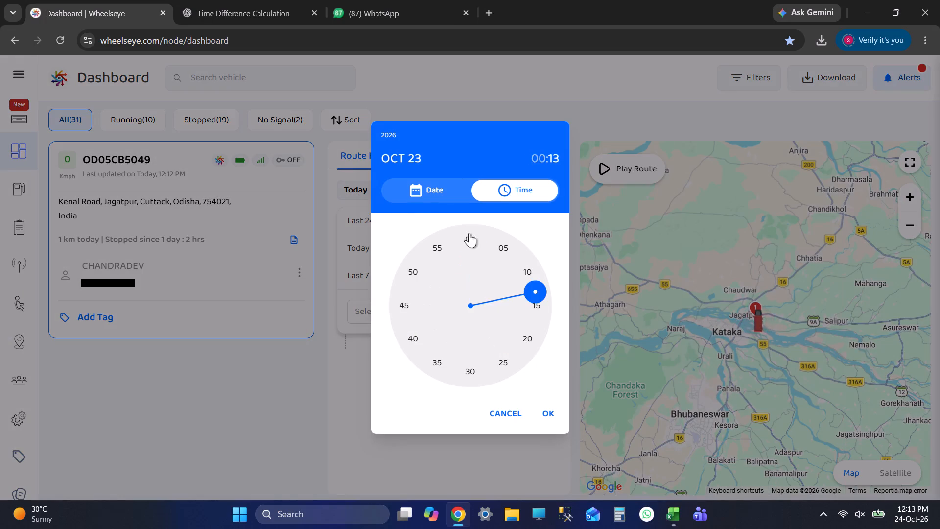
click(469, 233)
click(544, 413)
click(504, 313)
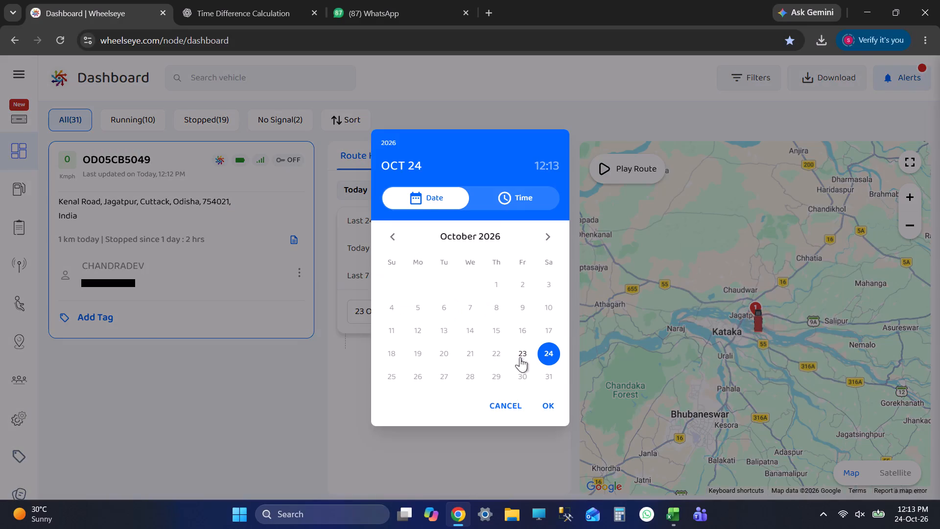
click(531, 357)
click(447, 264)
click(464, 243)
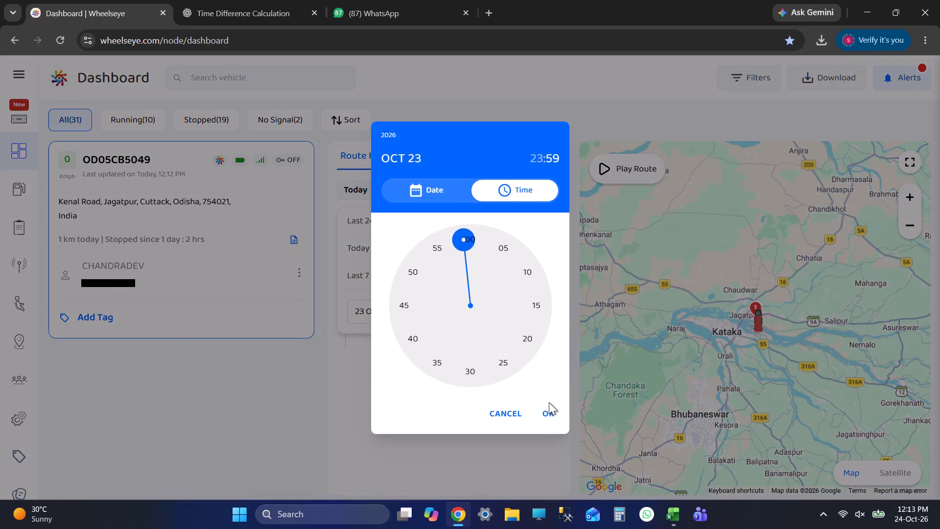
click(540, 411)
click(479, 314)
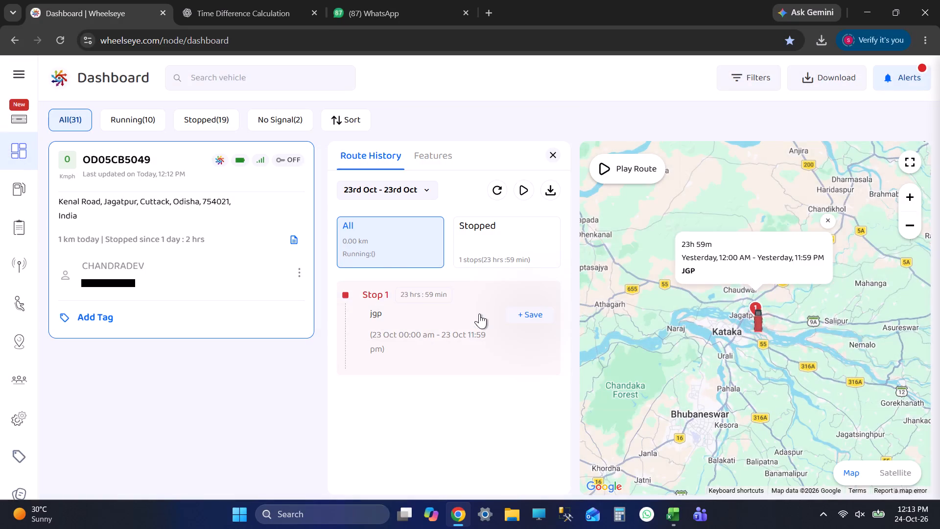
key(alt+Tab)
key(alt+Tab)
key(alt+Tab)
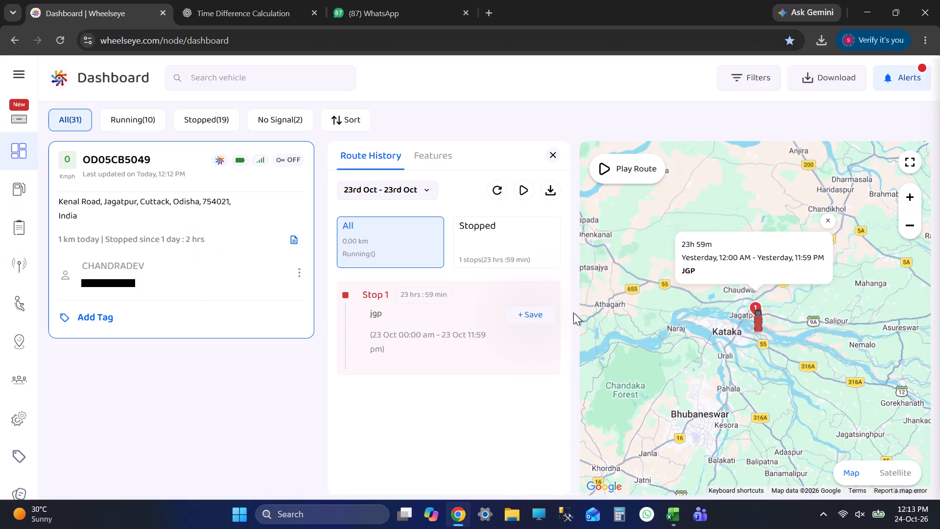
key(alt+Tab)
key(Tab)
key(Tab)
key(shift+Tab)
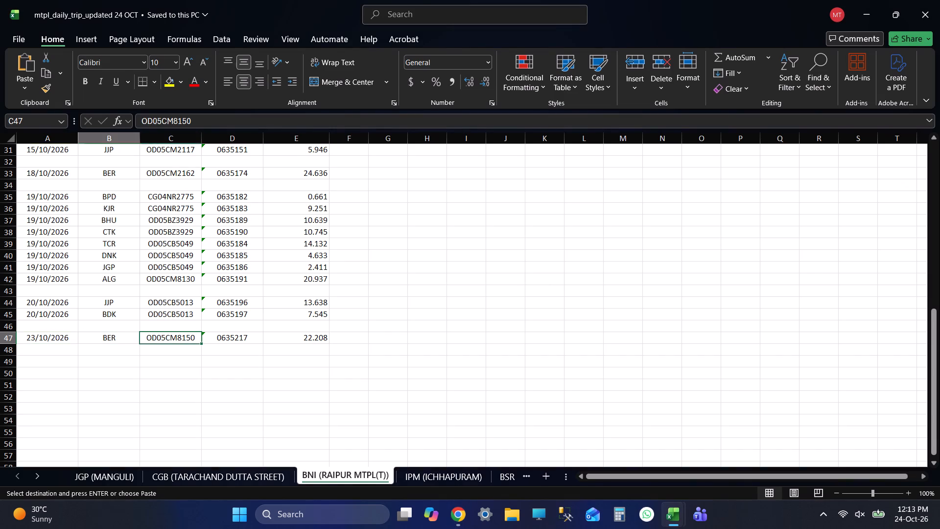
key(shift+Tab)
key(alt+Tab)
key(alt+Tab)
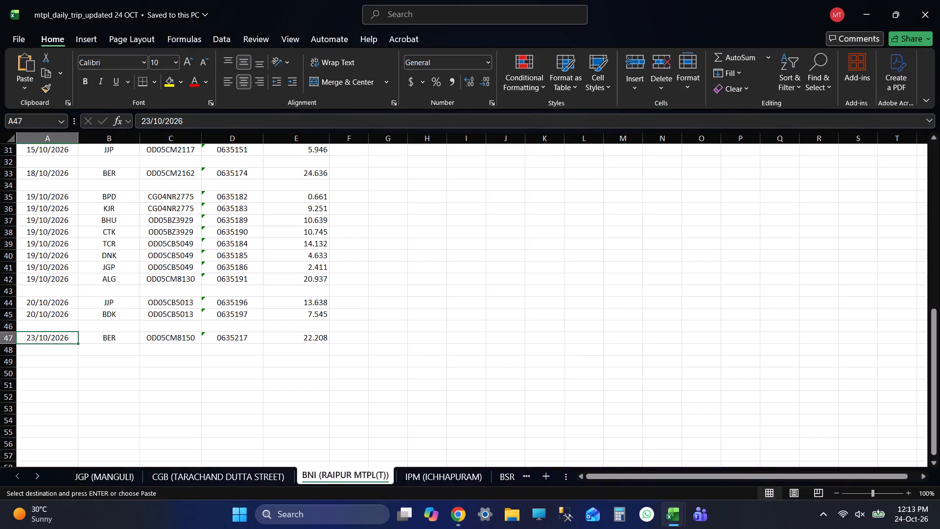
key(alt+Tab)
key(alt+Tab)
key(alt+Tab)
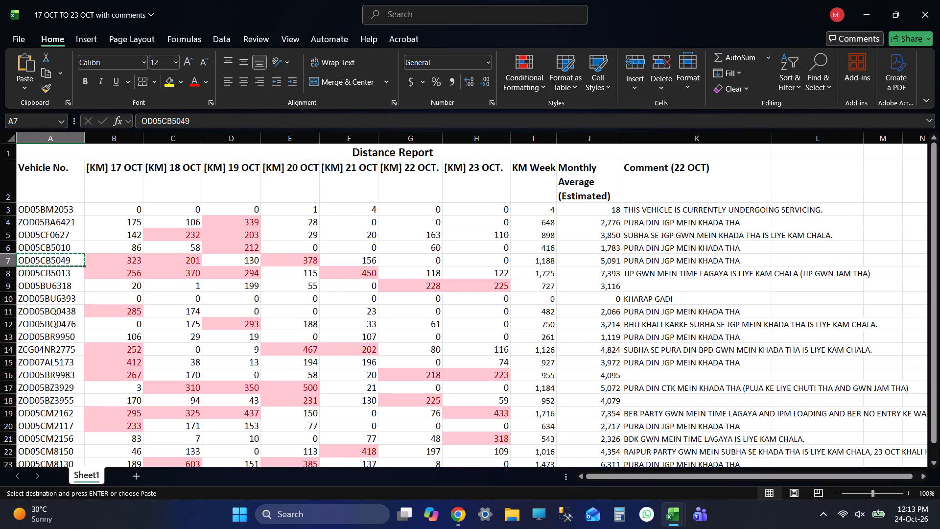
key(alt+Tab)
key(alt+Tab)
key(Tab)
key(Tab)
key(Tab)
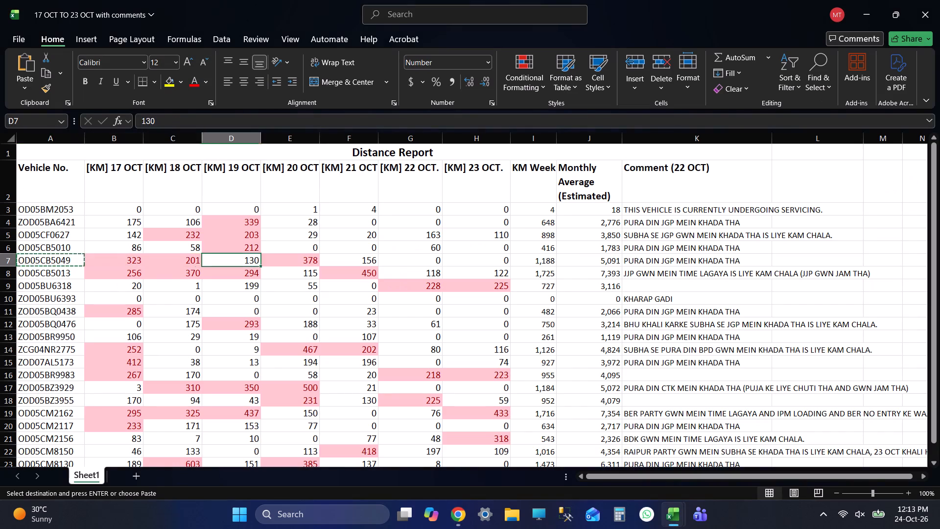
key(Tab)
key(Tab)
key(Tab)
key(Tab)
key(Tab)
key(Tab)
key(Tab)
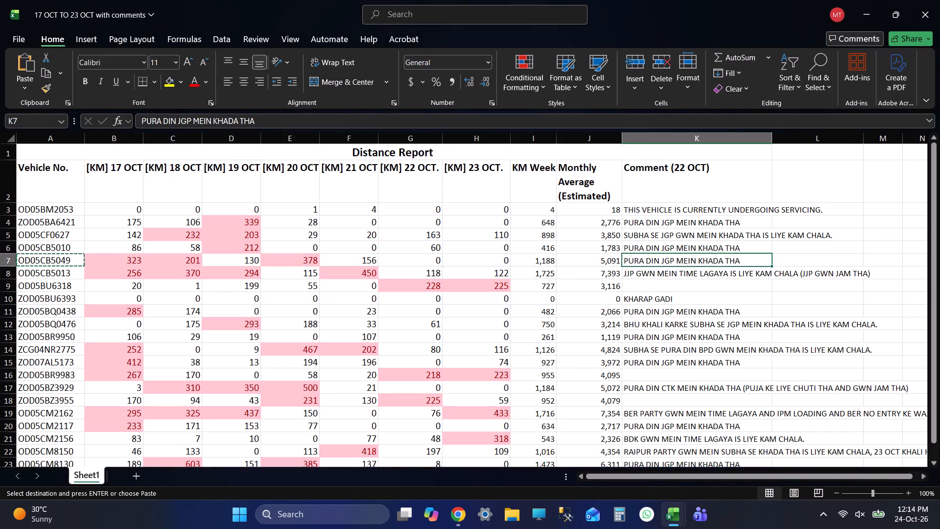
key(Return)
key(ctrl+z)
key(Down)
key(ctrl+s)
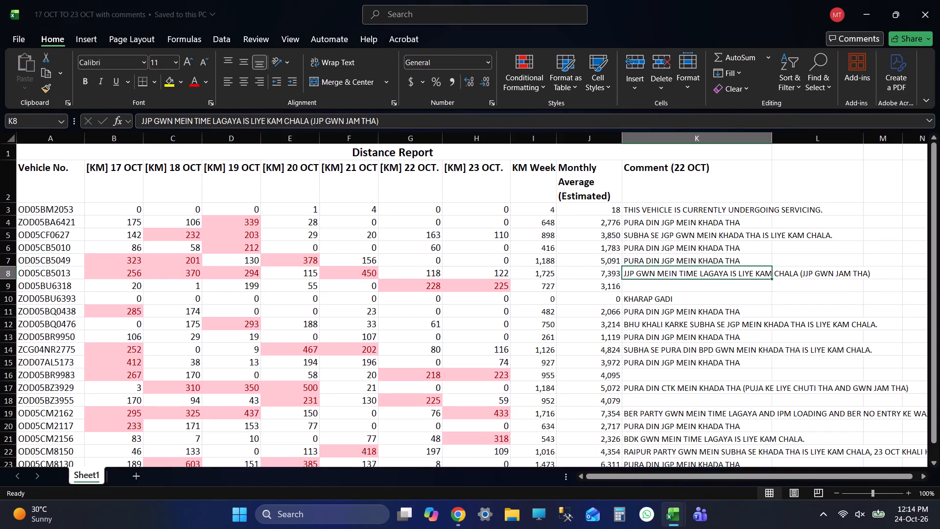
key(shift+Tab)
key(shift+Tab)
key(shift+Tab)
key(shift+Tab)
key(shift+Tab)
key(shift+Tab)
key(shift+Tab)
key(shift+Tab)
key(shift+Tab)
key(shift+Tab)
key(shift+Tab)
key(shift+Tab)
key(shift+Tab)
key(shift+Tab)
key(shift+Tab)
key(shift+Tab)
key(shift+Tab)
key(shift+Tab)
key(shift+Tab)
key(shift+Tab)
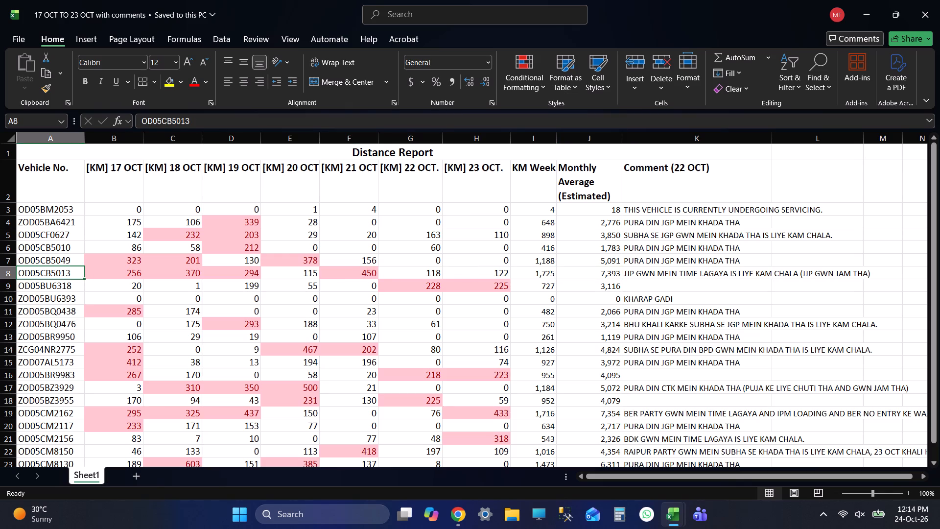
key(ctrl+c)
key(alt+Tab)
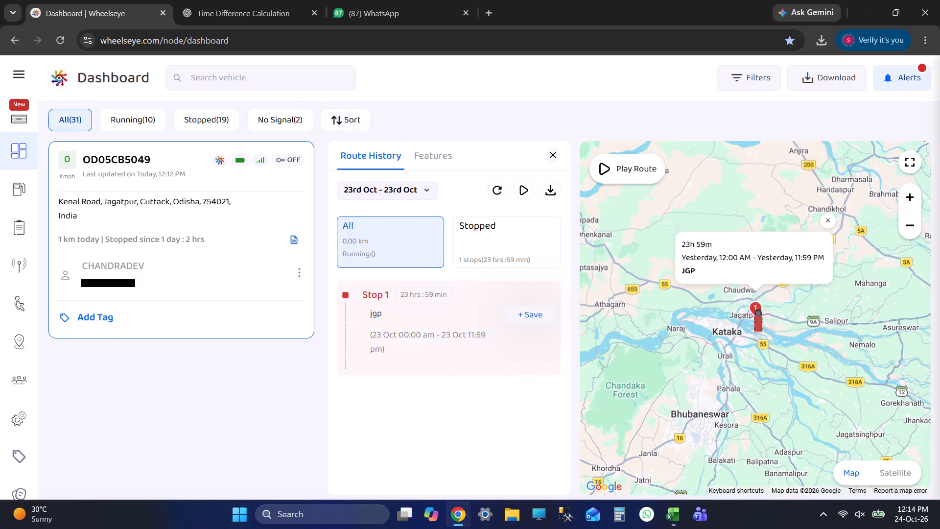
click(270, 83)
key(ctrl+v)
key(Return)
click(164, 194)
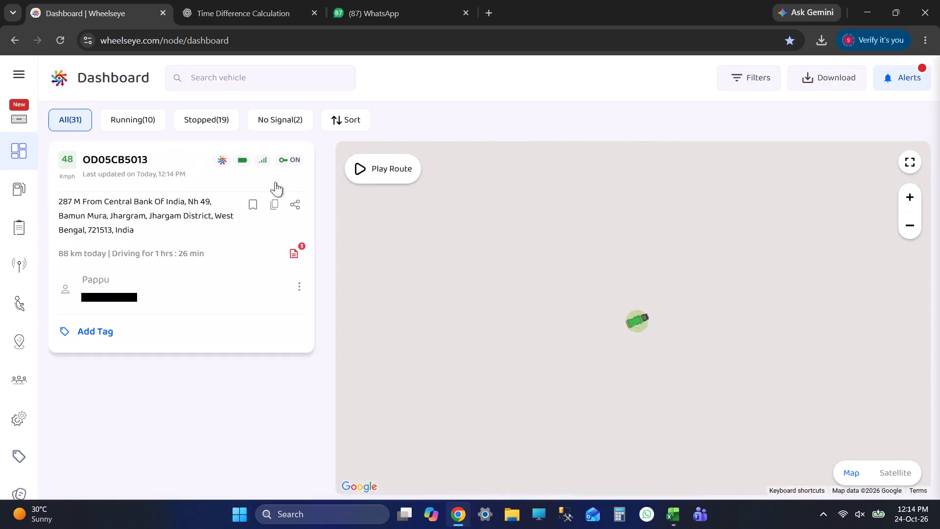
click(349, 189)
click(394, 307)
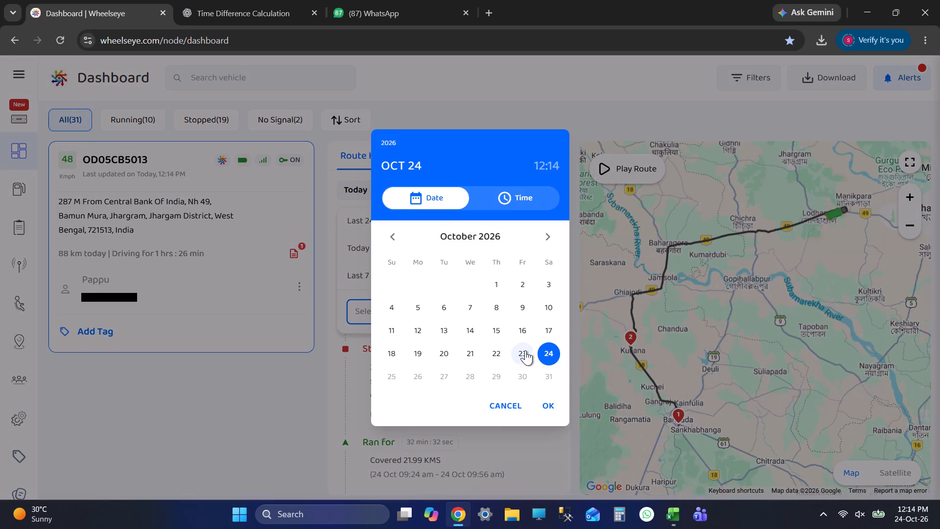
click(525, 350)
click(472, 260)
click(470, 243)
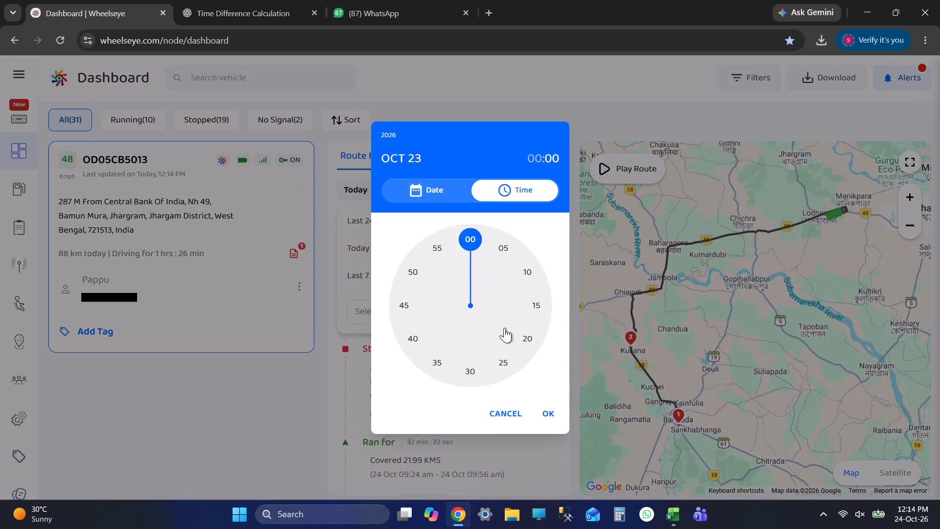
click(547, 411)
click(492, 303)
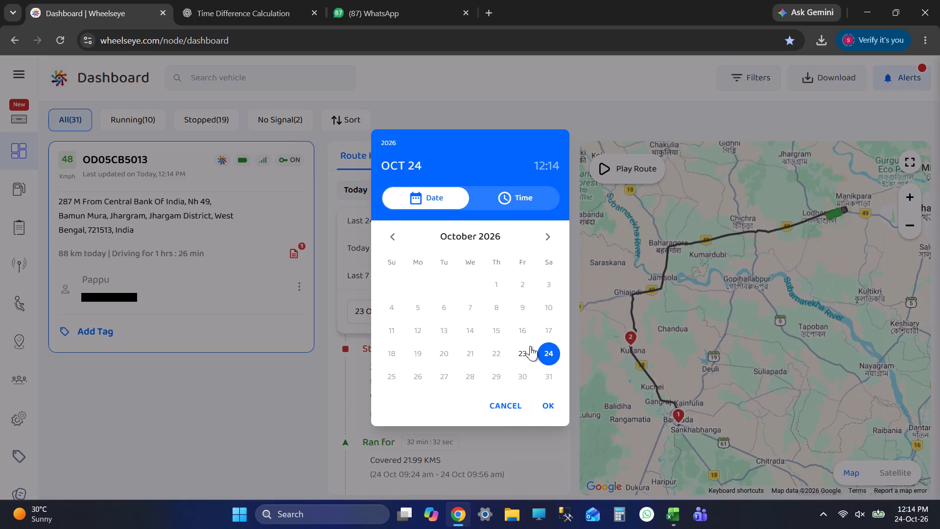
click(527, 352)
click(446, 267)
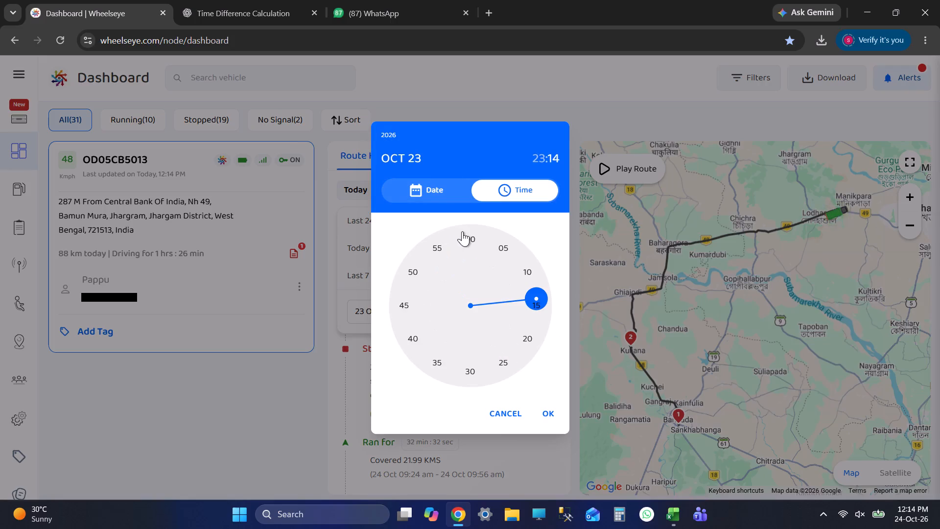
click(462, 231)
click(549, 415)
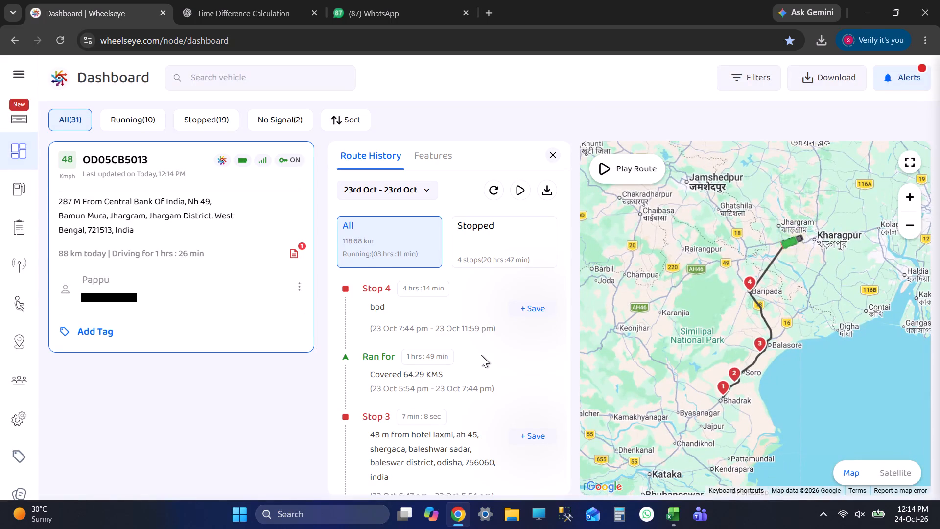
scroll(481, 355, down, 6)
scroll(481, 355, up, 1)
scroll(481, 355, down, 7)
scroll(481, 355, up, 1)
scroll(481, 355, down, 4)
scroll(481, 355, up, 2)
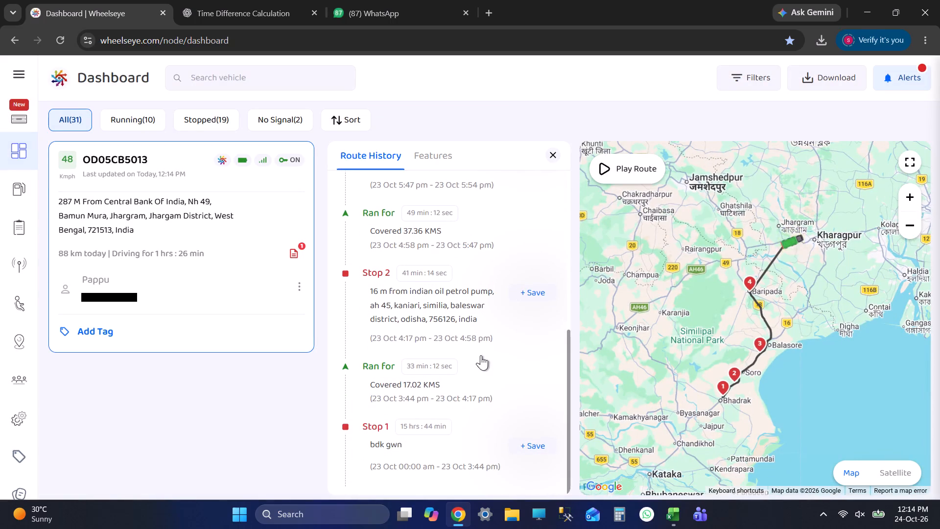
scroll(481, 355, up, 10)
click(462, 327)
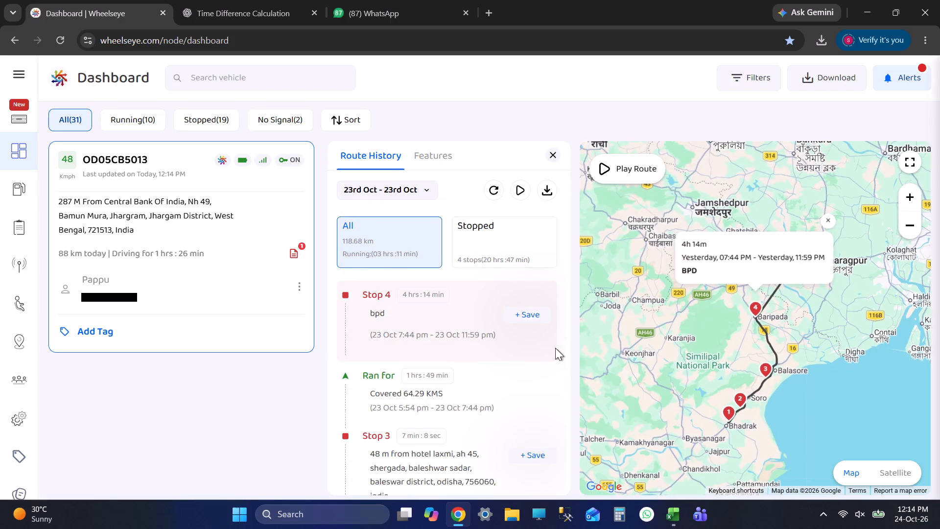
scroll(521, 353, down, 10)
click(460, 444)
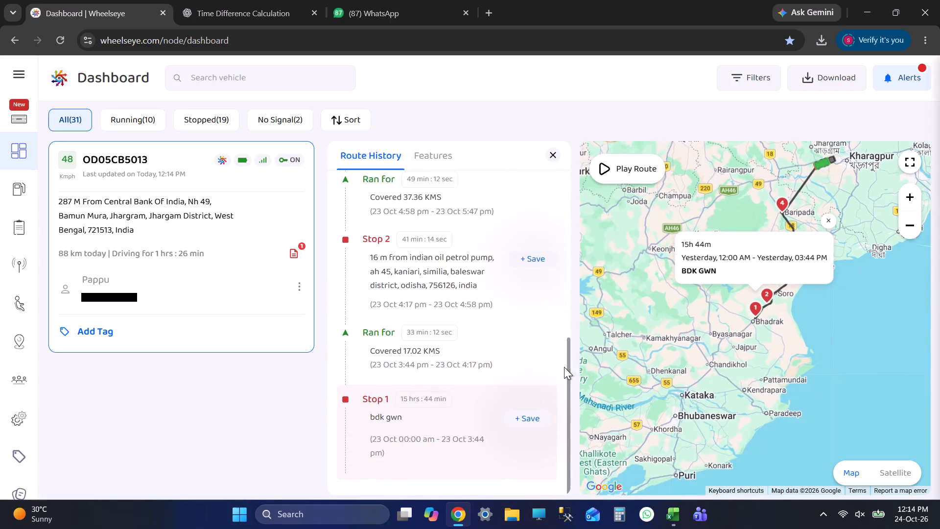
scroll(790, 310, up, 2)
scroll(790, 310, down, 1)
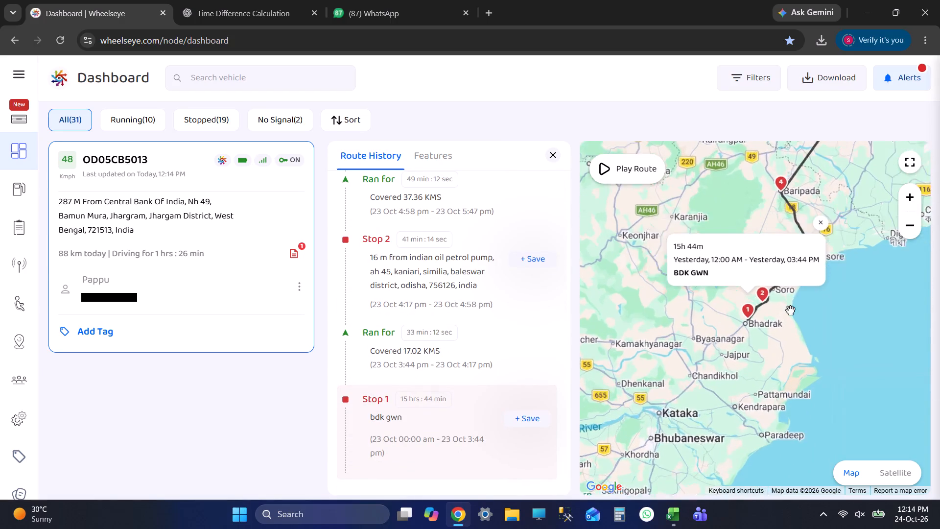
scroll(790, 310, up, 5)
scroll(708, 329, up, 4)
scroll(645, 386, up, 3)
scroll(657, 340, up, 1)
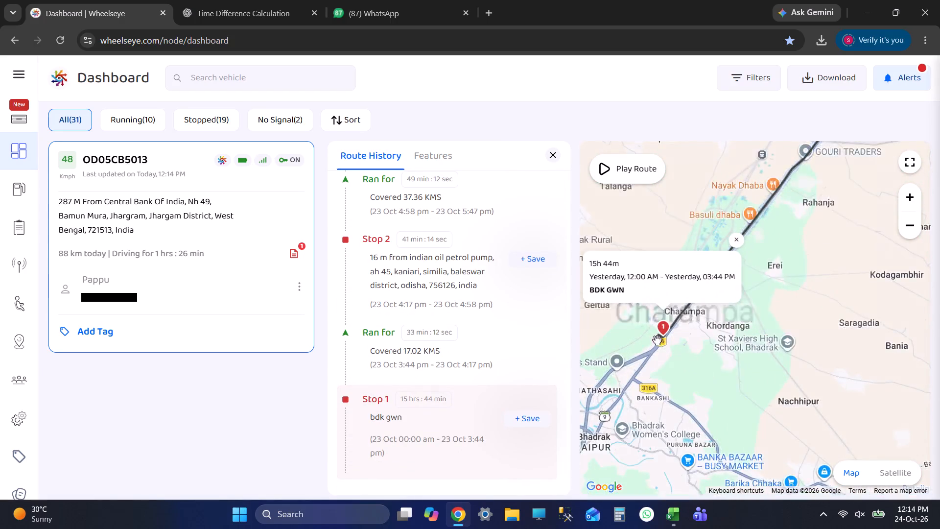
scroll(657, 340, up, 6)
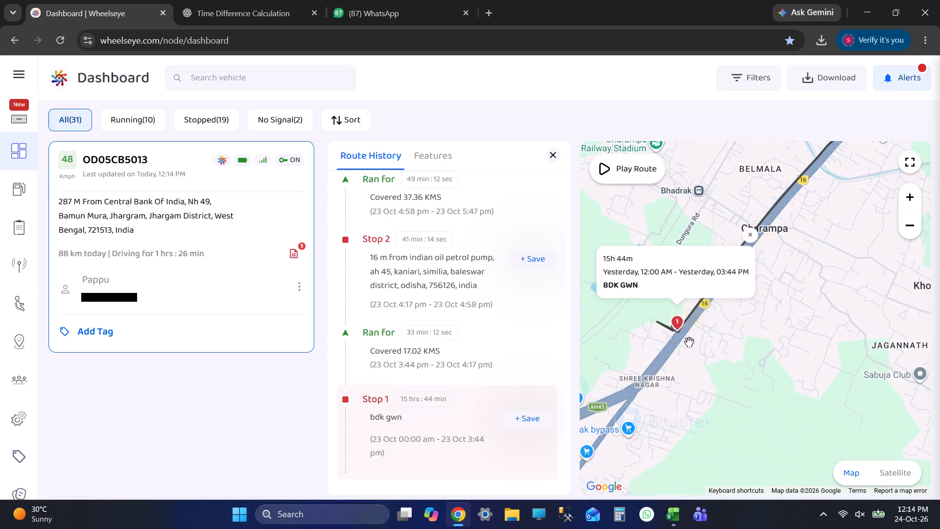
key(alt+Tab)
key(Tab)
key(Tab)
key(Tab)
key(Tab)
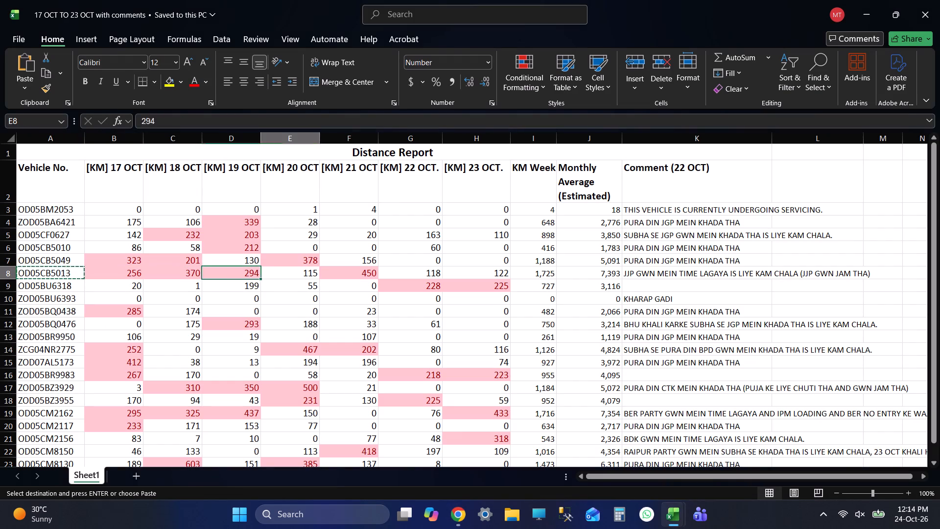
key(Tab)
key(Tab)
key(Tab)
key(Tab)
key(Tab)
key(Tab)
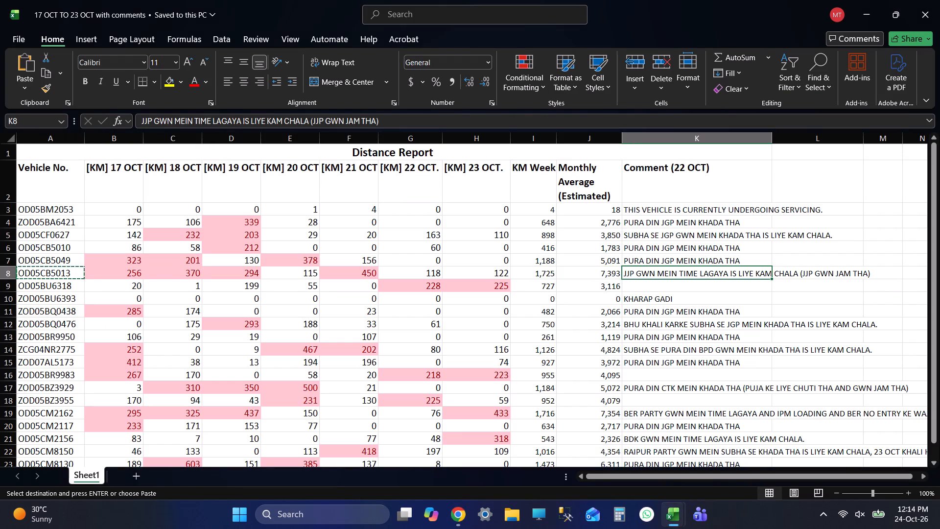
key(alt+Tab)
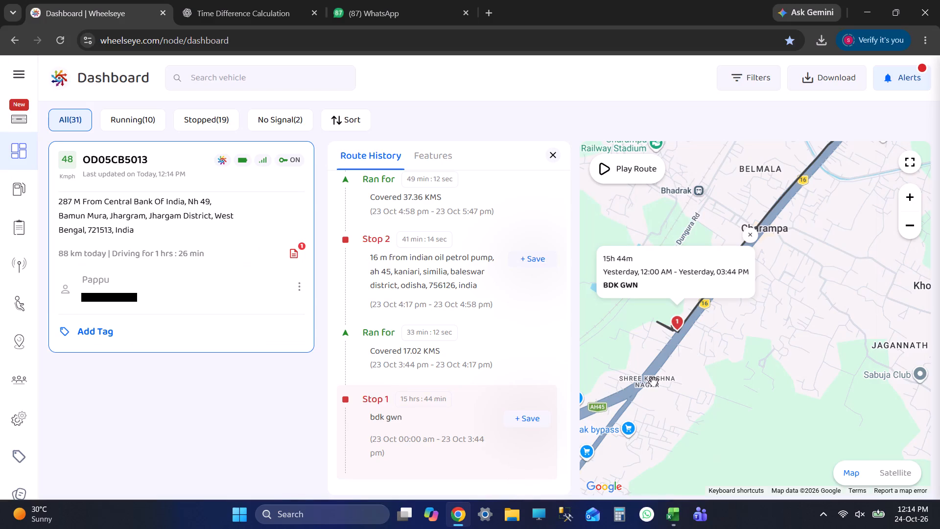
key(alt+Tab)
key(alt+Tab)
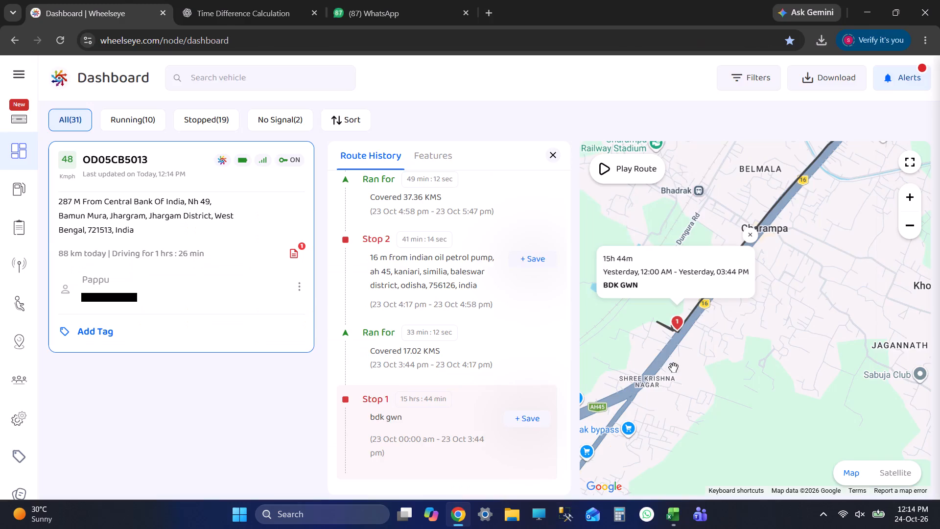
key(alt+Tab)
key(alt+Tab)
scroll(684, 352, down, 2)
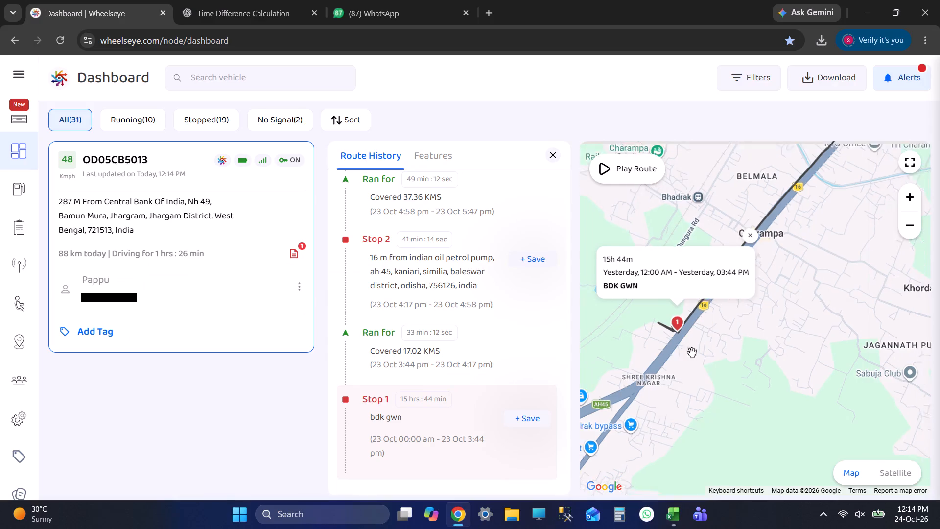
scroll(692, 352, down, 5)
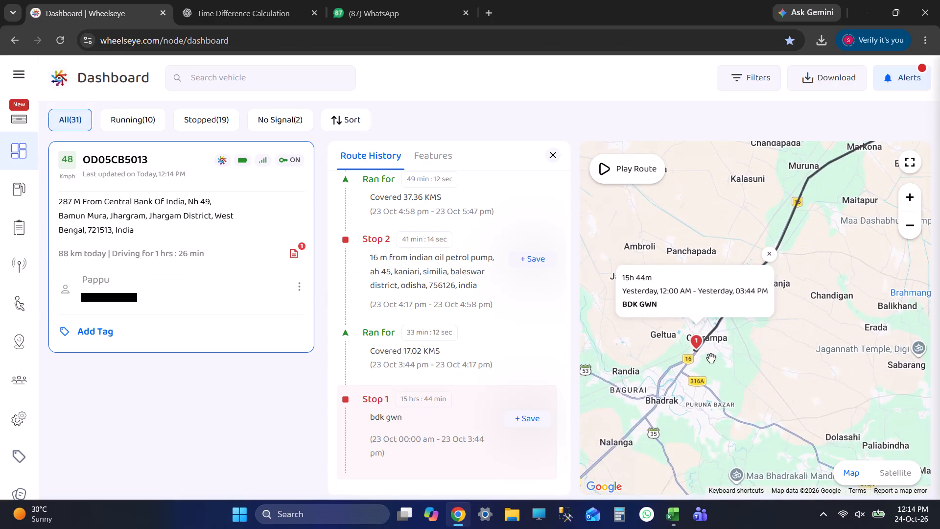
key(alt+Tab)
key(alt+Tab)
key(alt+Tab)
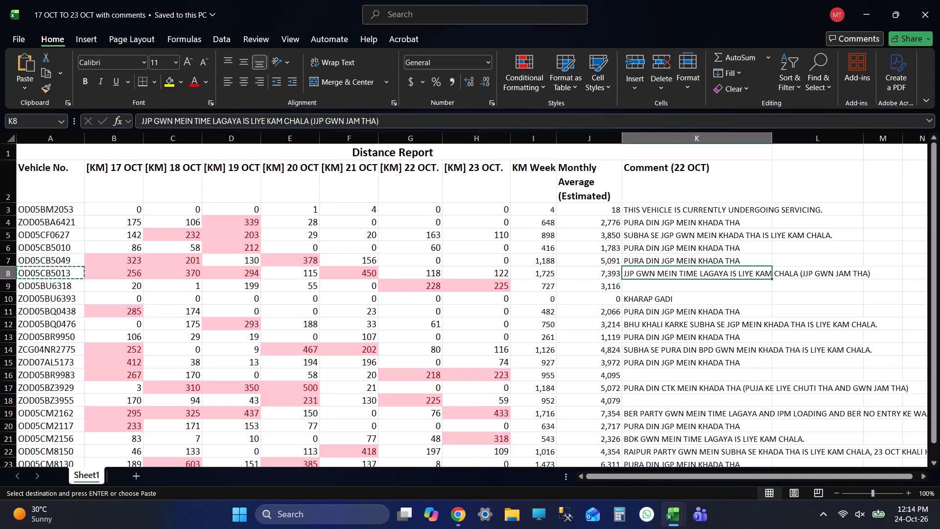
key(Delete)
text(BDK GWN)
key(space)
text(MEIN)
key(space)
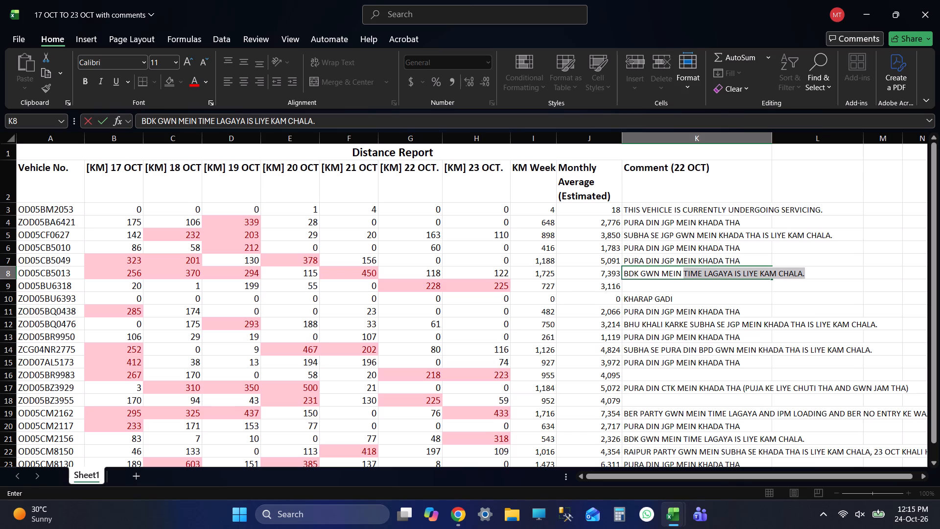
key(alt+Tab)
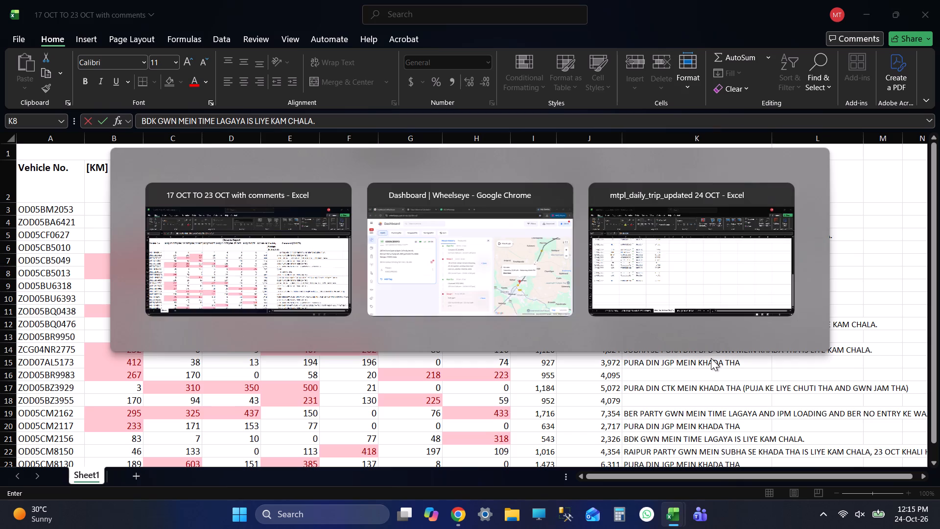
key(alt+Tab)
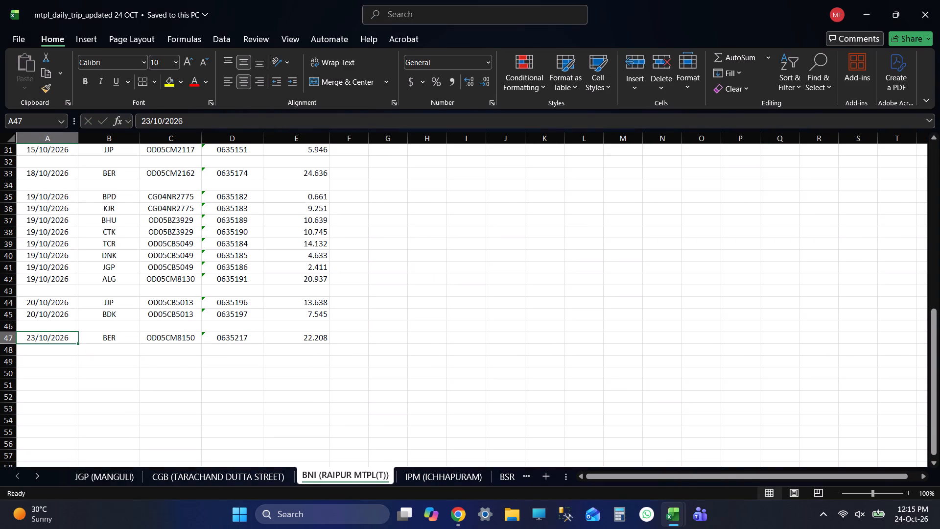
drag(159, 301, 306, 320)
key(alt+Tab)
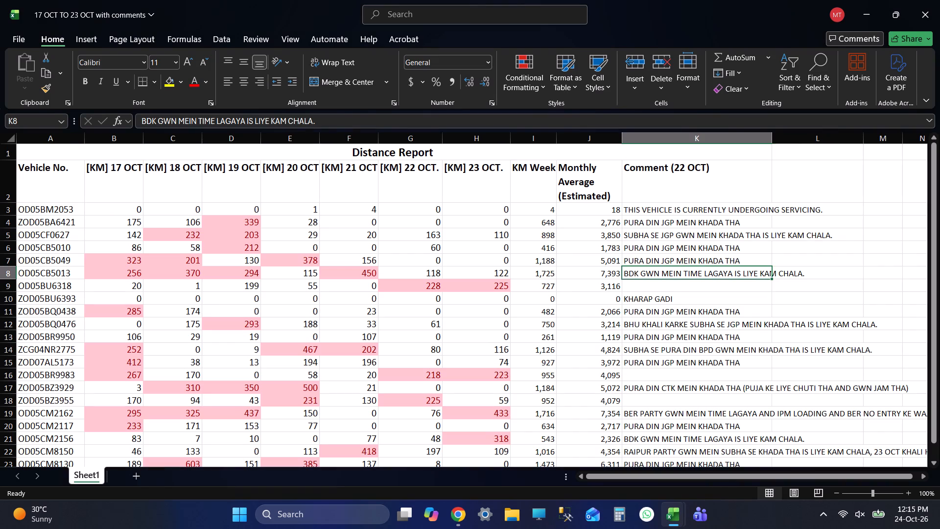
click(341, 120)
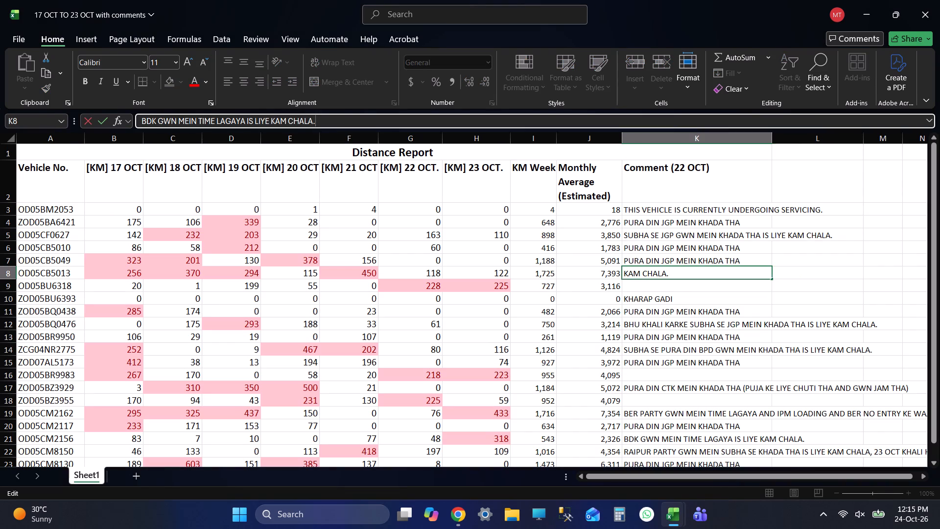
click(196, 119)
key(space)
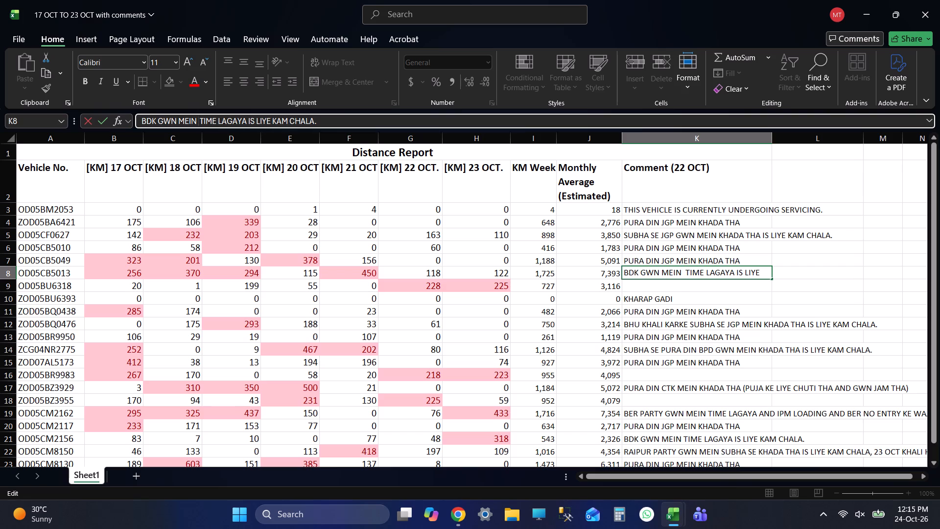
key(BackSpace)
key(BackSpace)
key(BackSpace)
key(BackSpace)
key(BackSpace)
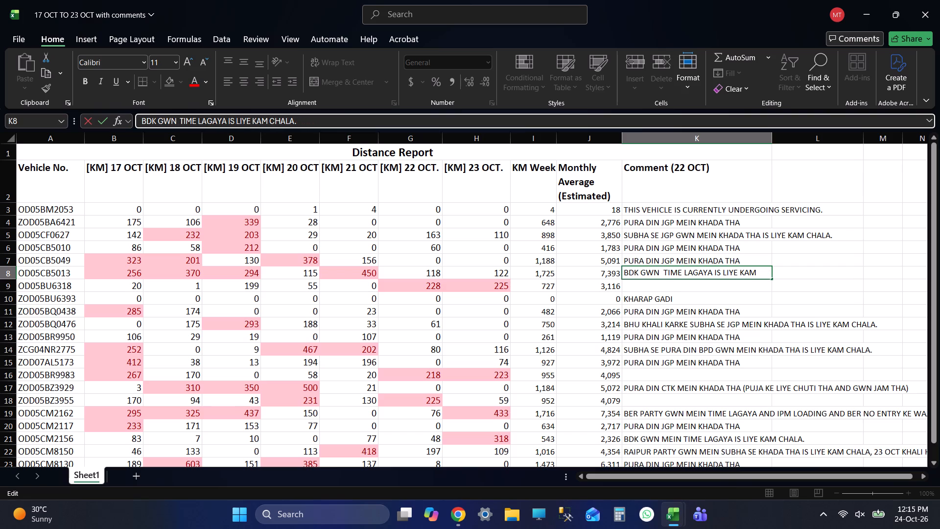
text(LOAD)
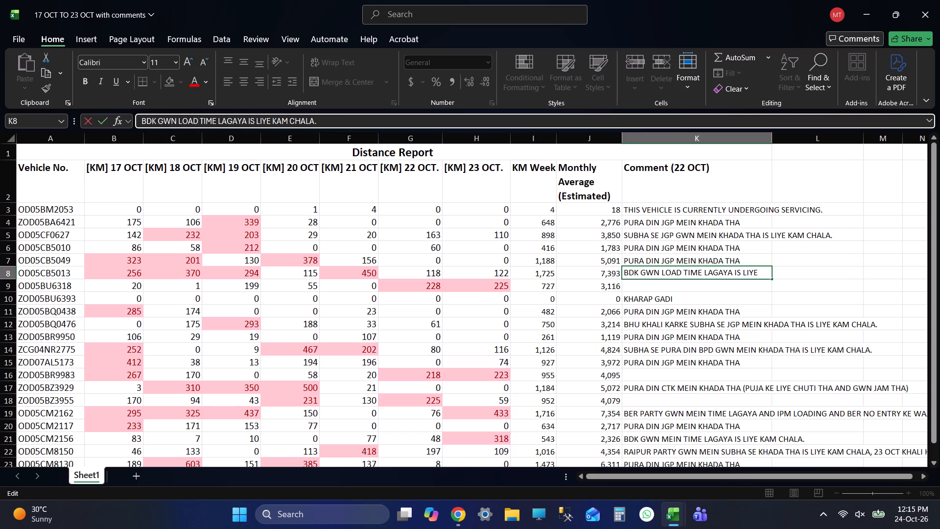
key(space)
text(& UNLOAD)
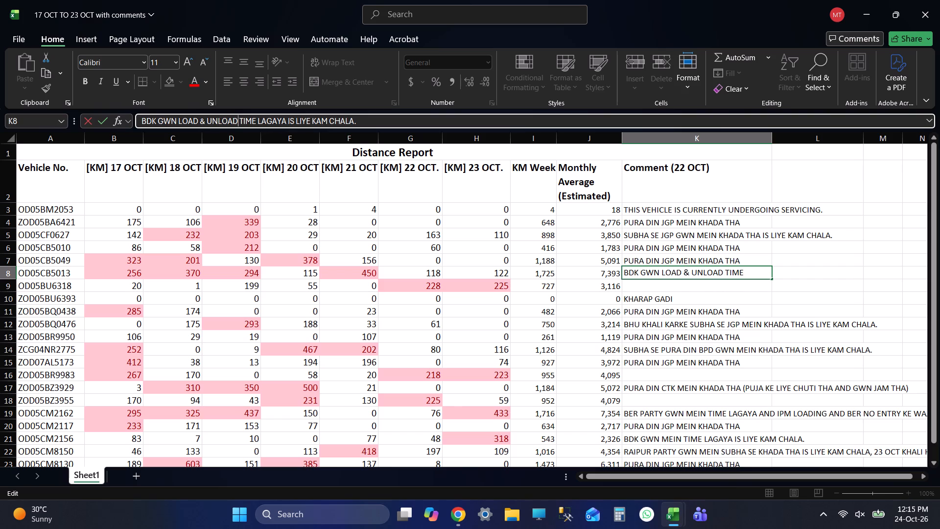
key(space)
text(MEIN)
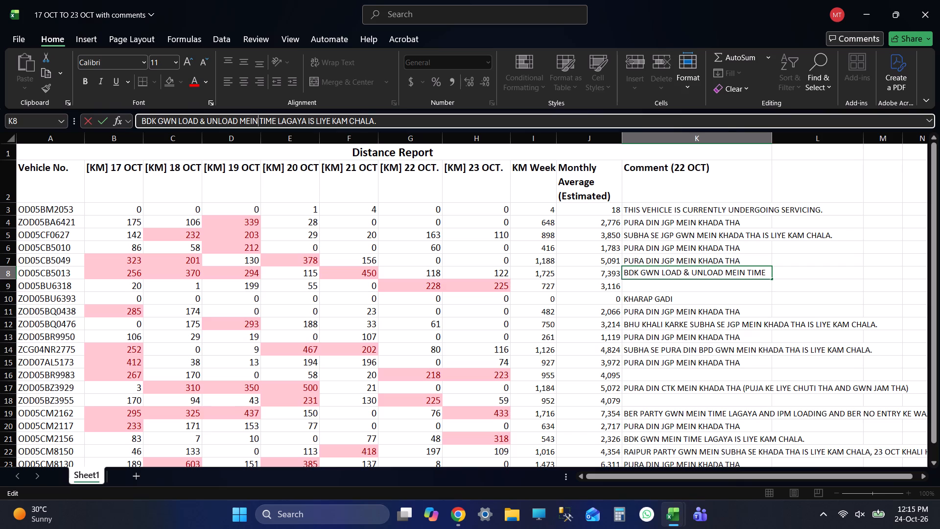
key(Return)
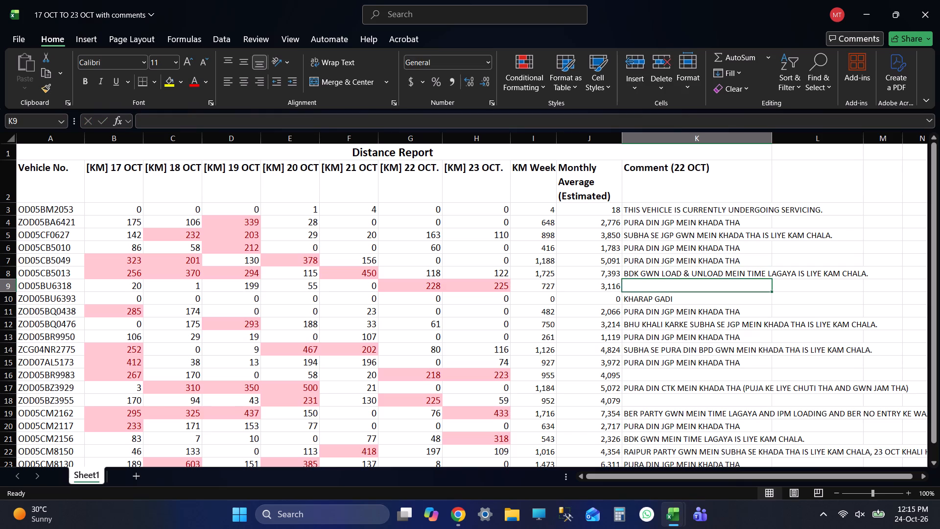
key(ctrl+s)
key(shift+Tab)
key(shift+Tab)
key(shift+Tab)
key(shift+Tab)
key(shift+Tab)
key(shift+Tab)
key(shift+Tab)
key(shift+Tab)
key(shift+Tab)
key(shift+Tab)
key(shift+Tab)
key(shift+Tab)
key(shift+Tab)
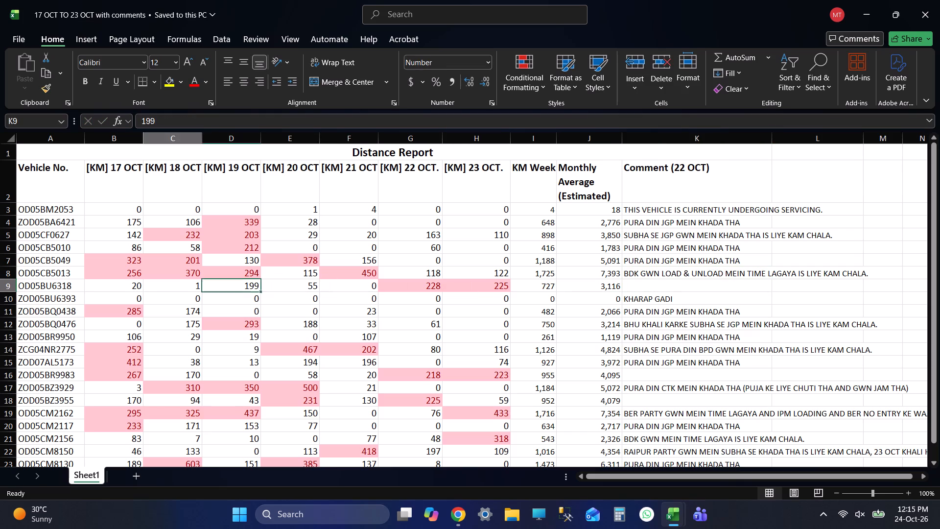
key(ctrl+c)
key(alt+Tab)
key(alt+Tab)
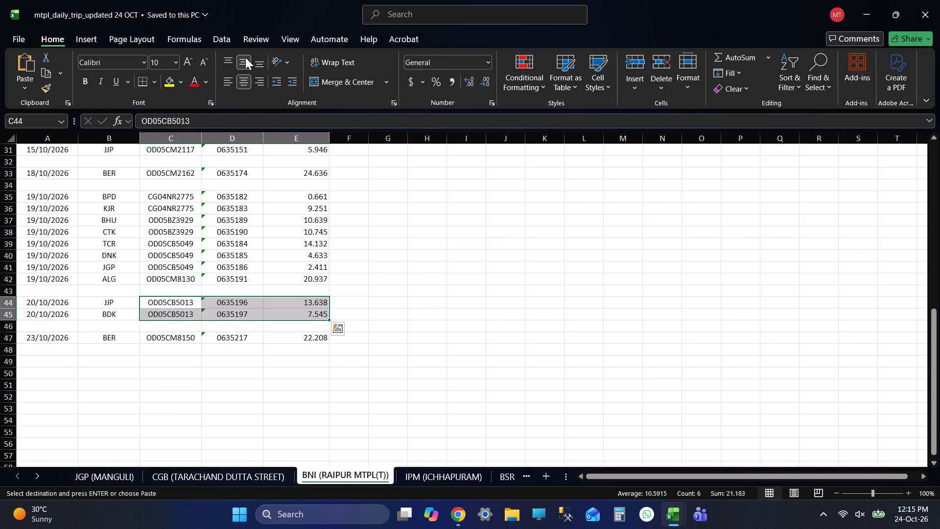
key(alt+Tab)
key(alt+Tab)
click(228, 65)
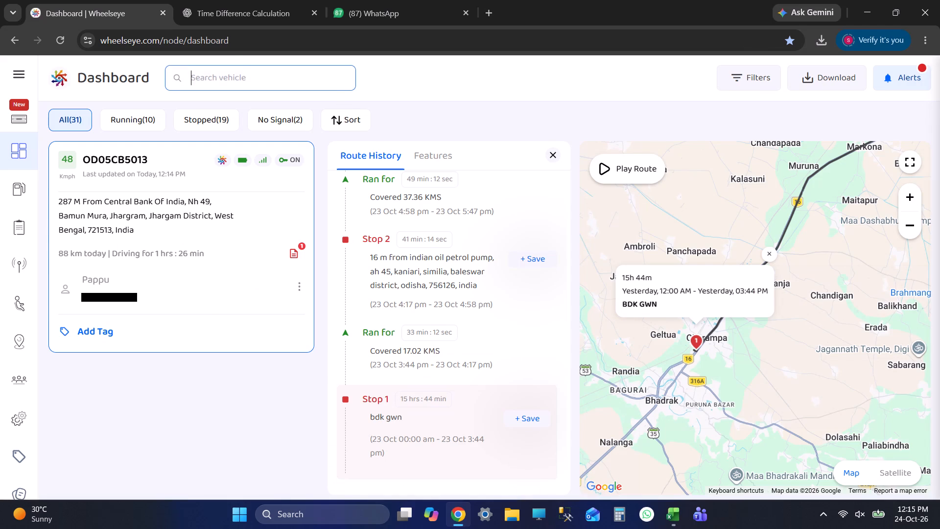
key(ctrl+v)
key(Return)
click(110, 242)
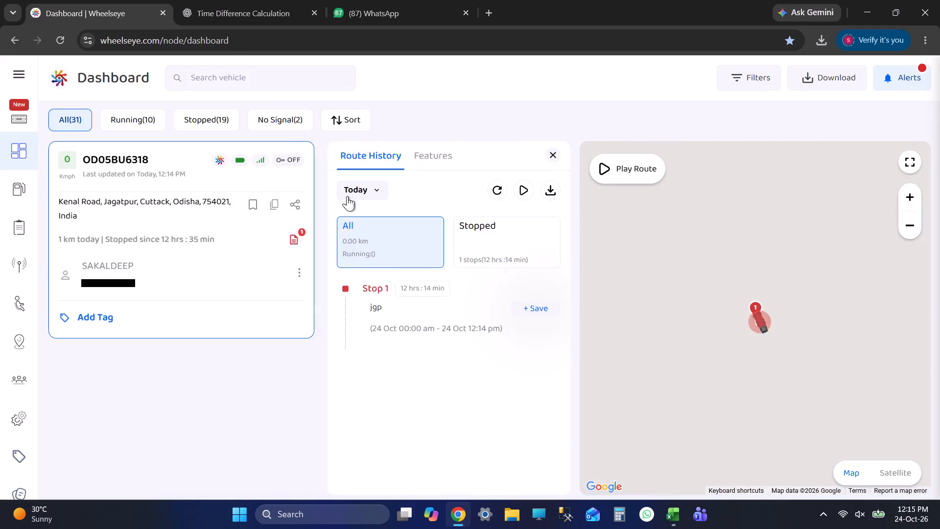
click(347, 196)
click(385, 311)
click(514, 353)
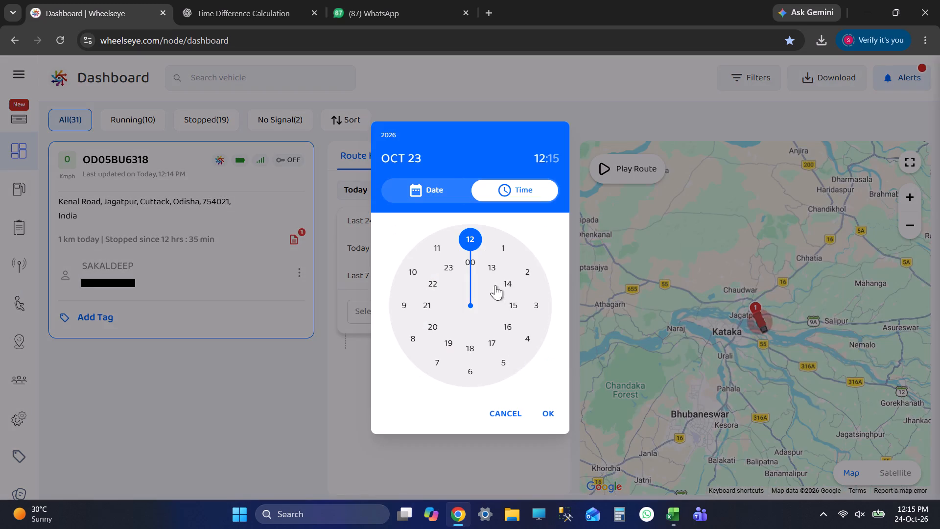
click(465, 261)
click(473, 232)
click(543, 396)
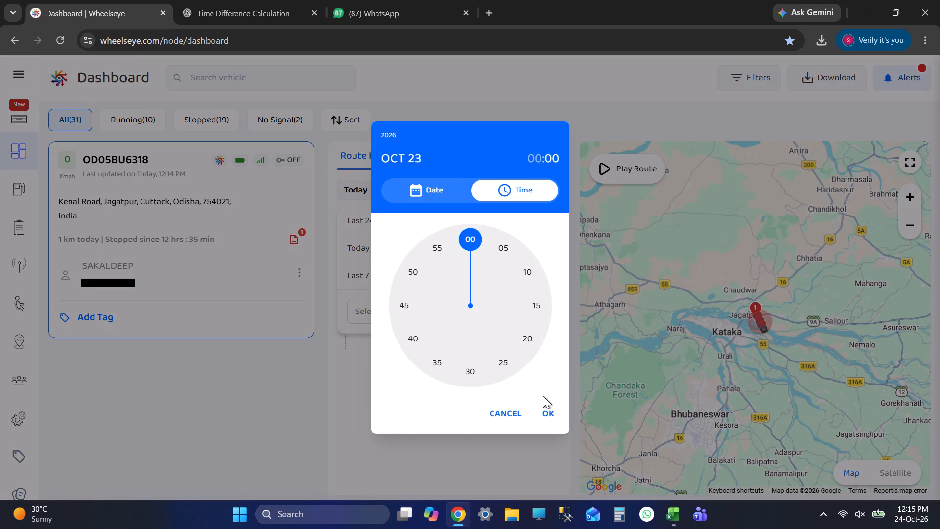
click(557, 417)
click(472, 306)
click(528, 346)
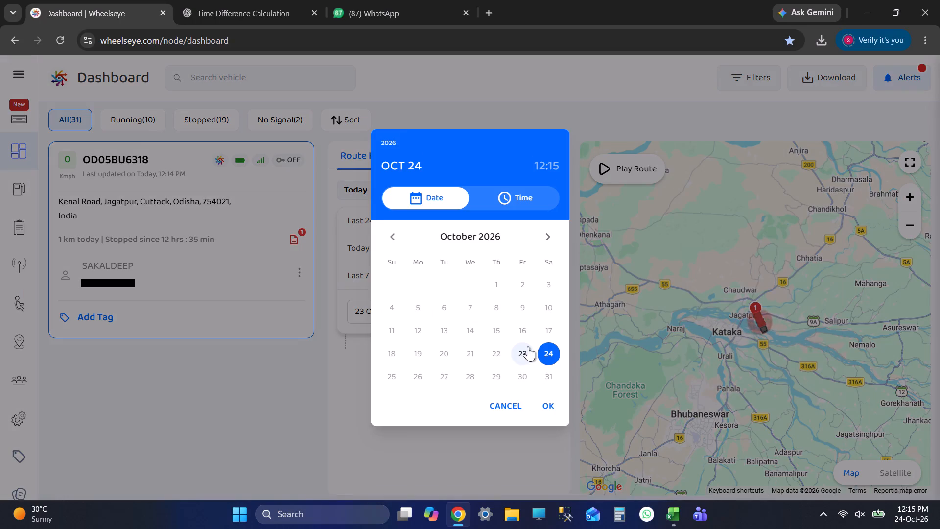
click(451, 267)
click(468, 242)
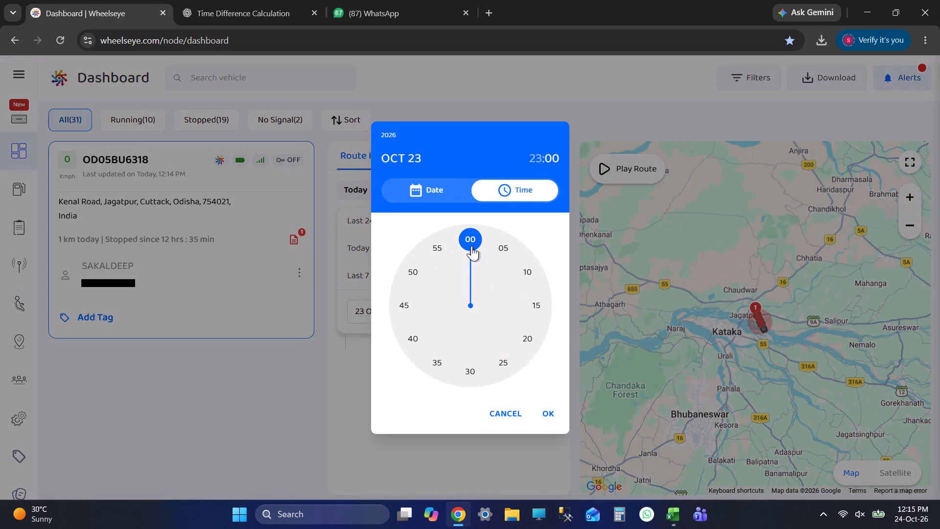
click(462, 230)
click(551, 415)
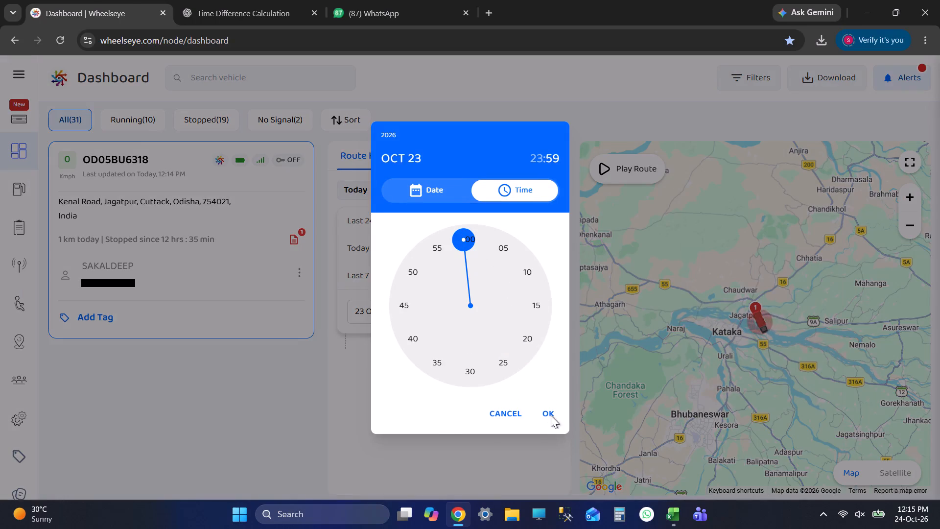
scroll(436, 313, down, 2)
scroll(438, 320, up, 1)
scroll(438, 321, down, 9)
scroll(442, 399, up, 1)
scroll(442, 399, down, 1)
scroll(442, 399, up, 1)
scroll(442, 399, down, 1)
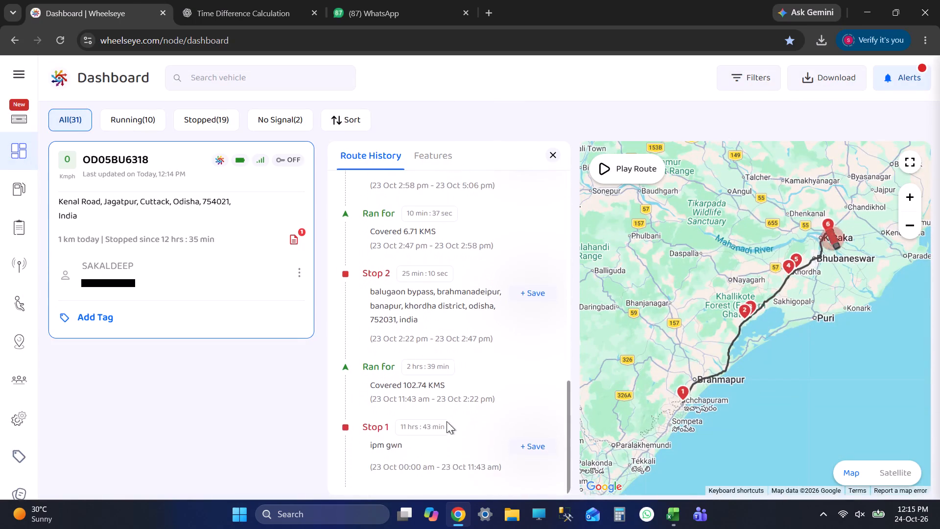
click(451, 463)
scroll(468, 382, down, 3)
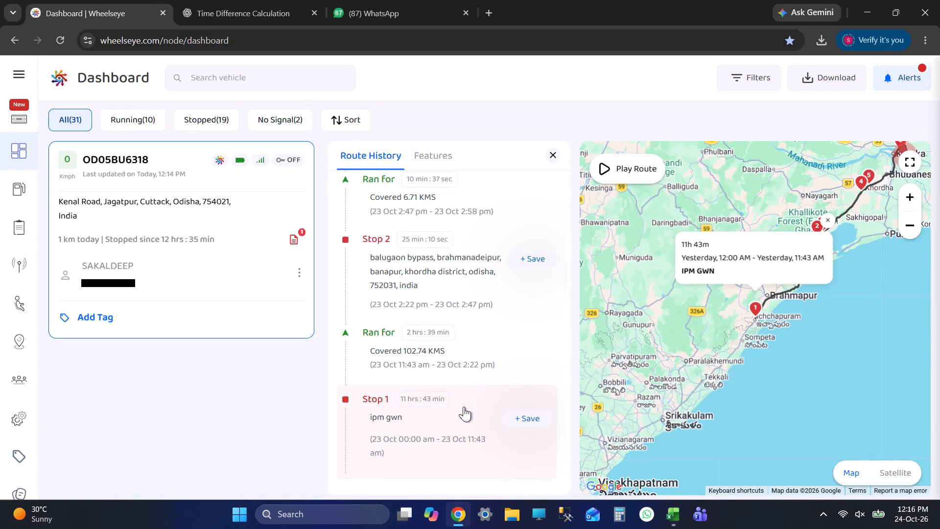
scroll(456, 378, up, 1)
click(439, 304)
scroll(462, 331, up, 2)
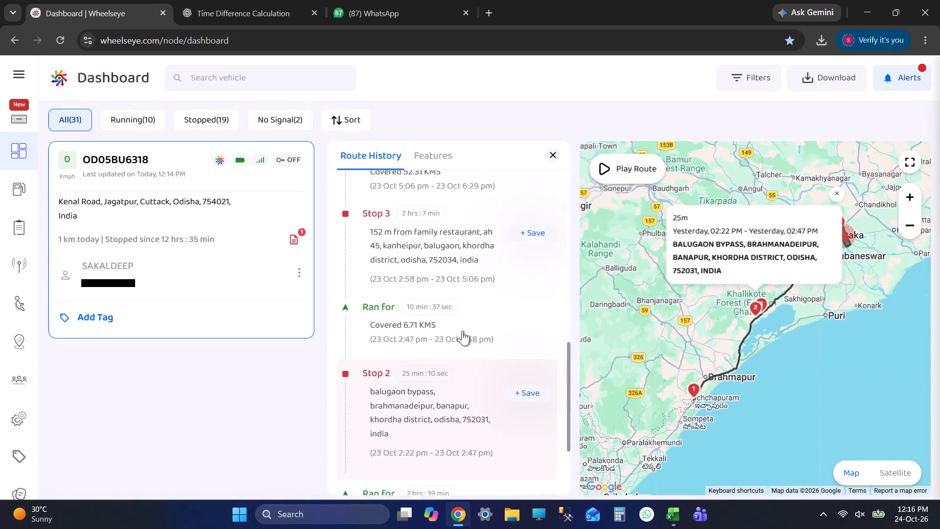
click(462, 307)
scroll(462, 307, up, 1)
click(453, 235)
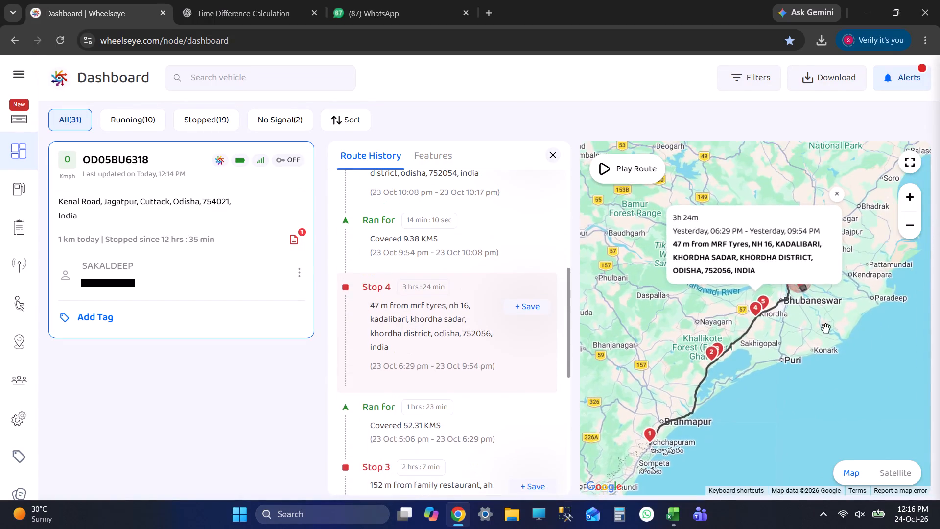
scroll(786, 316, up, 6)
scroll(389, 270, up, 2)
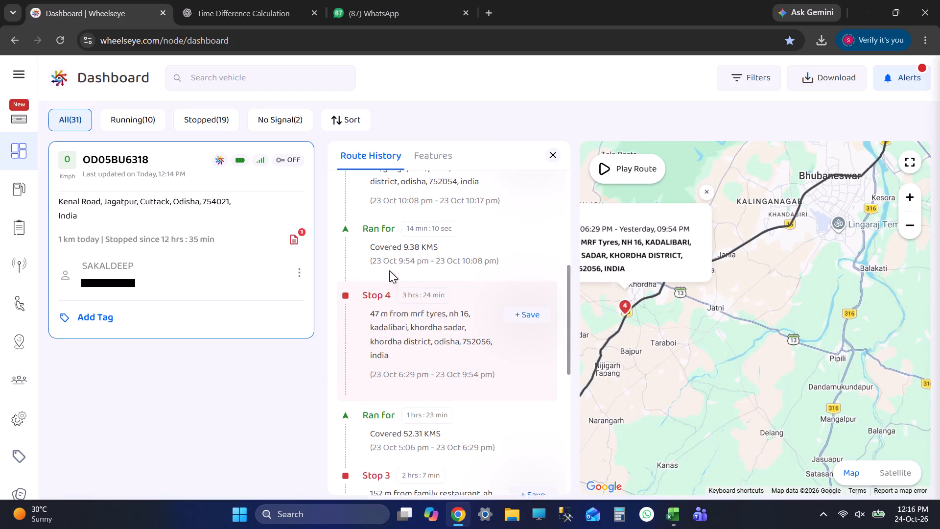
click(393, 265)
scroll(420, 271, up, 1)
scroll(417, 269, down, 3)
scroll(417, 270, up, 3)
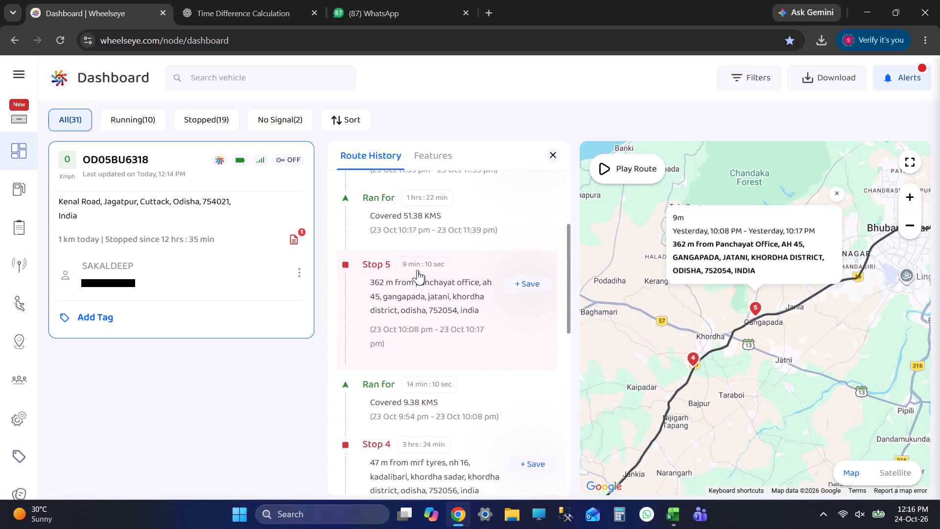
click(445, 236)
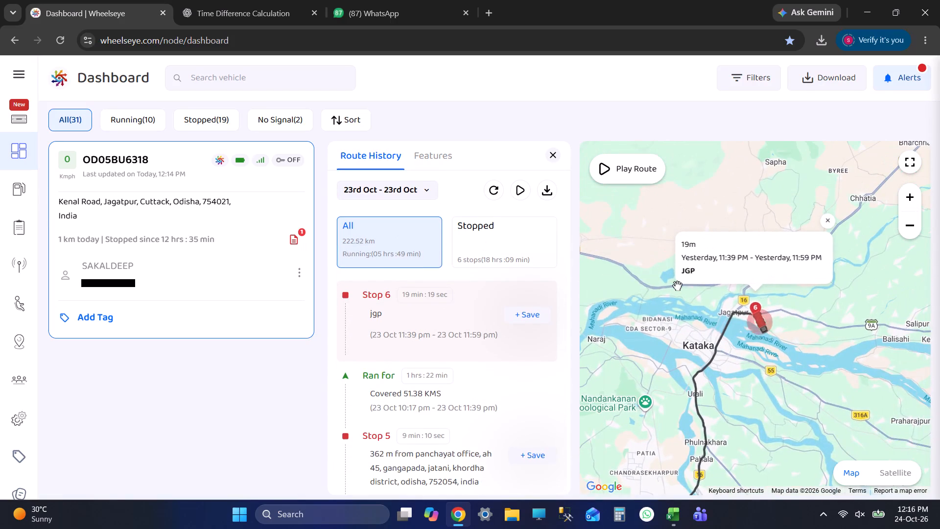
scroll(423, 348, down, 2)
click(450, 327)
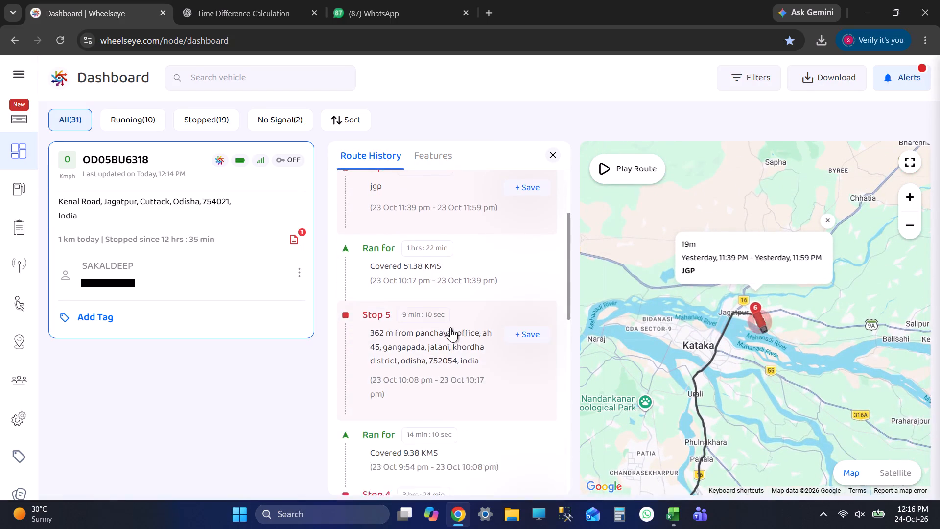
scroll(445, 327, down, 4)
click(447, 279)
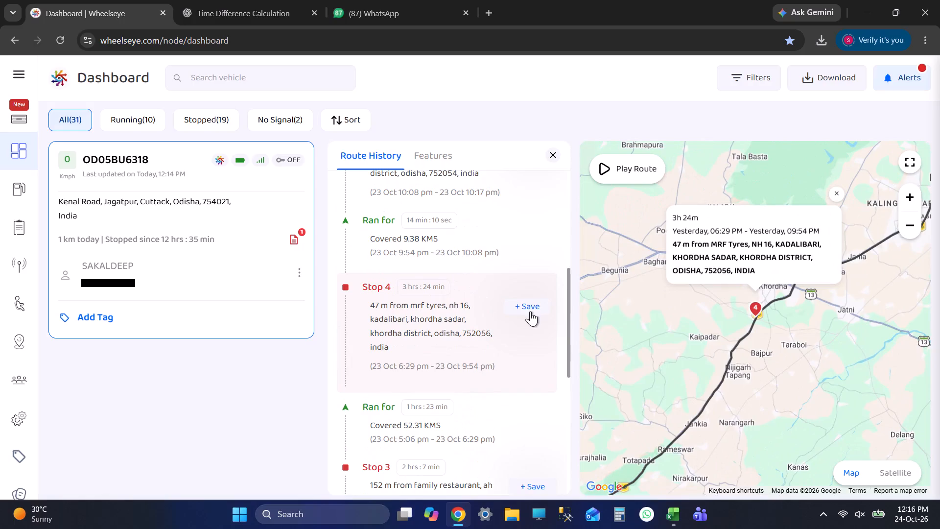
scroll(751, 321, up, 2)
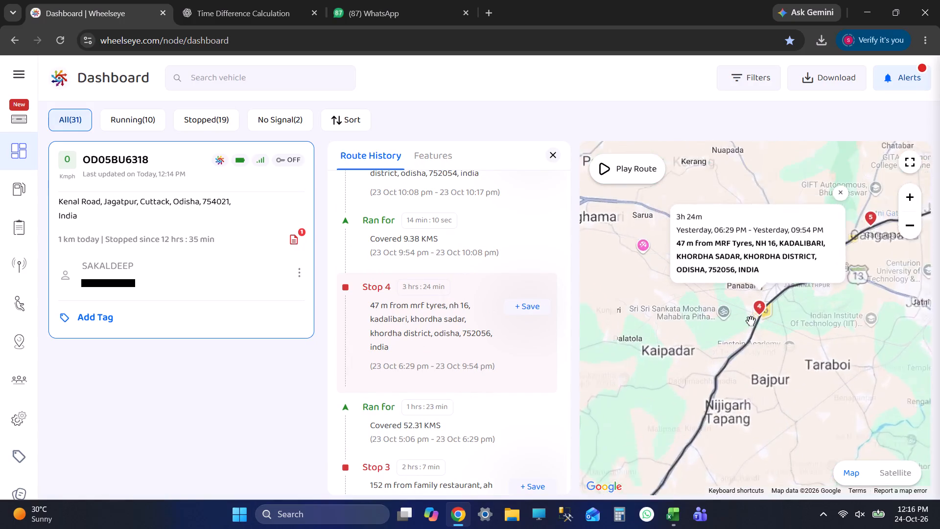
scroll(752, 313, up, 1)
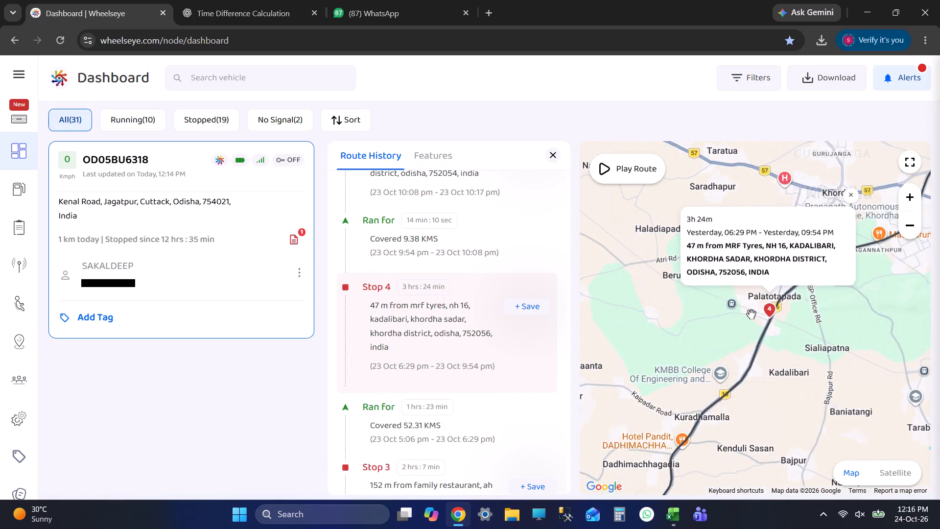
scroll(771, 323, up, 5)
scroll(498, 351, down, 3)
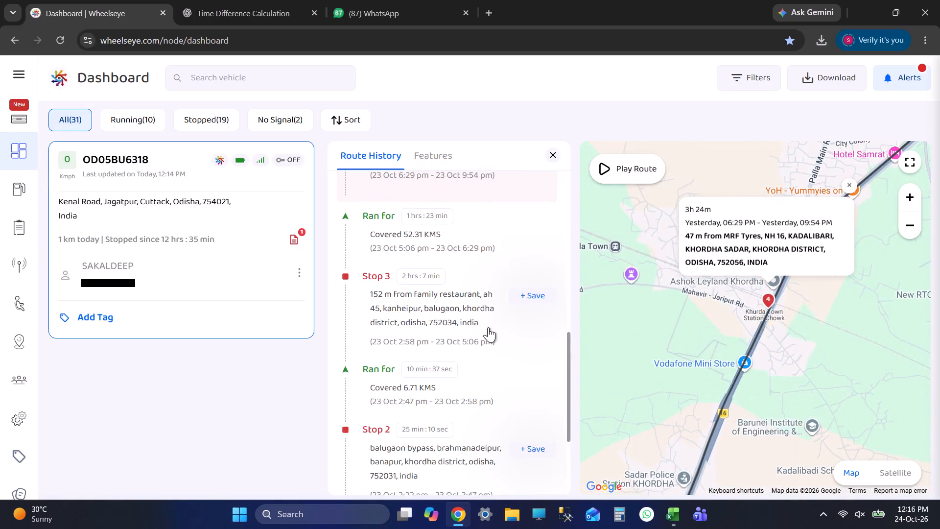
click(488, 327)
scroll(488, 327, down, 3)
click(488, 327)
scroll(488, 327, down, 4)
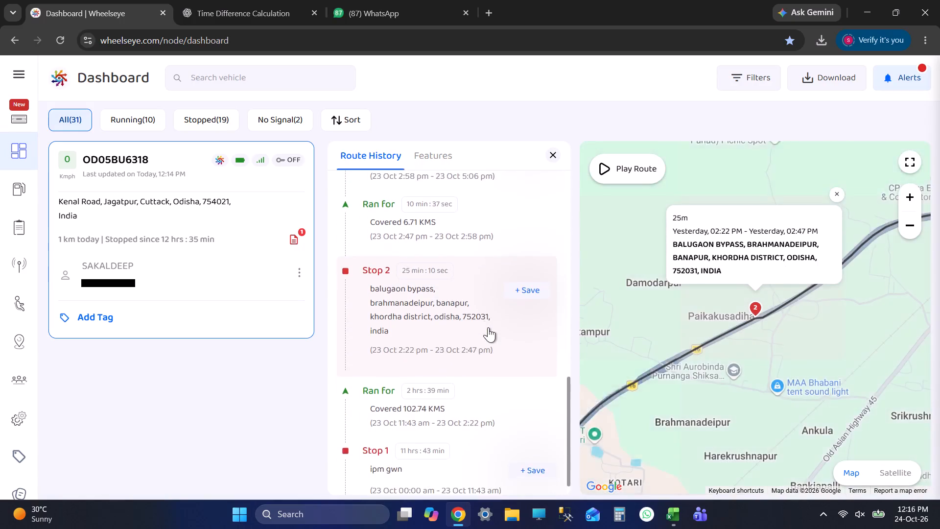
click(458, 403)
click(467, 441)
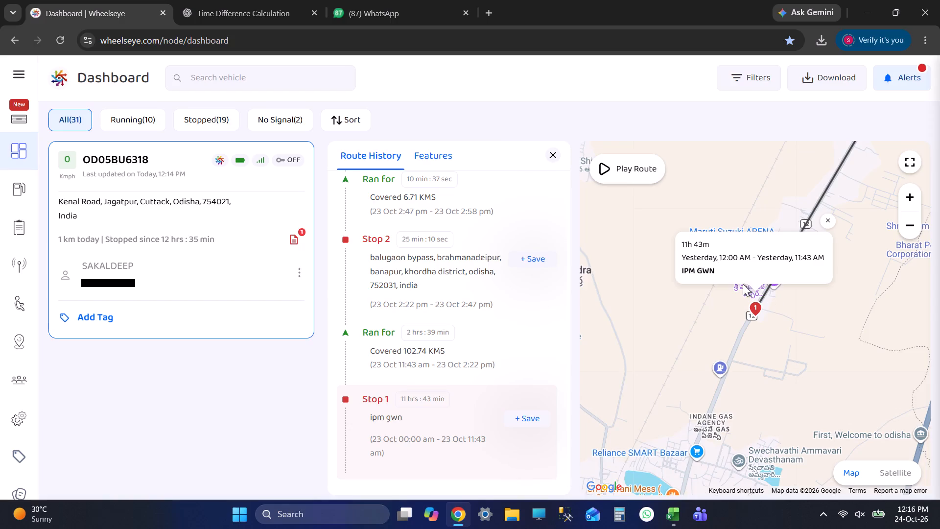
scroll(771, 327, down, 5)
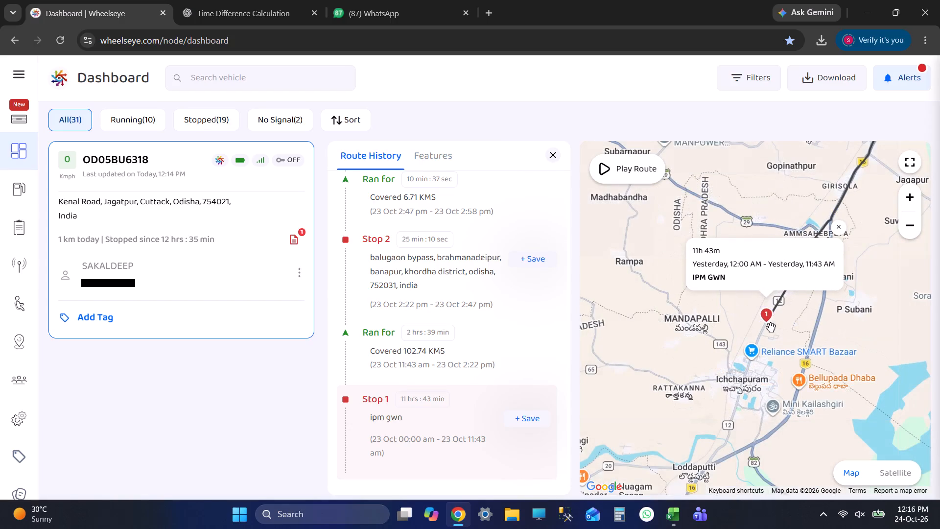
scroll(771, 327, down, 1)
scroll(771, 327, up, 1)
scroll(770, 327, down, 1)
scroll(455, 343, down, 2)
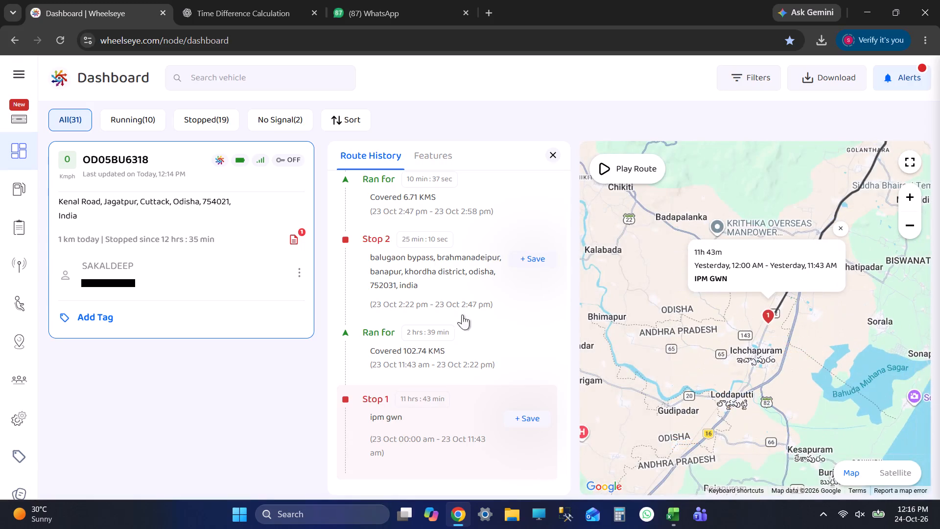
scroll(463, 268, up, 13)
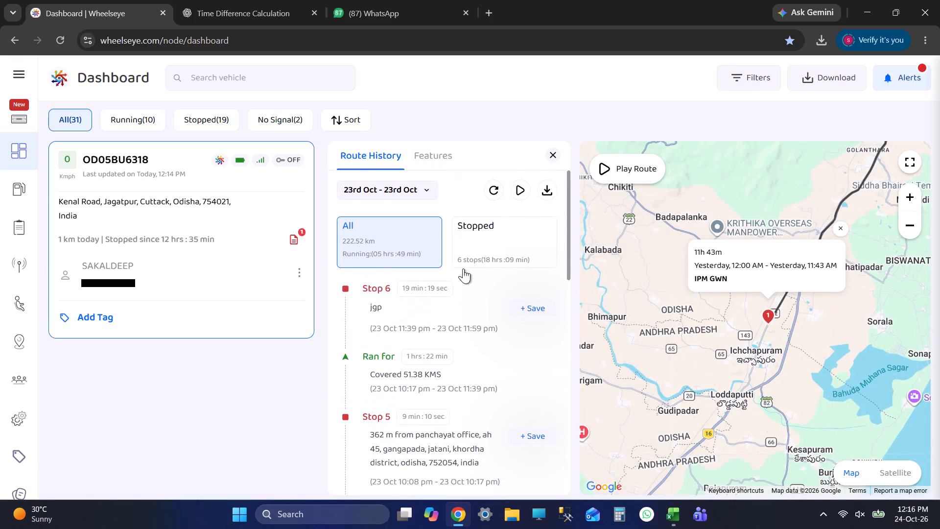
click(463, 336)
scroll(471, 333, down, 3)
scroll(471, 333, up, 1)
scroll(471, 333, down, 3)
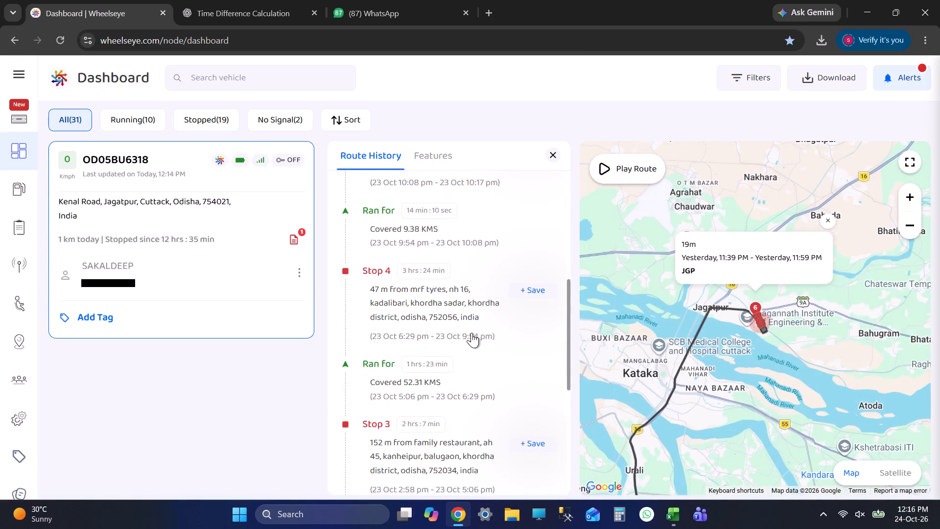
scroll(471, 333, up, 1)
scroll(471, 333, down, 1)
scroll(471, 333, up, 1)
scroll(471, 333, down, 3)
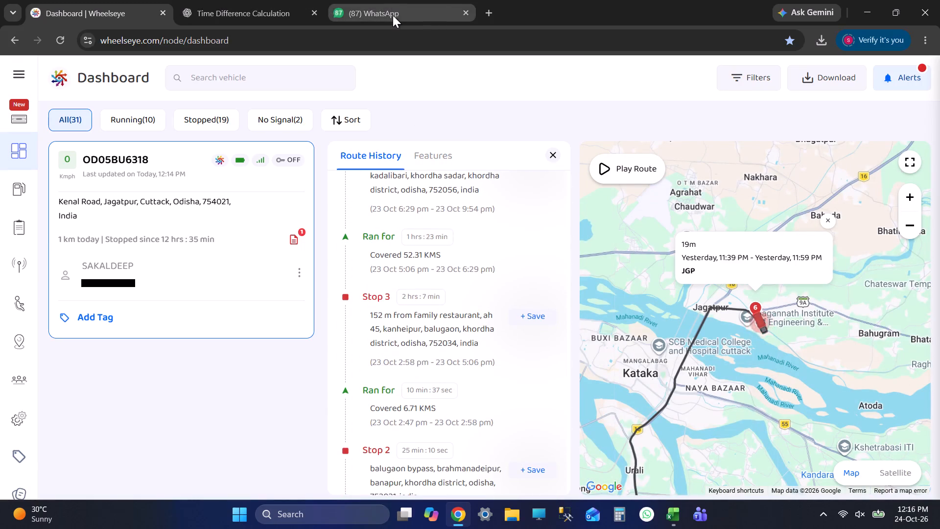
key(alt+Tab)
key(alt+Tab)
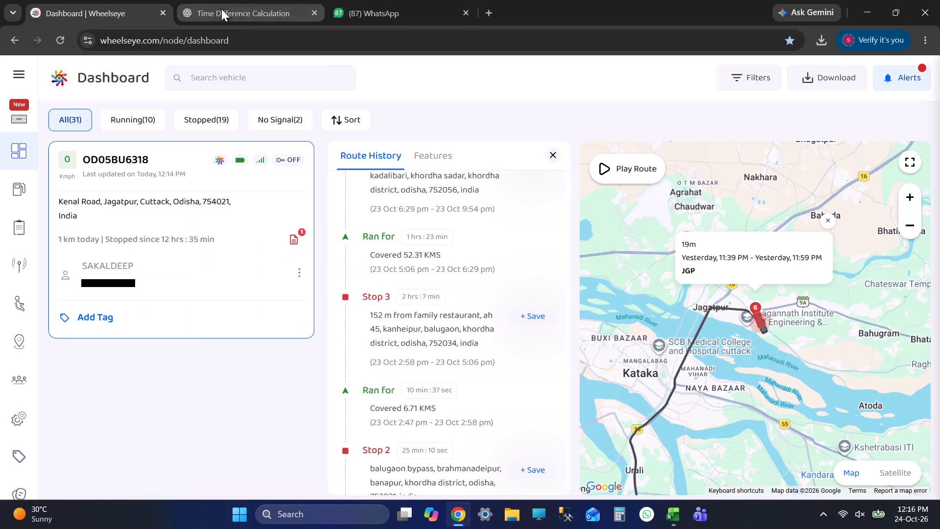
key(alt+Tab)
key(alt+Tab)
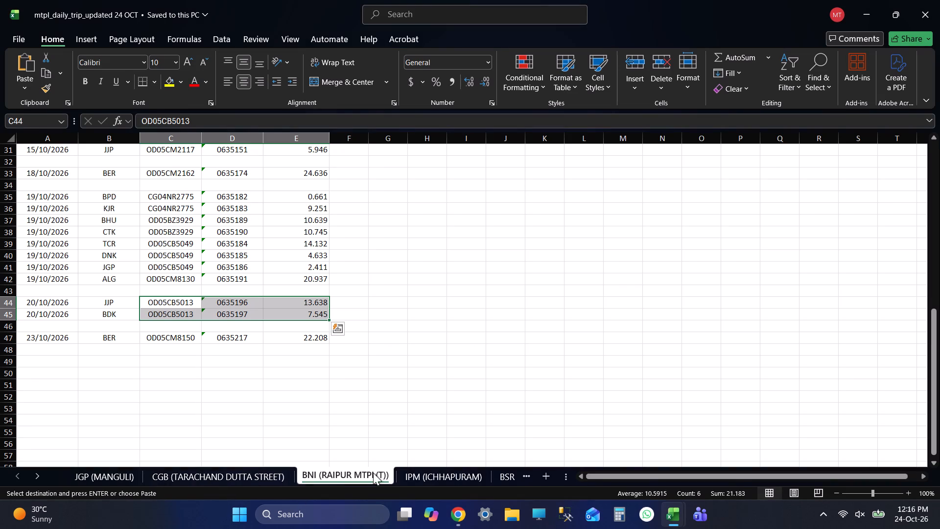
click(440, 475)
key(alt+Tab)
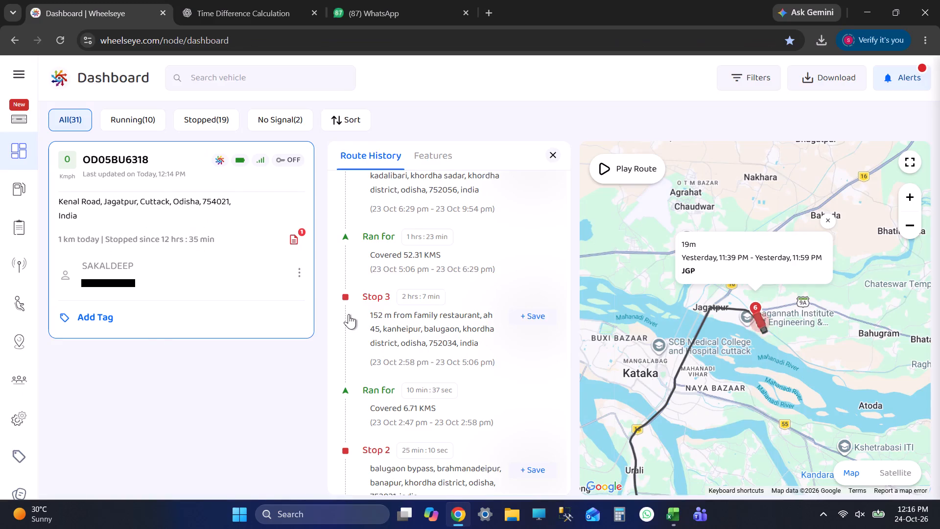
key(alt+Tab)
scroll(321, 330, down, 2)
scroll(321, 330, up, 1)
scroll(321, 330, down, 2)
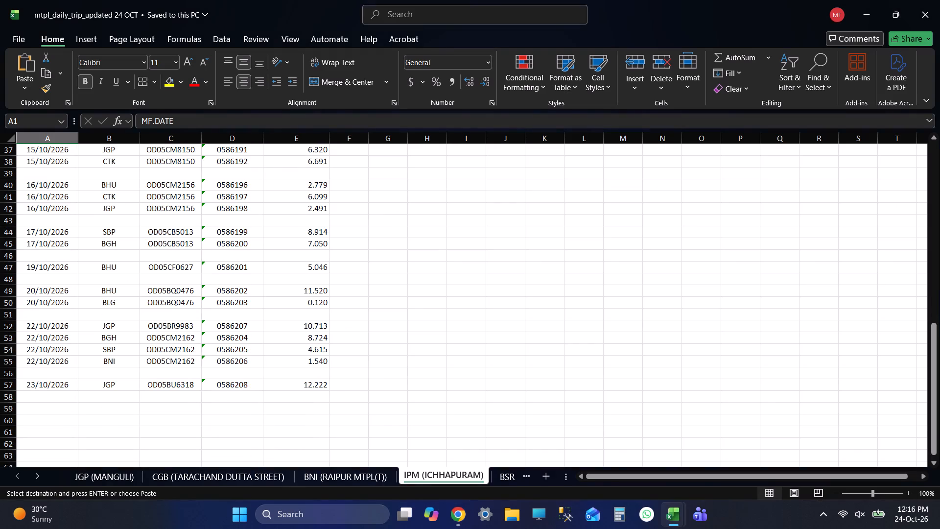
drag(171, 388, 322, 385)
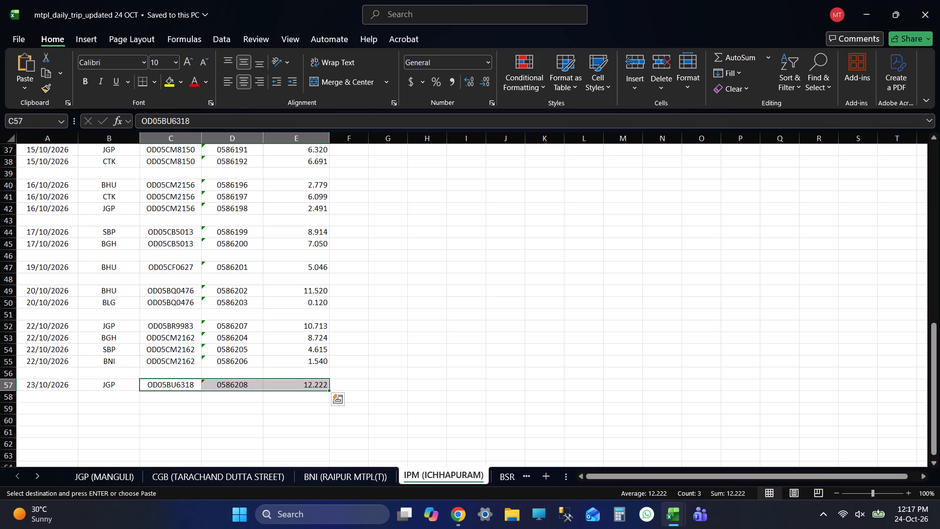
key(alt+Tab)
key(alt+Tab)
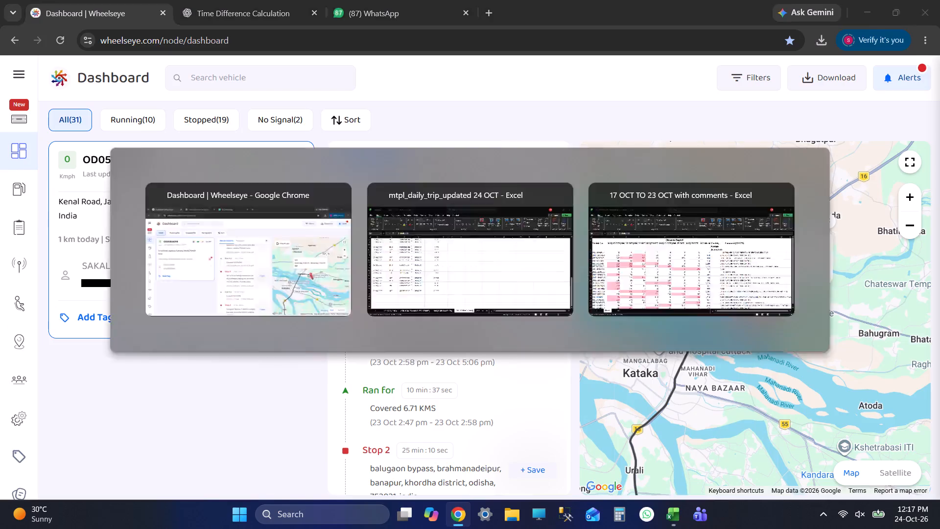
key(alt+Tab)
key(alt+Tab)
key(alt+Tab)
key(alt+Tab)
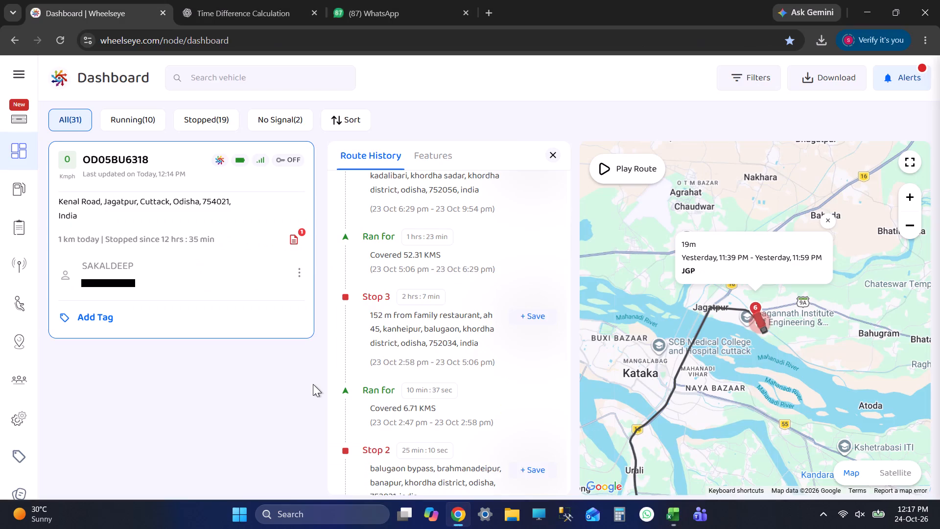
key(alt+Tab)
key(alt+Tab)
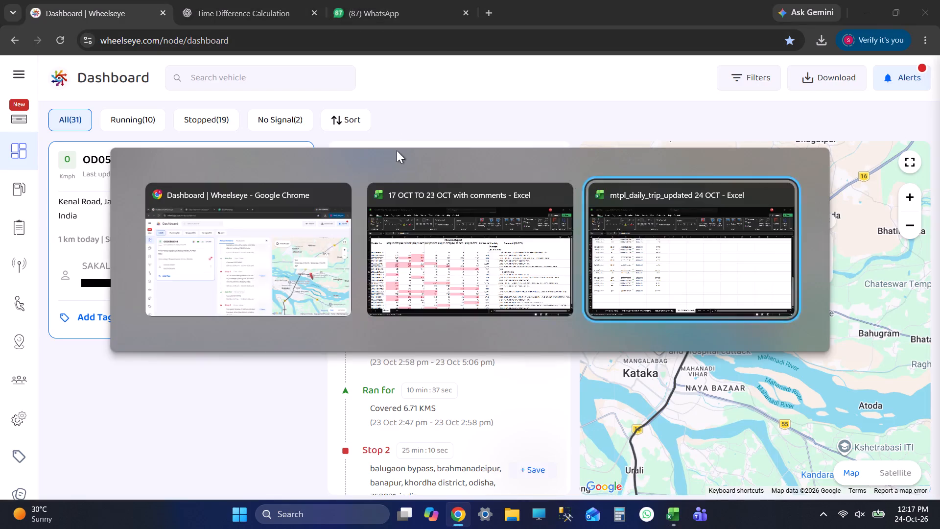
key(alt+Tab)
key(alt+Tab)
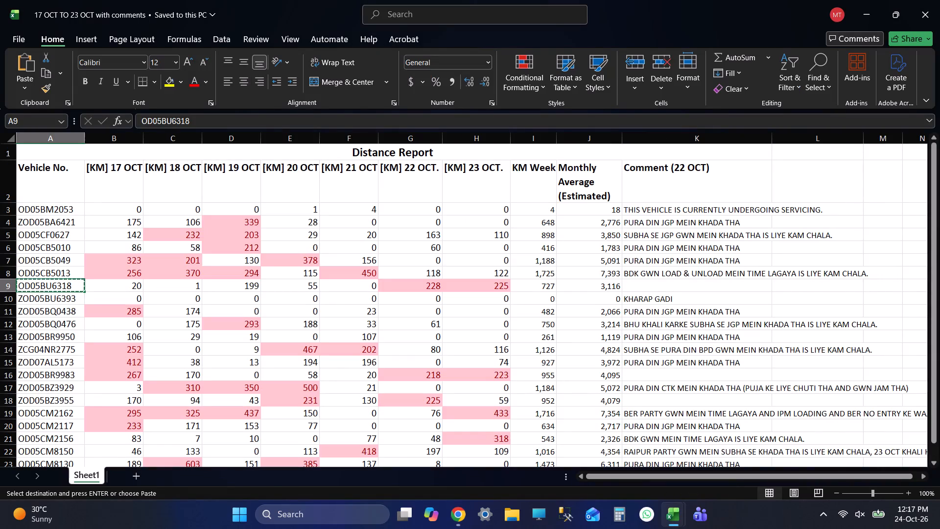
click(64, 283)
key(Tab)
key(Tab)
key(Tab)
key(Tab)
key(Tab)
key(Tab)
key(Tab)
key(Tab)
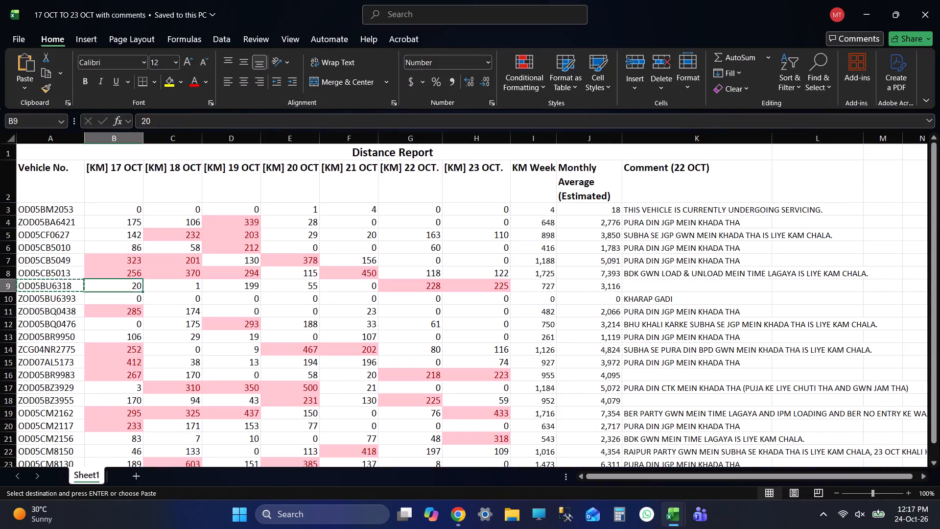
key(Tab)
key(Tab)
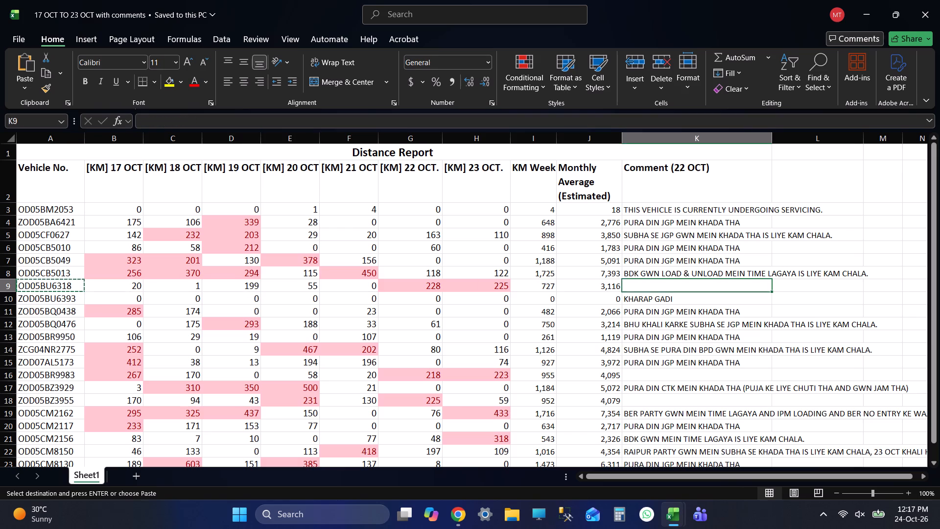
click(649, 300)
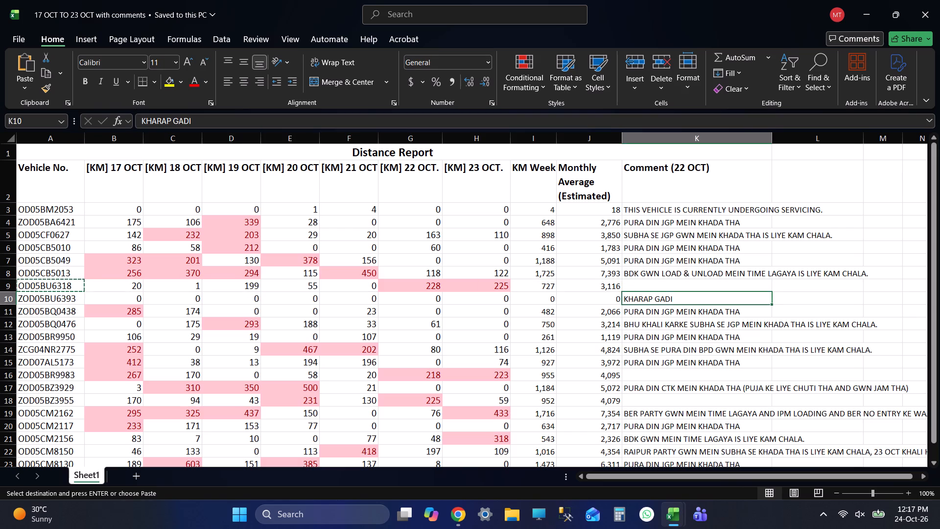
click(653, 311)
key(shift+Tab)
key(shift+Tab)
key(shift+Tab)
key(shift+Tab)
key(shift+Tab)
key(shift+Tab)
key(shift+Tab)
key(shift+Tab)
key(shift+Tab)
key(shift+Tab)
key(shift+Tab)
key(shift+Tab)
key(shift+Tab)
key(shift+Tab)
key(shift+Tab)
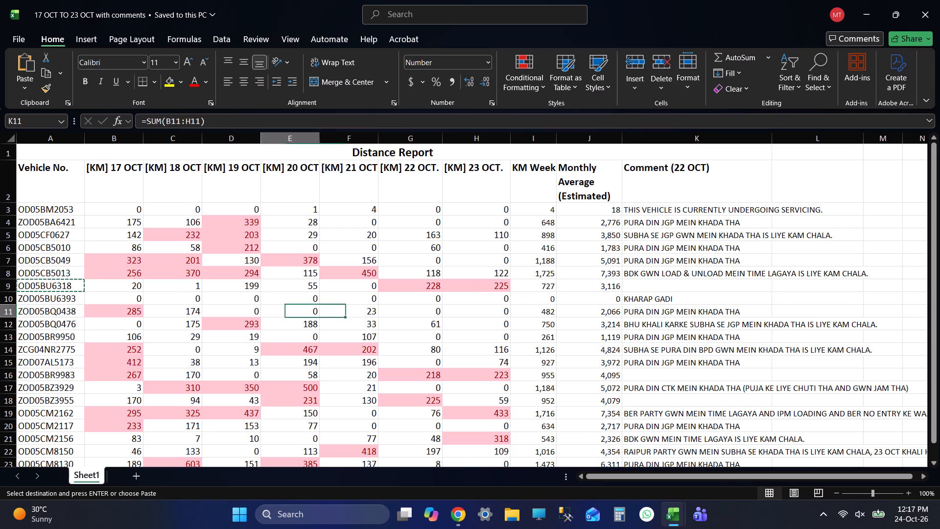
key(ctrl+c)
key(alt+Tab)
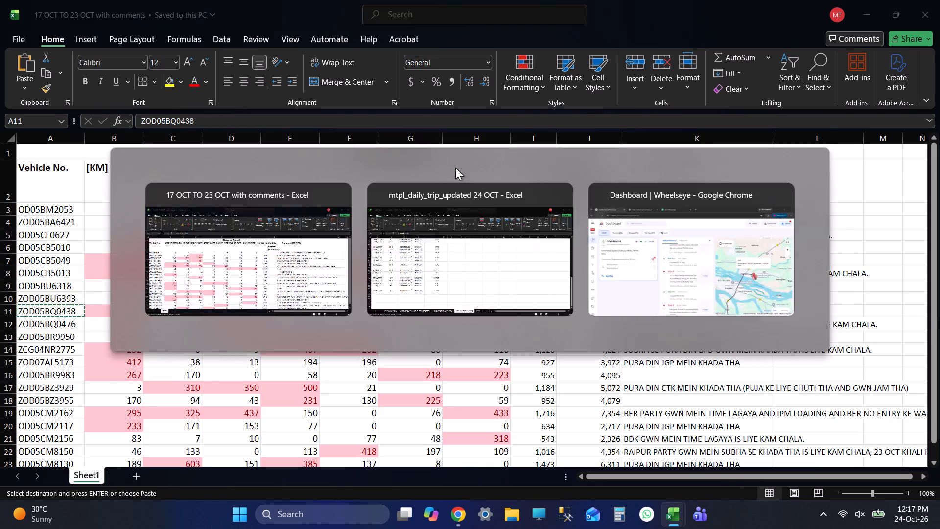
key(alt+Tab)
key(alt+Tab)
key(alt+Tab)
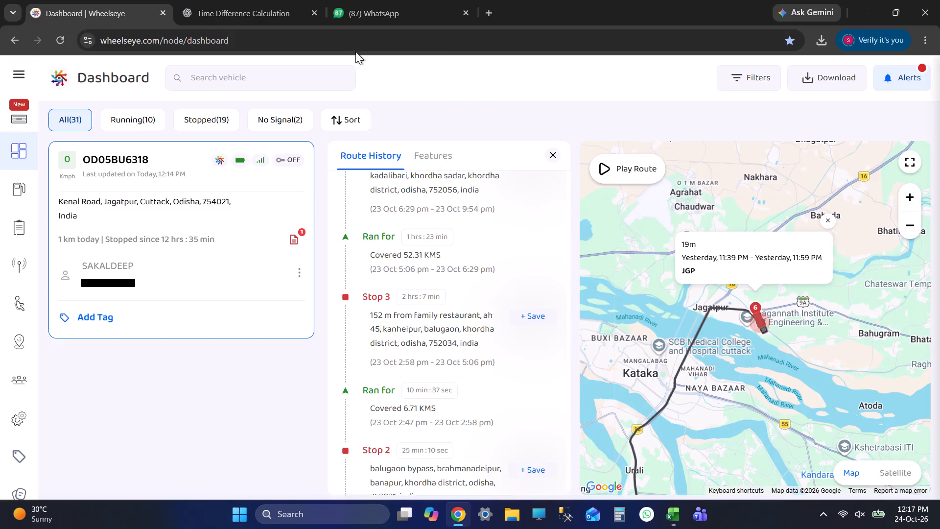
click(238, 72)
key(alt+Tab)
key(alt+Tab)
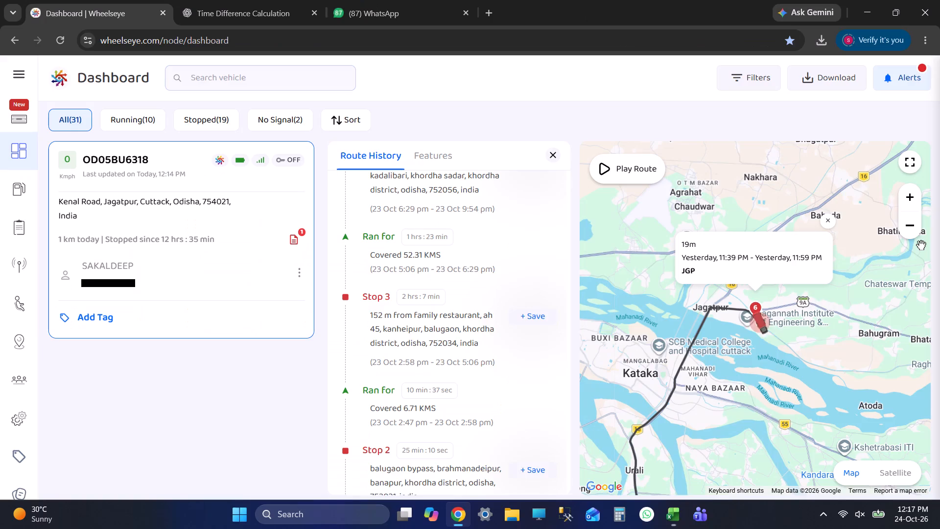
key(ctrl+v)
key(Return)
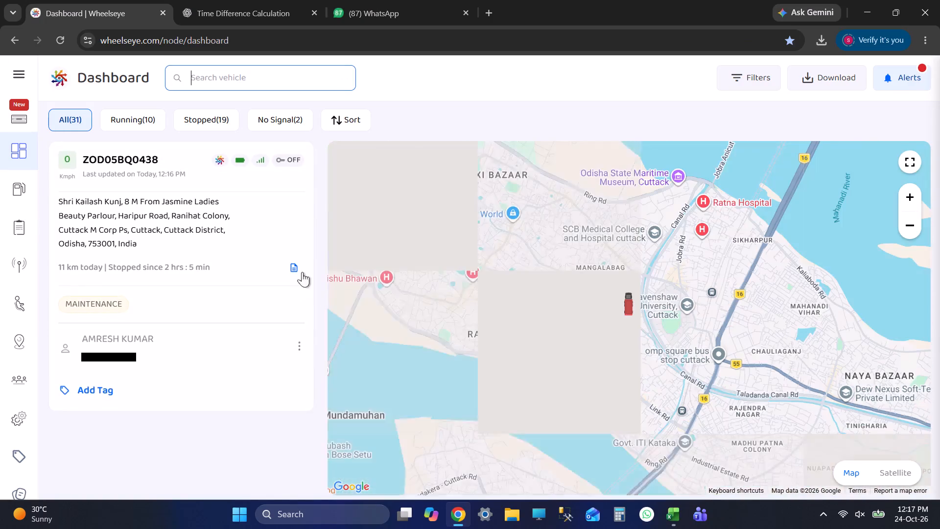
click(168, 209)
click(363, 179)
click(347, 189)
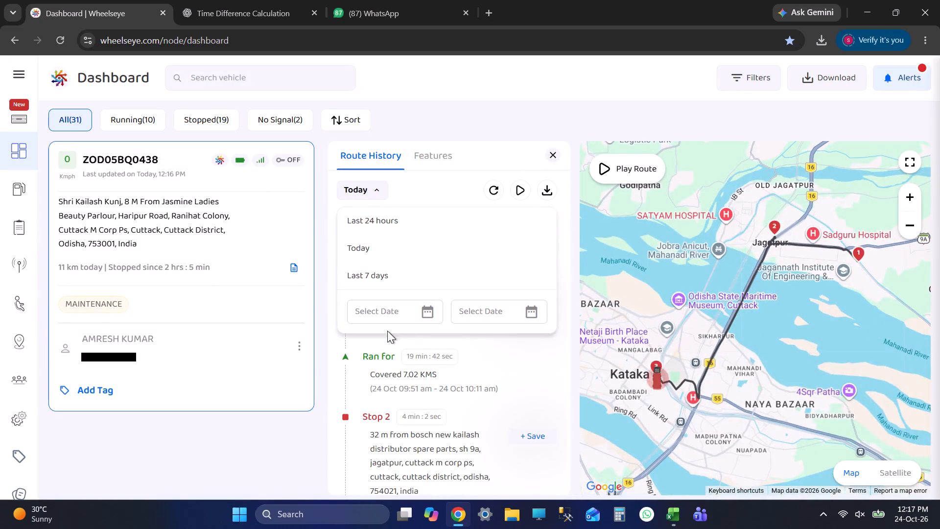
click(382, 312)
click(519, 352)
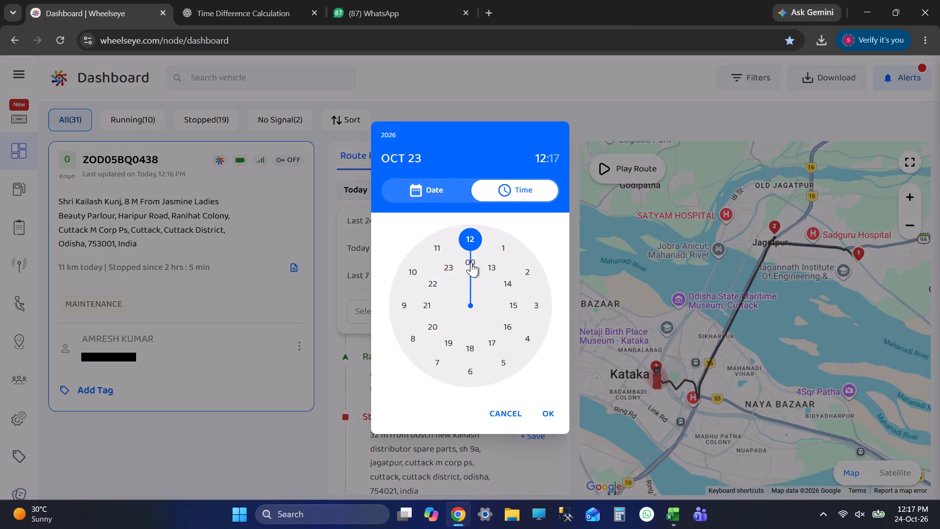
click(471, 262)
click(471, 243)
click(548, 422)
click(481, 311)
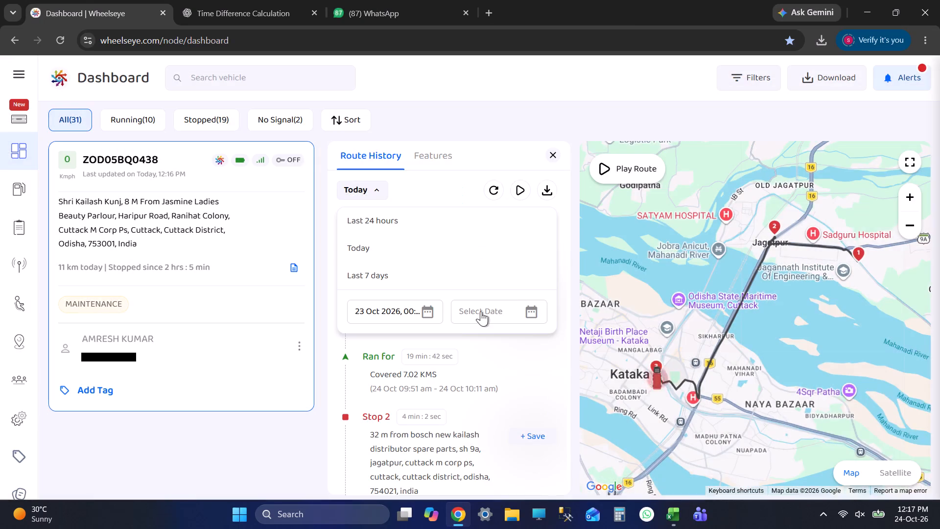
click(526, 355)
click(447, 266)
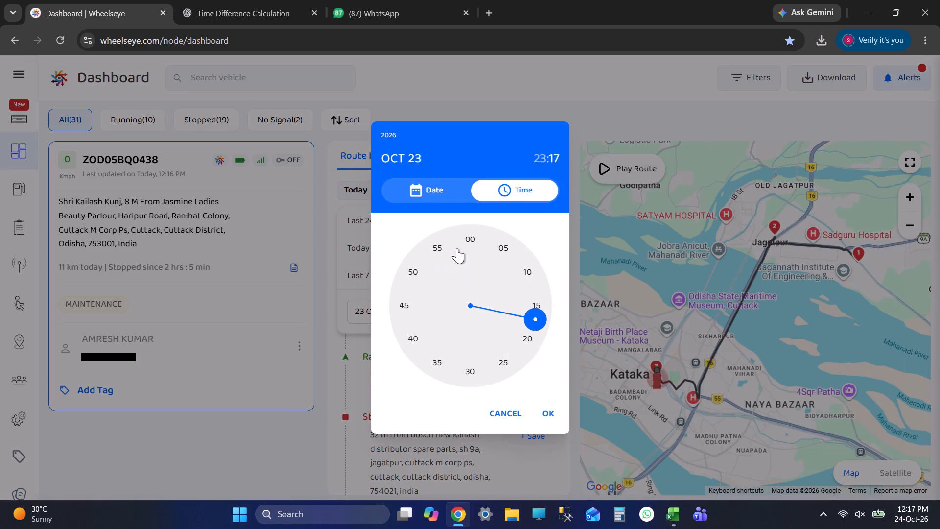
click(463, 237)
click(541, 411)
scroll(484, 322, down, 2)
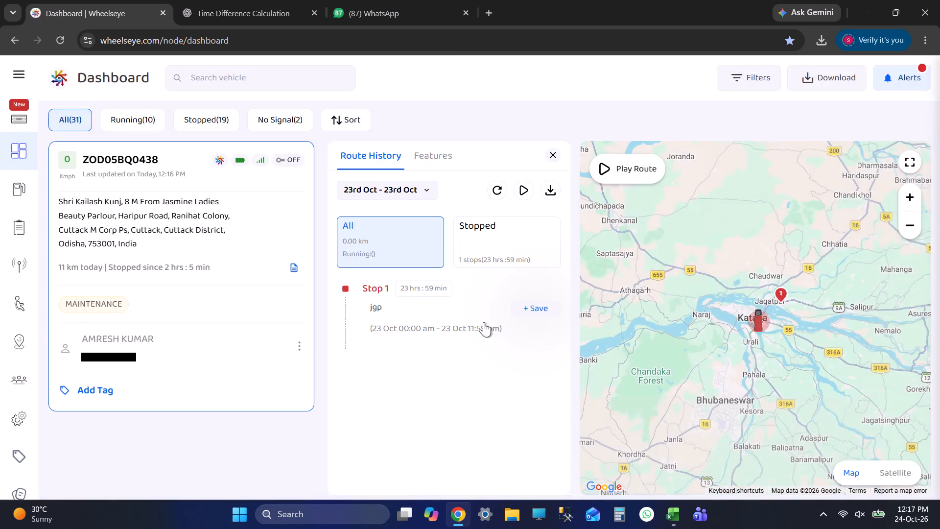
click(455, 286)
scroll(745, 313, up, 4)
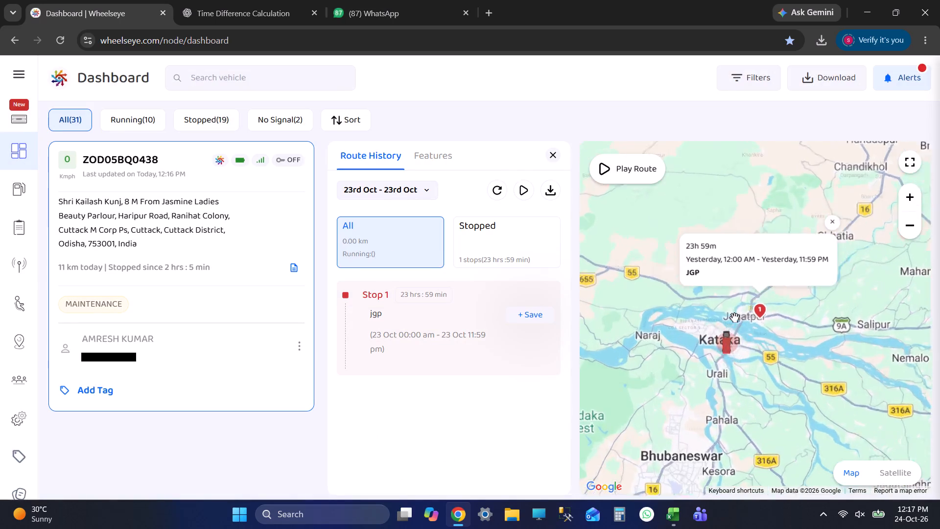
scroll(734, 317, up, 4)
key(alt+Tab)
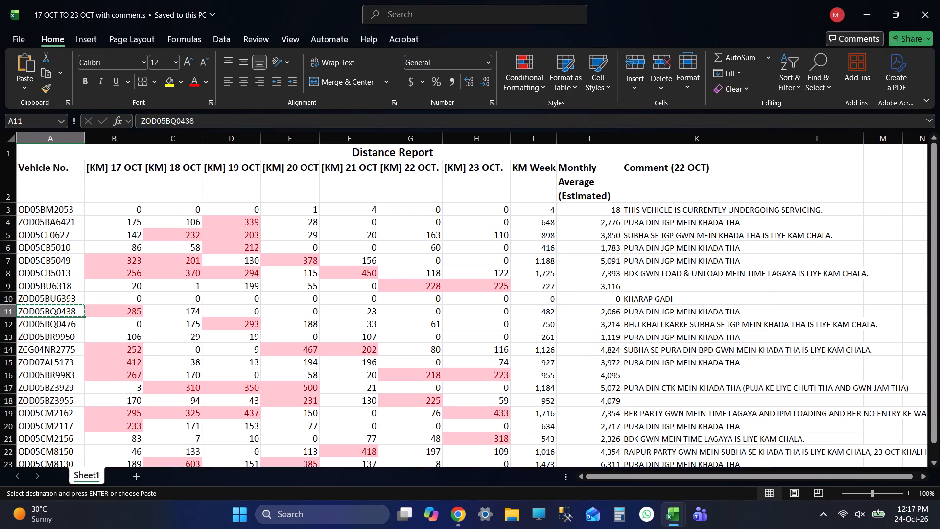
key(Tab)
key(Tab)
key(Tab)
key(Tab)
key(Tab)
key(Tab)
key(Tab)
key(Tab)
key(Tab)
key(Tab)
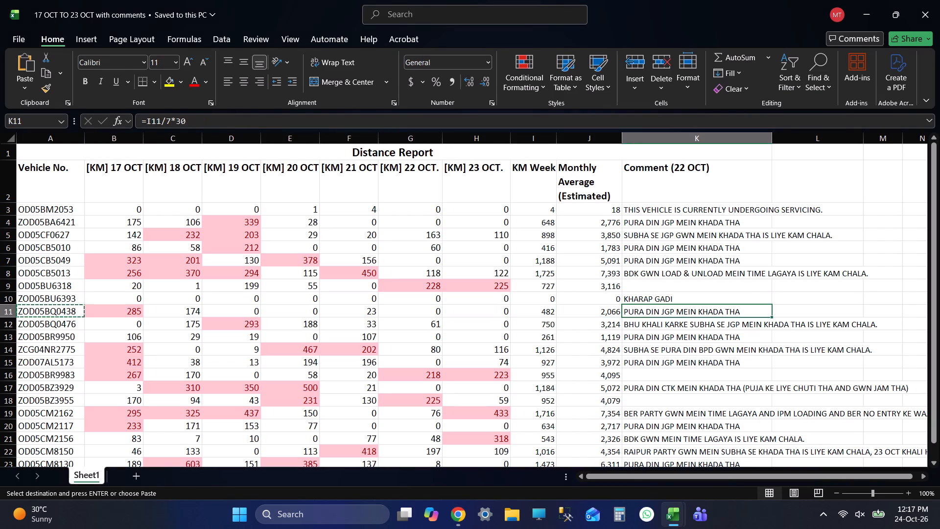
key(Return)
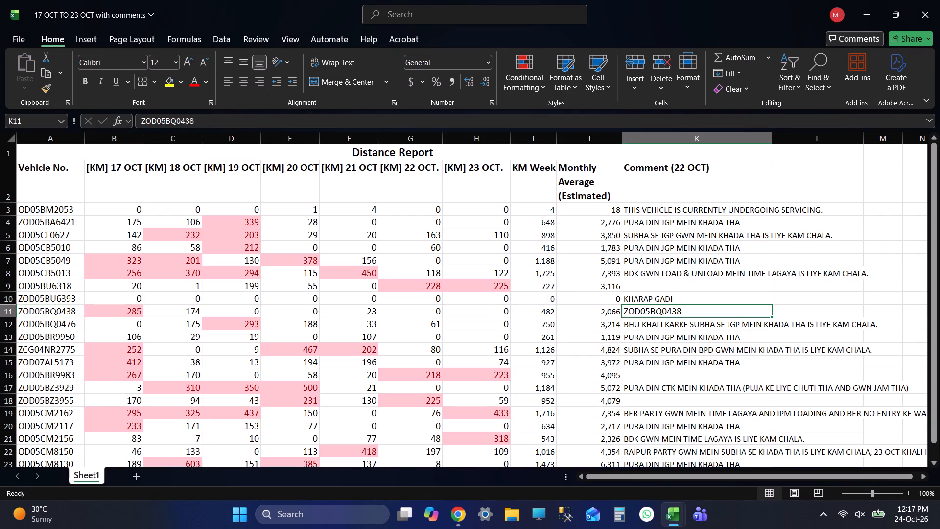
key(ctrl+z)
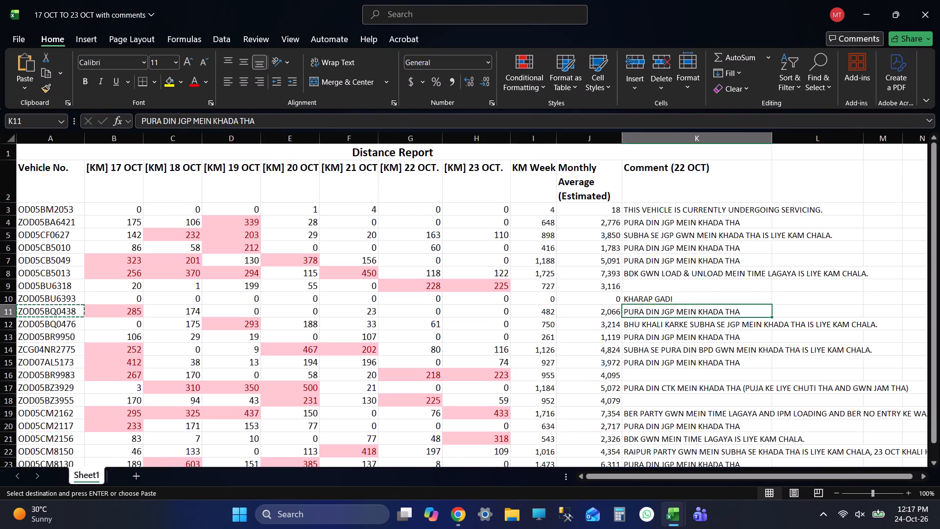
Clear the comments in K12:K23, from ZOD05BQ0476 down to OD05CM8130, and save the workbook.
click(691, 330)
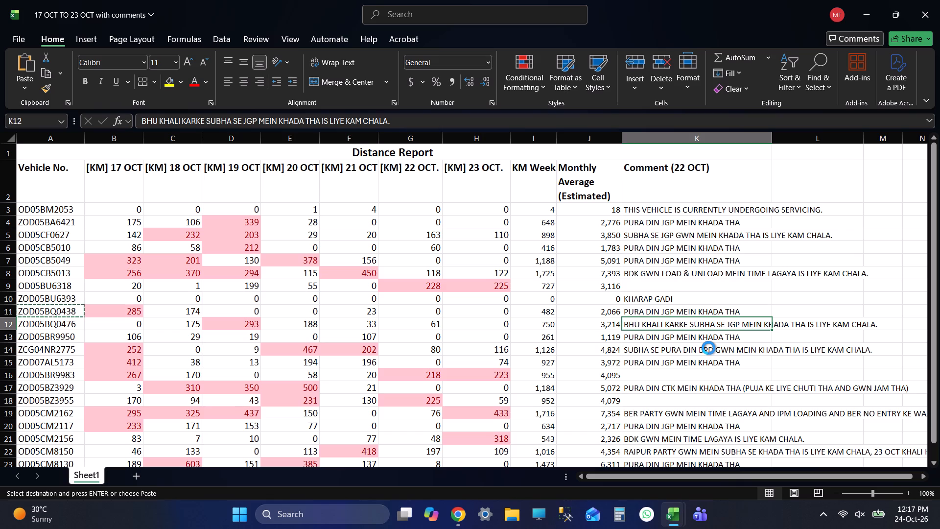
key(ctrl+s)
scroll(712, 350, down, 3)
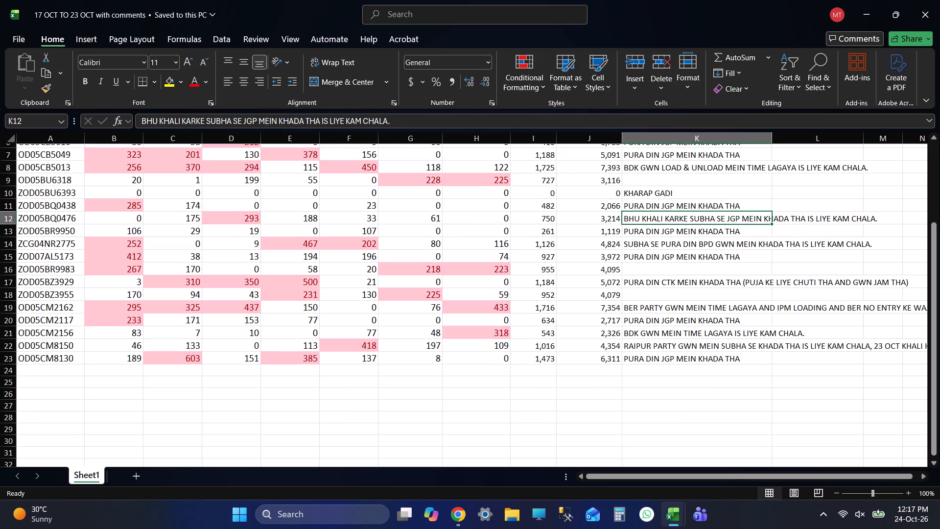
key(shift+Down)
key(shift+Down)
key(shift+Down)
key(shift+Down)
key(shift+Down)
key(shift+Down)
key(shift+Down)
key(shift+Down)
key(shift+Down)
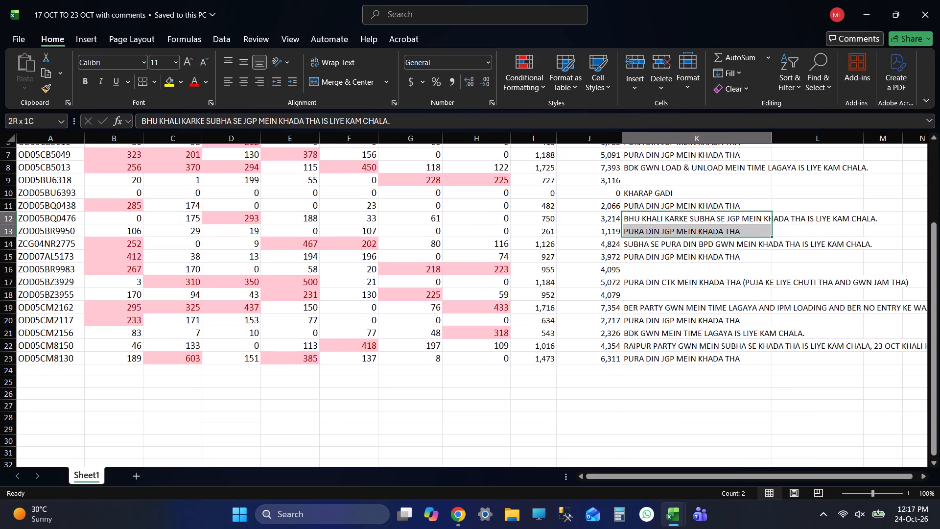
key(shift+Down)
key(shift+Down)
key(Delete)
key(Up)
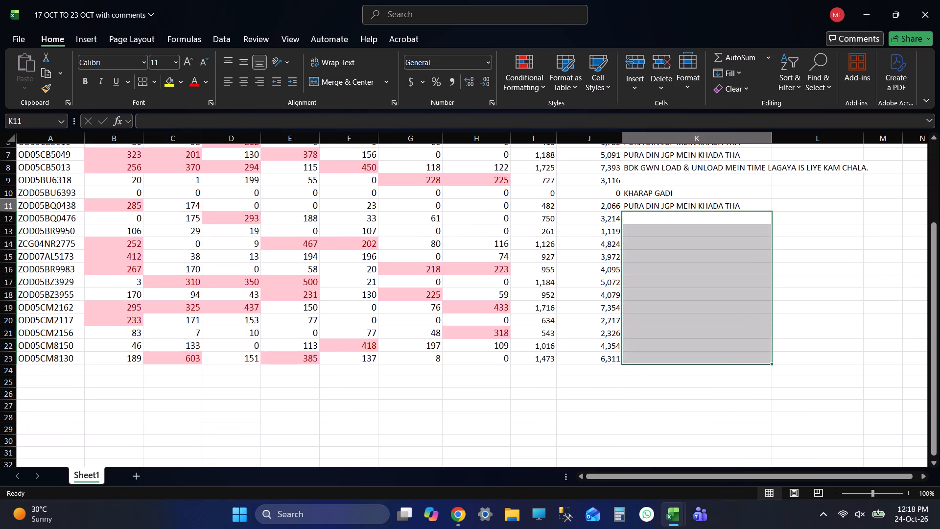
key(ctrl+s)
key(ctrl+s)
scroll(745, 361, up, 3)
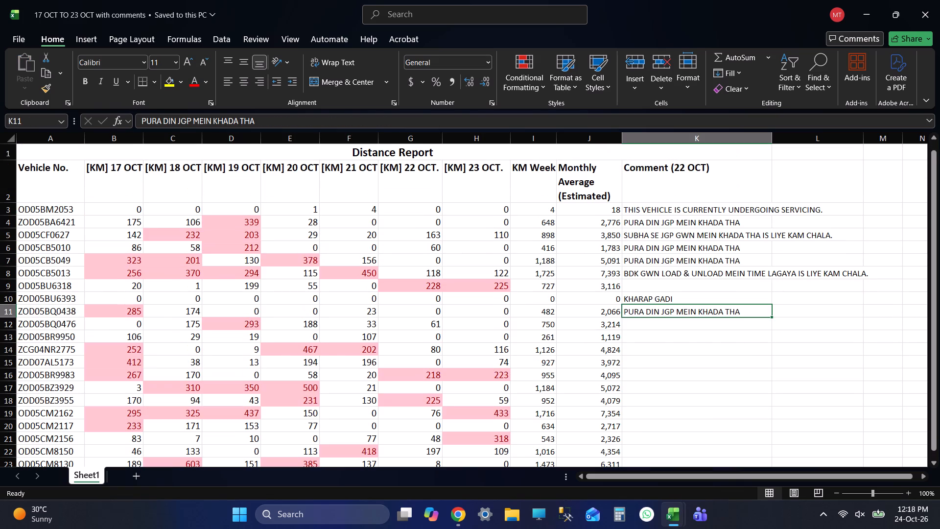
scroll(745, 361, up, 2)
scroll(745, 361, down, 1)
scroll(745, 361, up, 1)
key(ctrl+s)
key(ctrl+s)
key(alt+Tab)
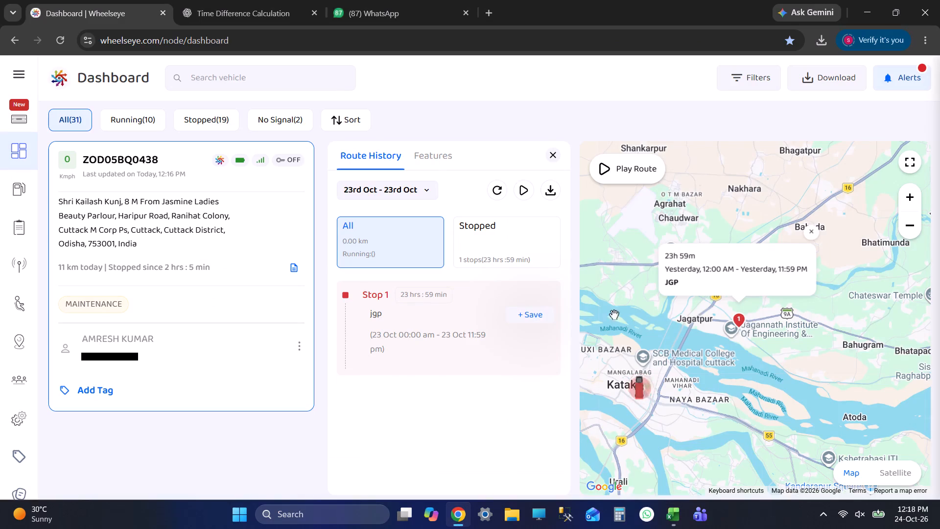
scroll(723, 355, up, 3)
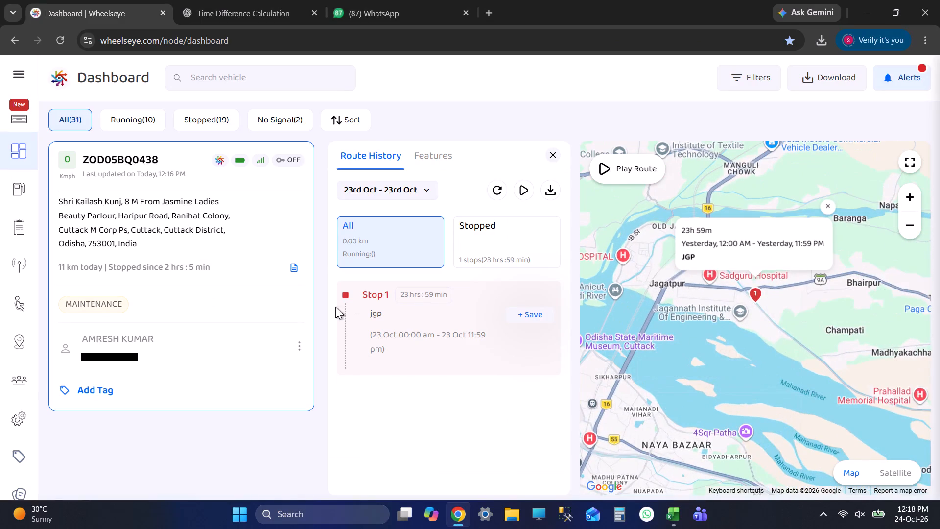
click(420, 309)
key(alt+Tab)
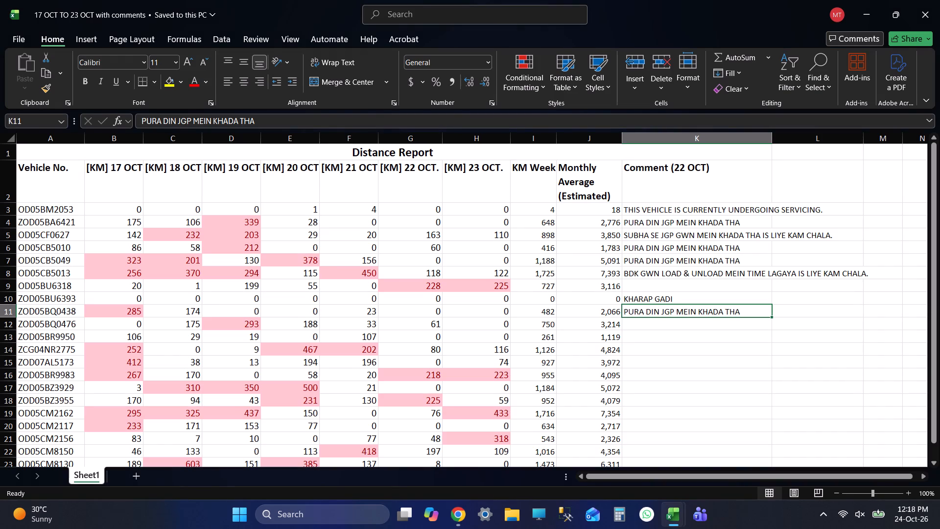
key(alt+Tab)
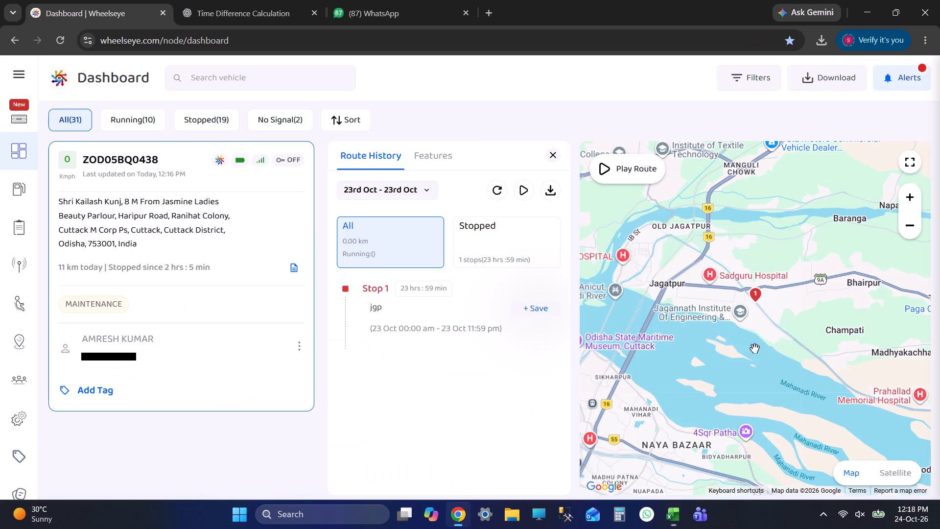
click(431, 307)
key(alt+Tab)
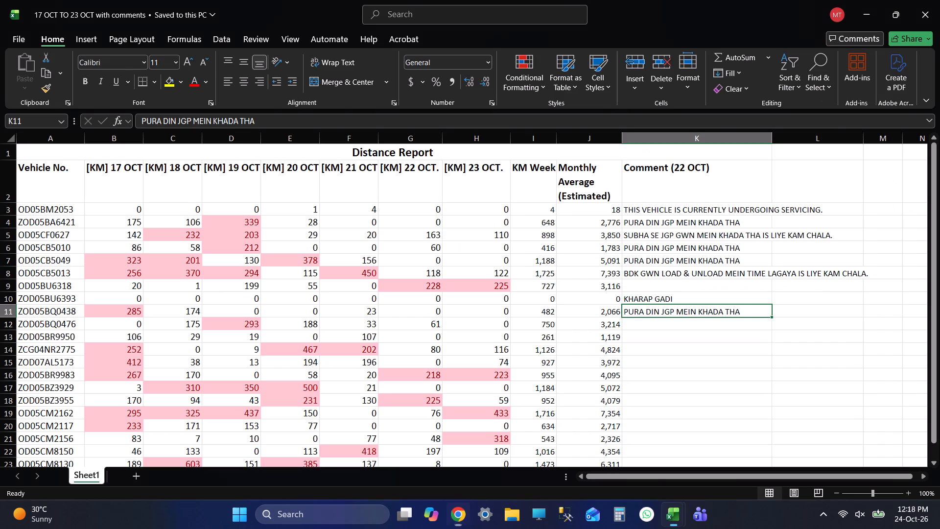
click(665, 323)
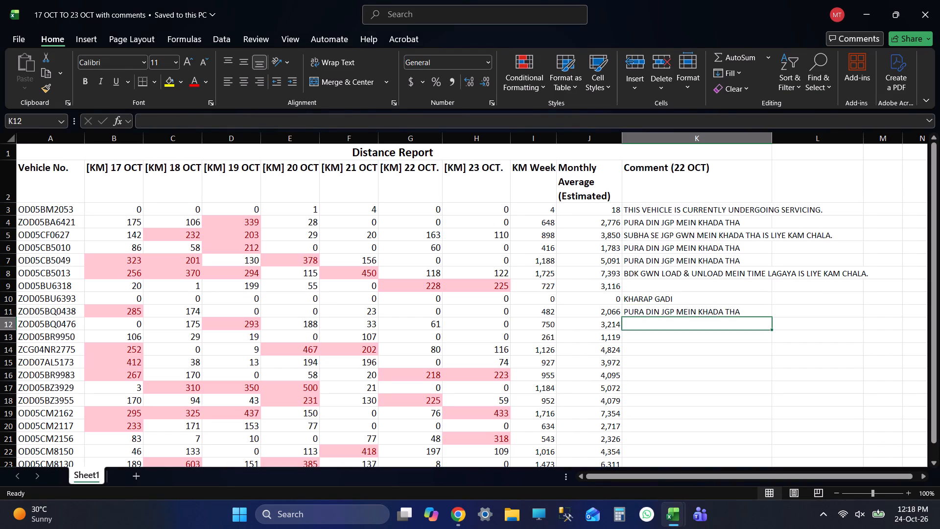
key(shift+Tab)
key(shift+Tab)
key(shift+Tab)
key(shift+Tab)
key(shift+Tab)
key(shift+Tab)
key(shift+Tab)
key(shift+Tab)
key(shift+Tab)
key(shift+Tab)
key(shift+Tab)
key(shift+Tab)
key(shift+Tab)
key(shift+Tab)
key(shift+Tab)
key(shift+Tab)
key(shift+Tab)
key(shift+Tab)
key(shift+Tab)
key(shift+Tab)
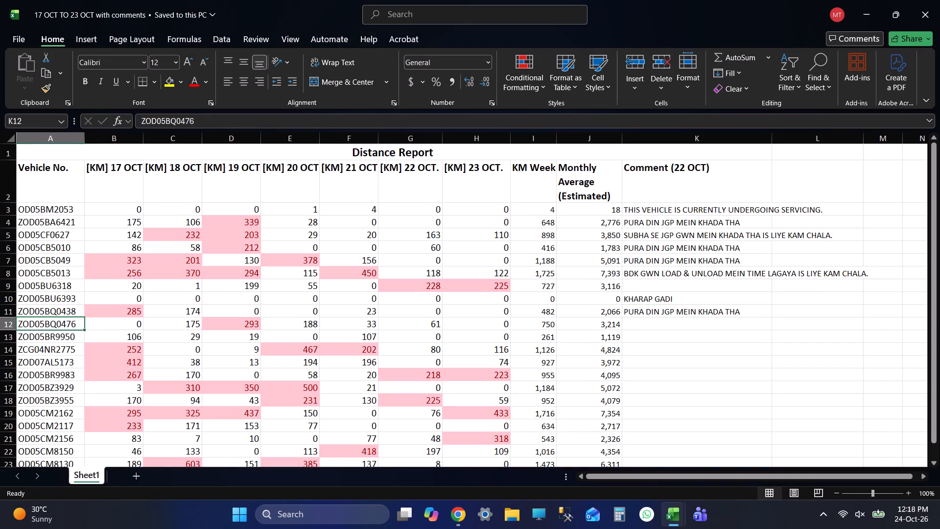
key(shift+Tab)
key(shift+Tab)
key(shift+Tab)
key(shift+Tab)
key(shift+Tab)
key(ctrl+c)
key(alt+Tab)
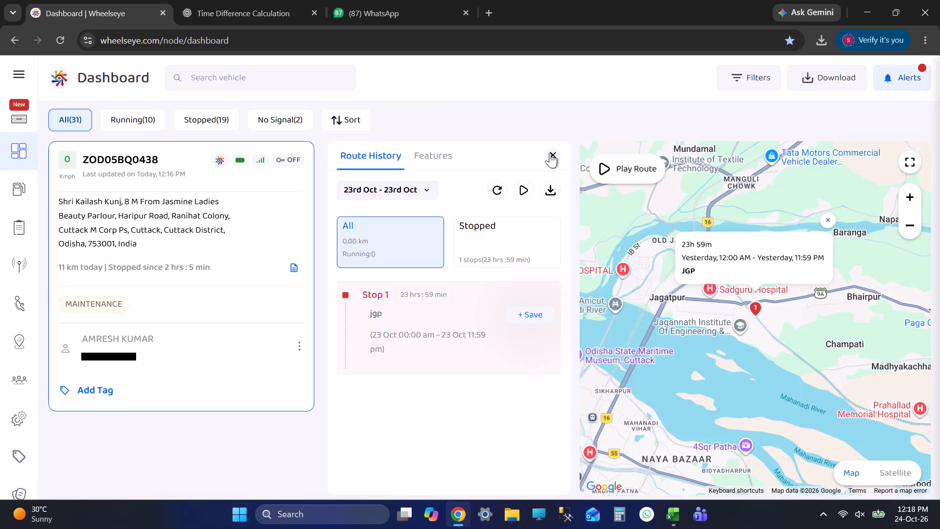
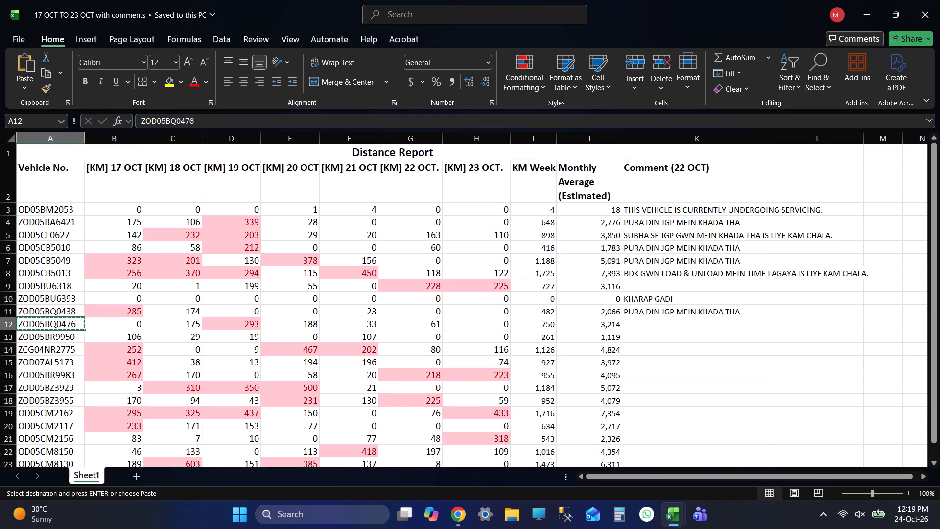
key(alt+Tab)
click(202, 223)
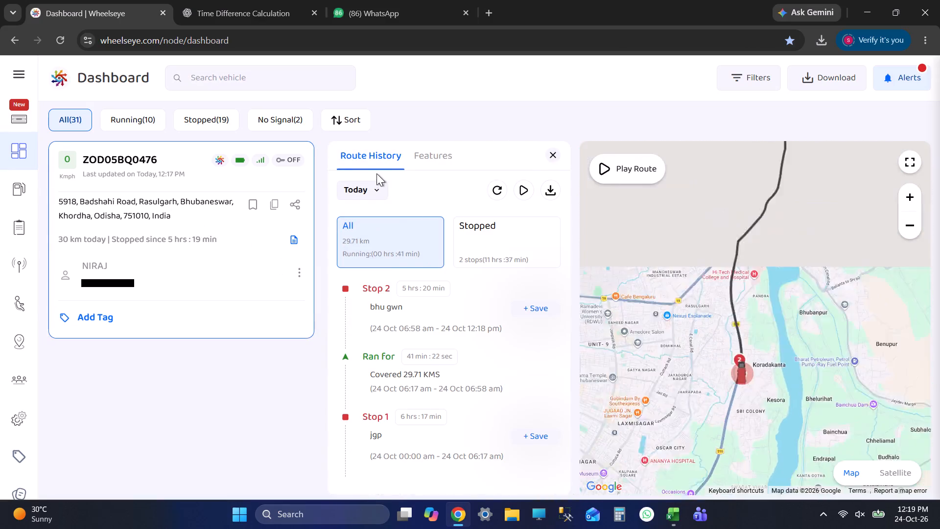
click(379, 201)
click(357, 190)
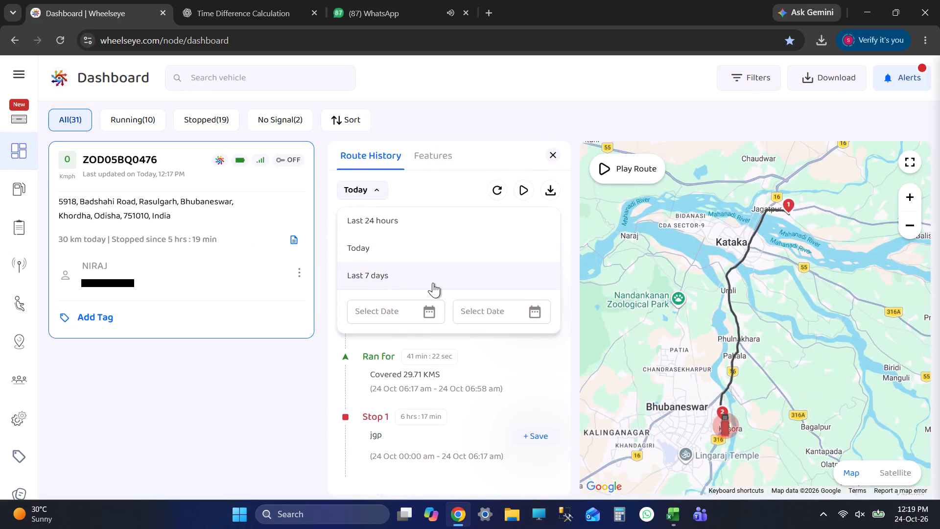
key(alt+Tab)
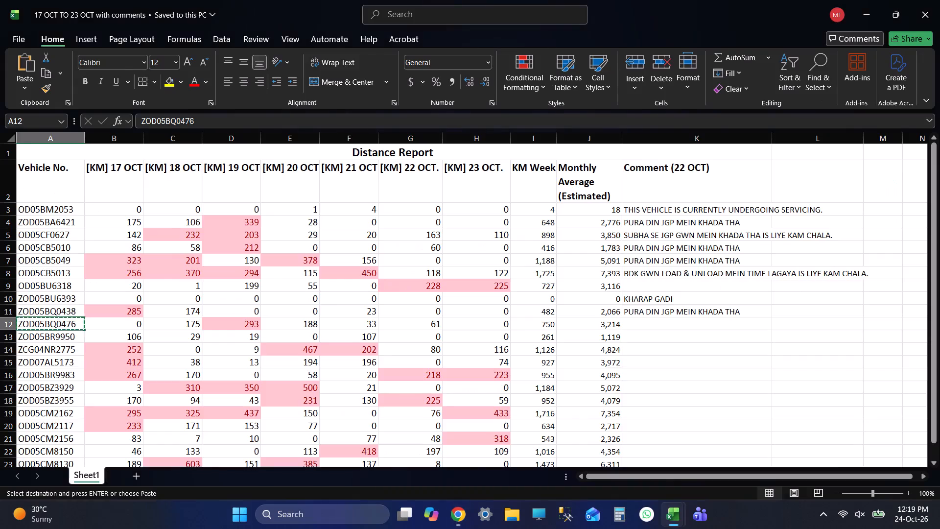
key(alt+Tab)
key(alt+Tab)
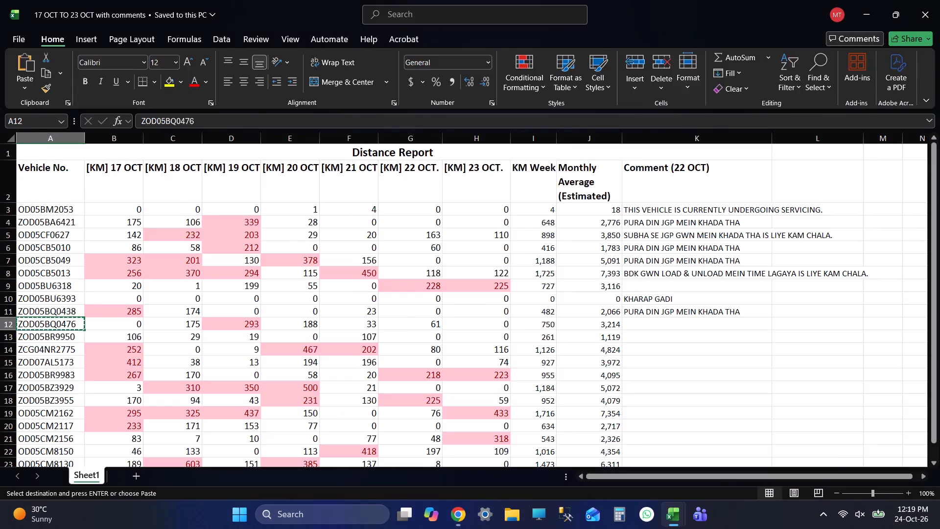
key(alt+Tab)
key(alt+Tab)
key(alt+Tab)
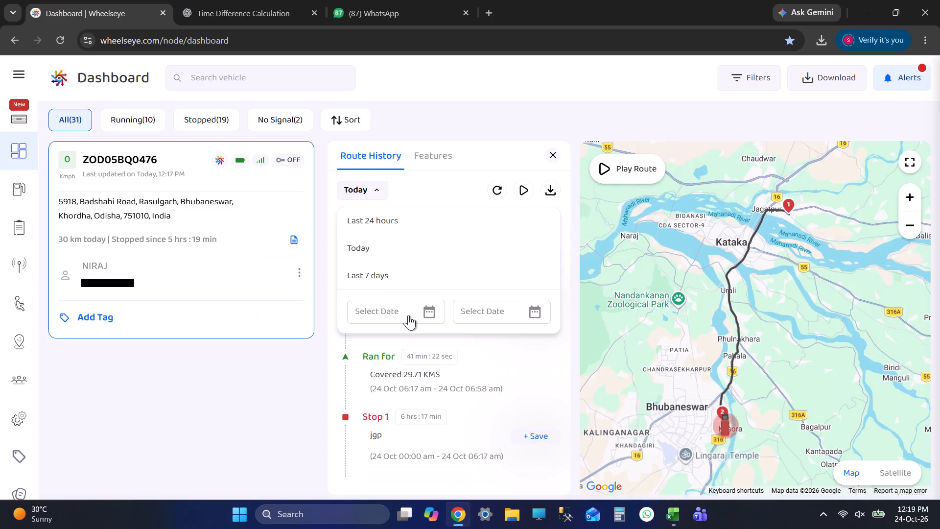
key(alt+Tab)
key(alt+Tab)
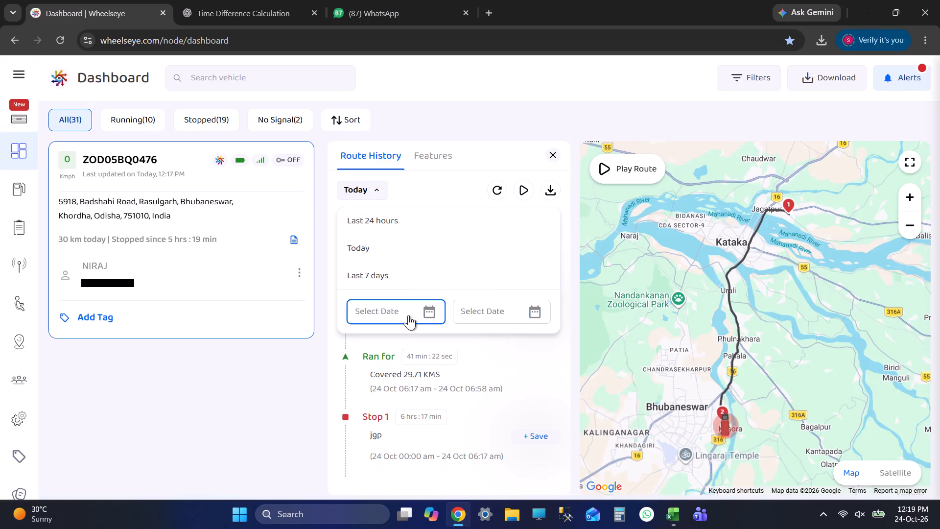
click(522, 355)
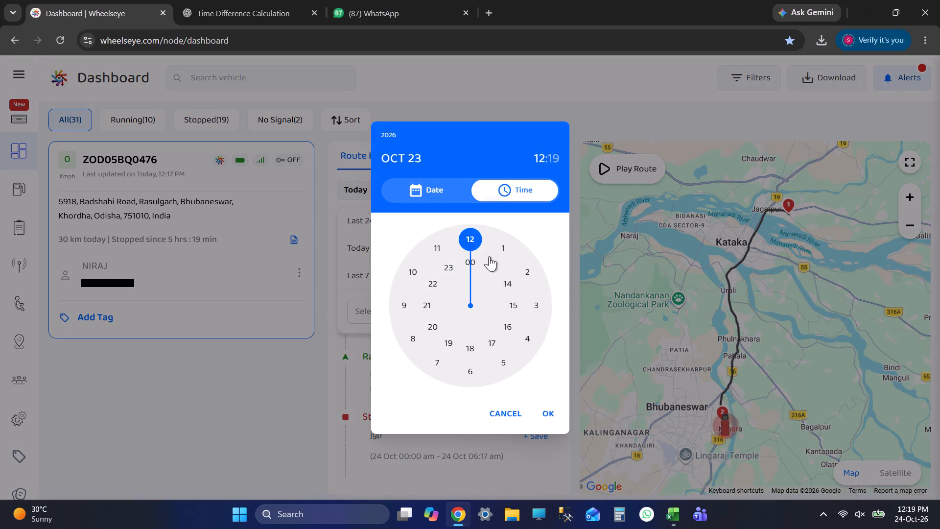
click(471, 259)
click(471, 238)
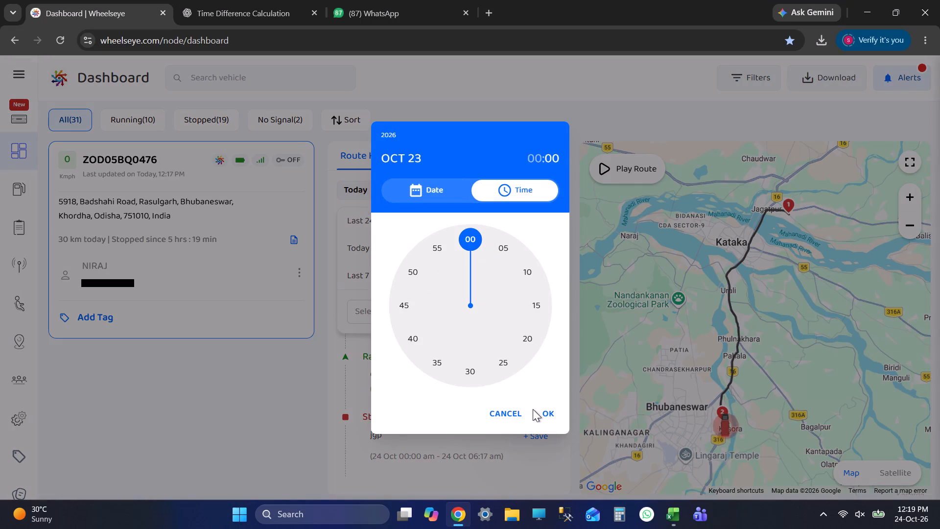
click(551, 417)
click(480, 313)
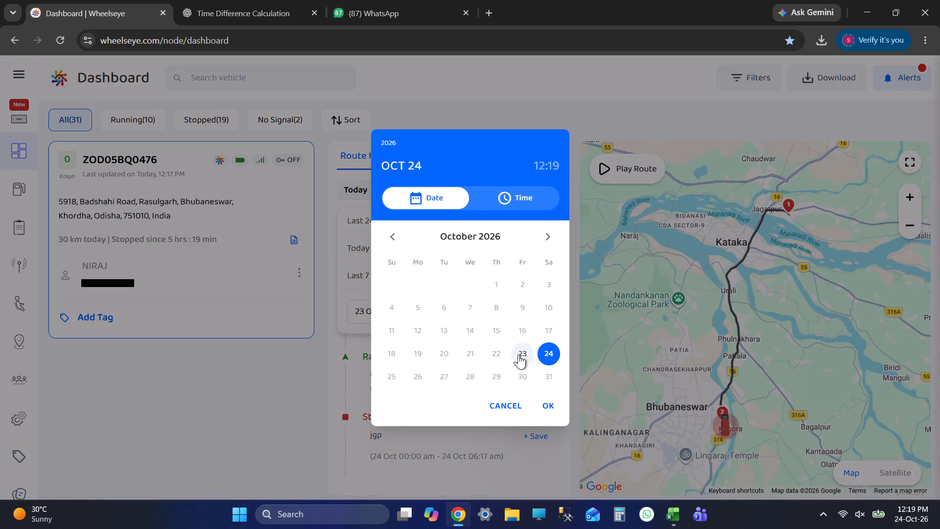
click(518, 354)
click(455, 269)
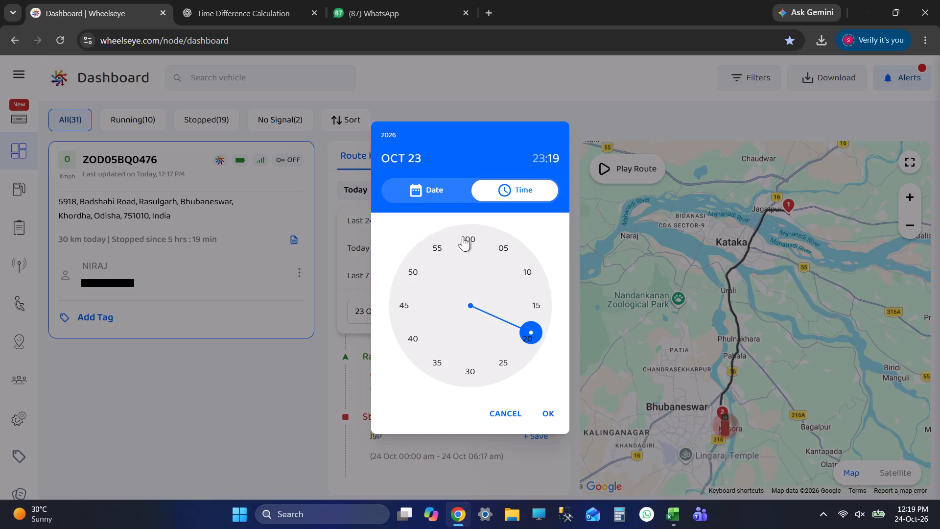
click(463, 236)
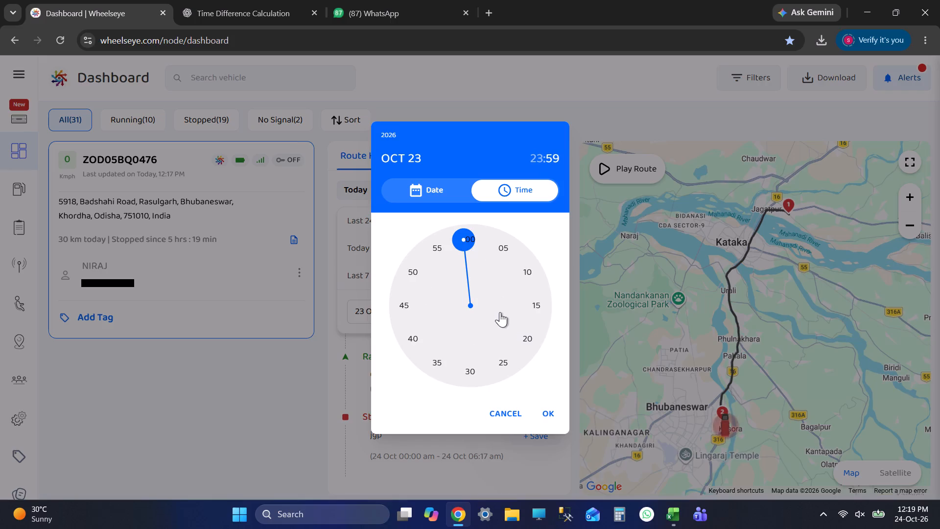
click(538, 397)
click(543, 419)
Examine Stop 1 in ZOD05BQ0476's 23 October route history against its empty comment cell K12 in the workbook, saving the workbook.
click(426, 305)
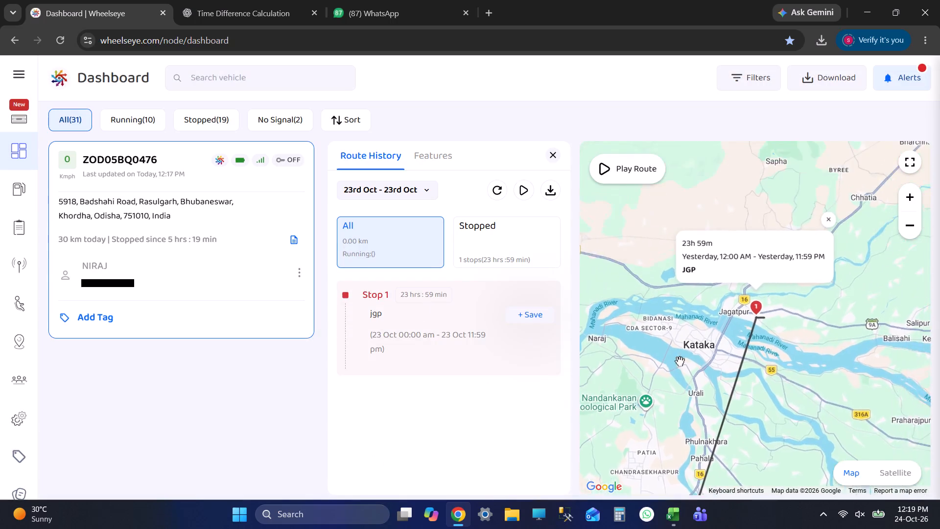
key(alt+Tab)
key(Tab)
key(Tab)
key(Tab)
key(Tab)
key(Tab)
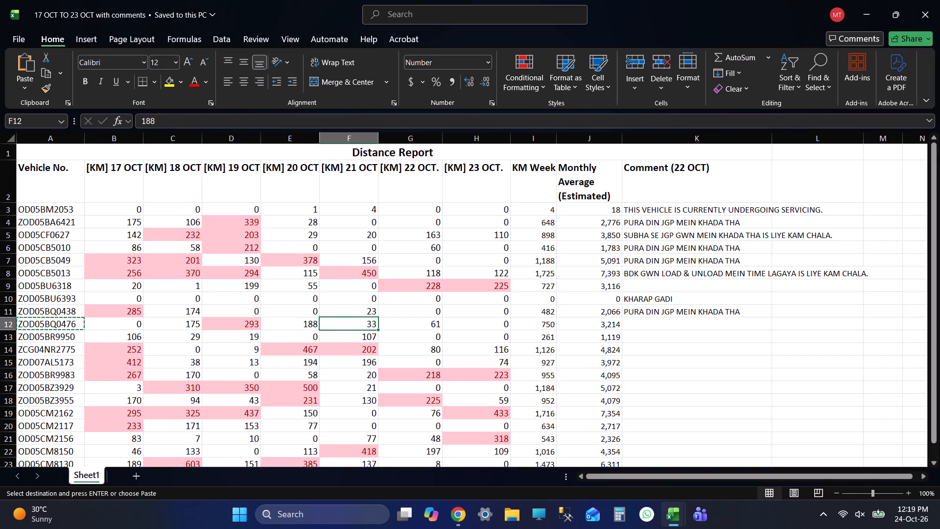
key(Tab)
key(Tab)
key(Tab)
key(Tab)
key(Tab)
key(ctrl+s)
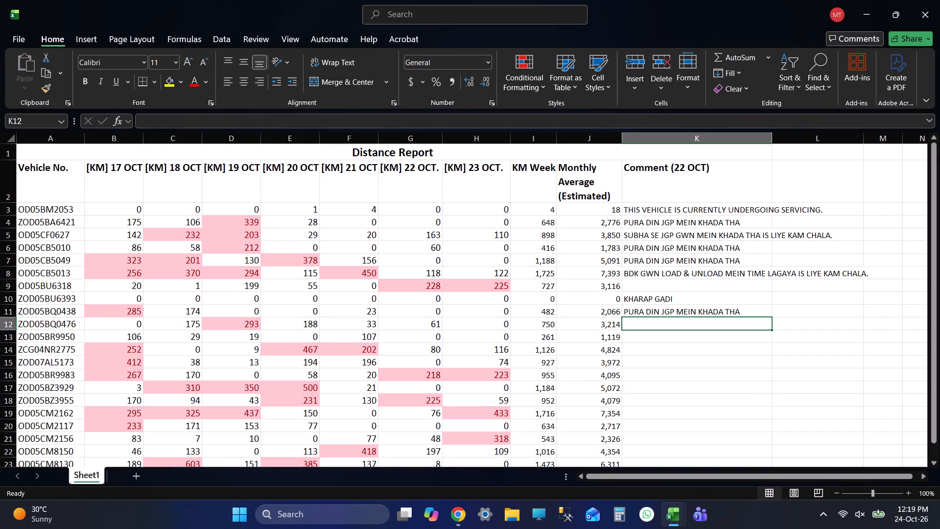
key(alt+Tab)
key(alt+Tab)
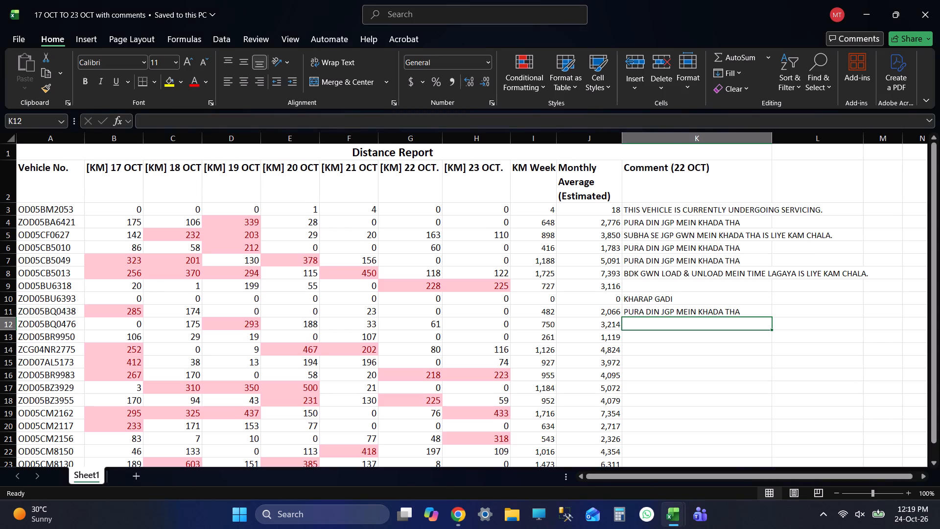
key(alt+Tab)
click(467, 339)
key(alt+Tab)
key(alt+Tab)
key(alt+Tab)
click(665, 311)
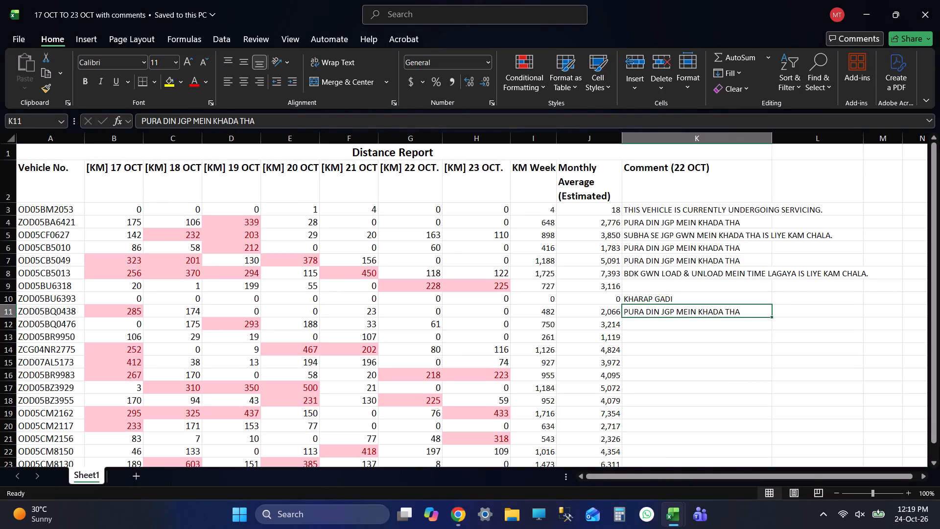
key(ctrl+c)
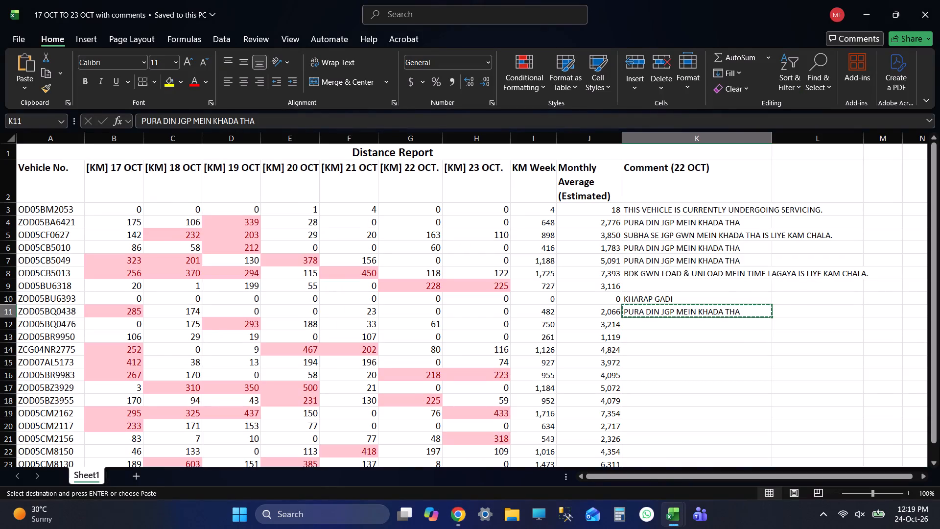
click(644, 322)
key(ctrl+v)
click(658, 332)
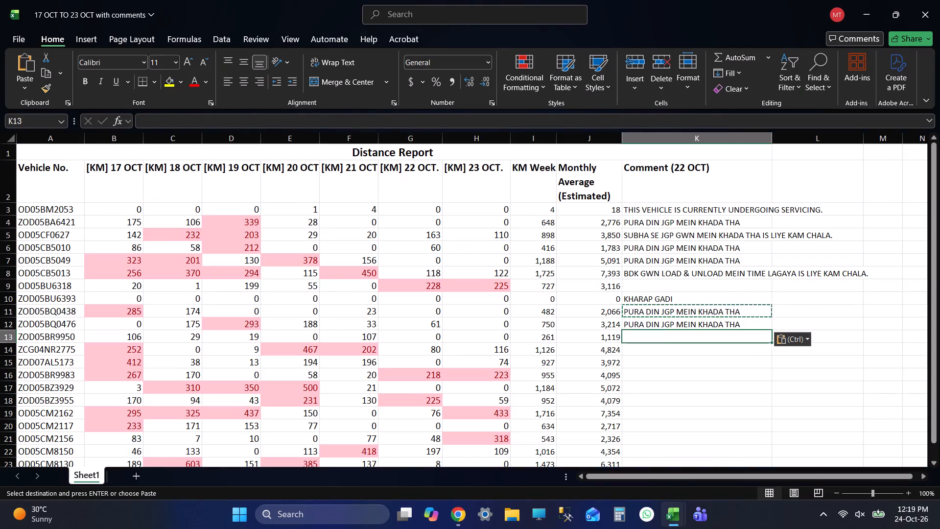
key(ctrl+s)
key(shift+Tab)
key(shift+Tab)
key(shift+Tab)
key(shift+Tab)
key(shift+Tab)
key(shift+Tab)
key(shift+Tab)
key(shift+Tab)
key(shift+Tab)
key(shift+Tab)
key(shift+Tab)
key(shift+Tab)
key(shift+Tab)
key(shift+Tab)
key(shift+Tab)
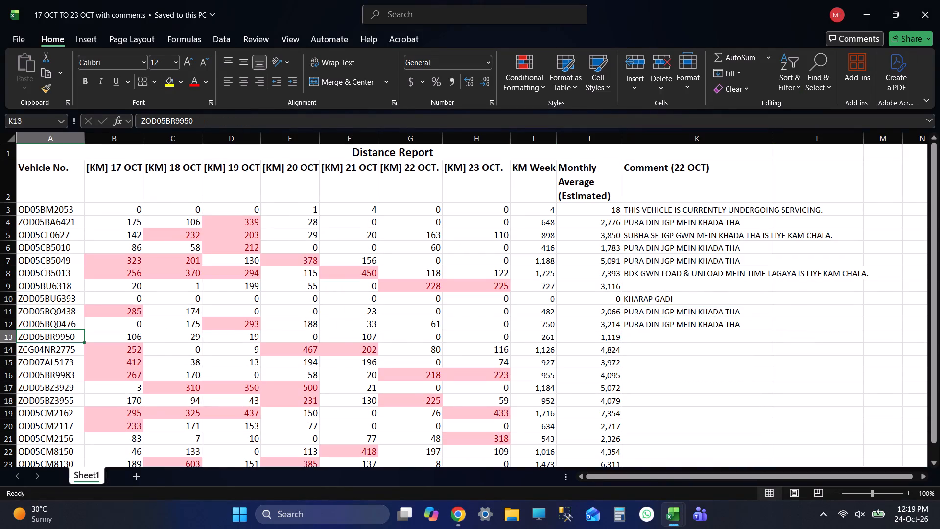
key(ctrl+c)
key(alt+Tab)
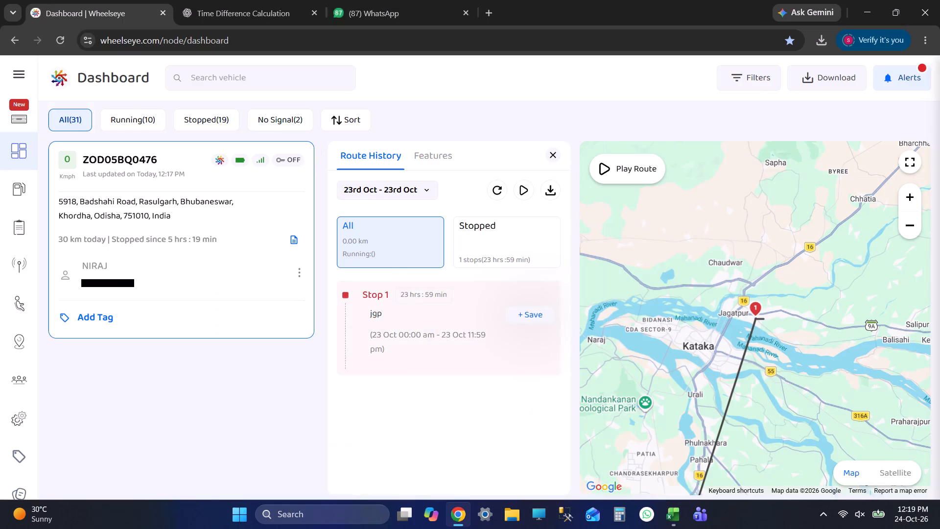
click(248, 78)
key(ctrl+v)
key(Return)
scroll(253, 43, up, 1)
click(163, 189)
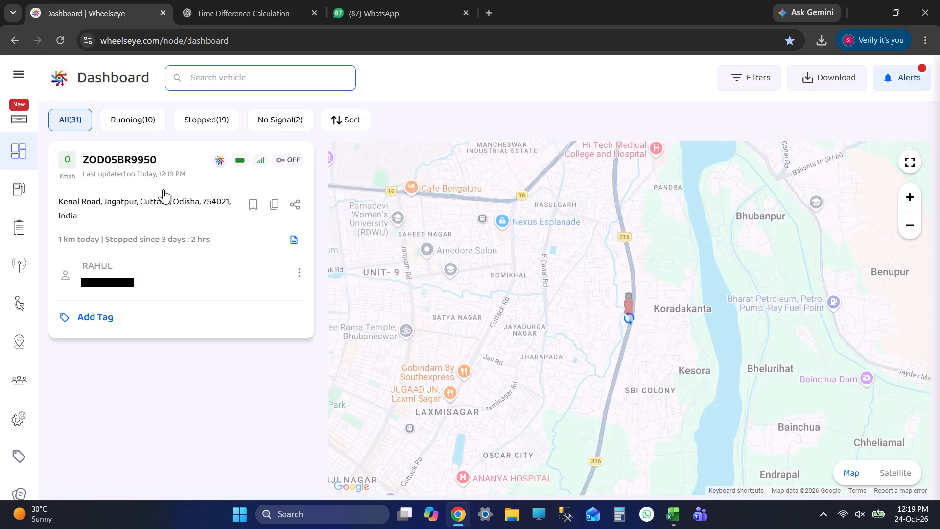
click(376, 193)
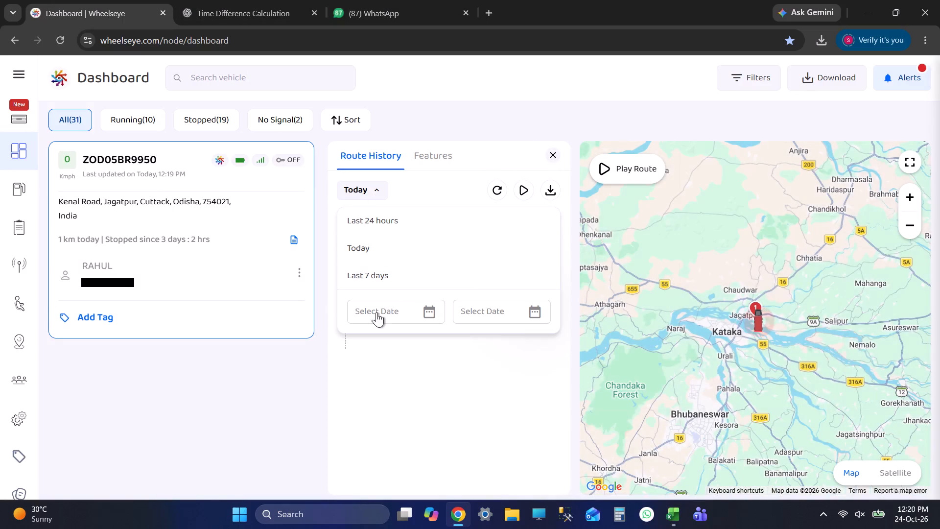
click(354, 284)
click(445, 300)
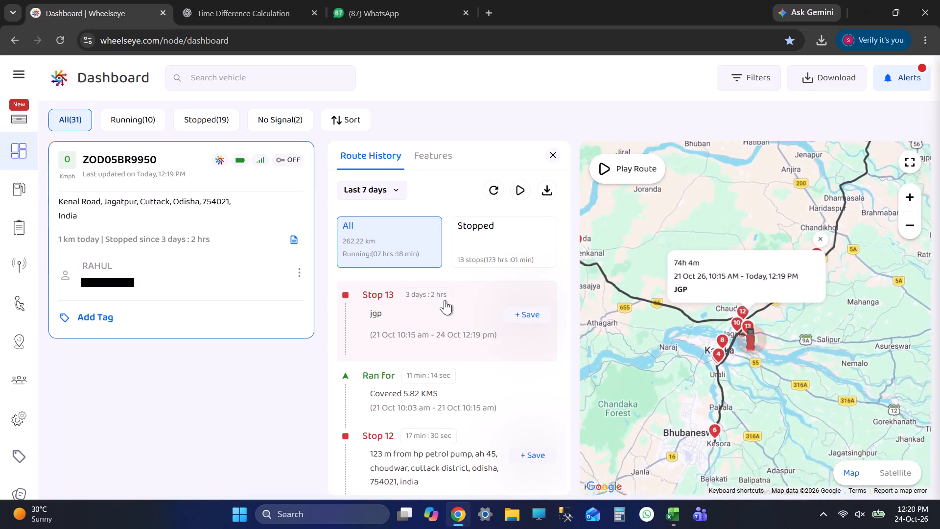
key(alt+Tab)
key(Tab)
key(Tab)
key(Tab)
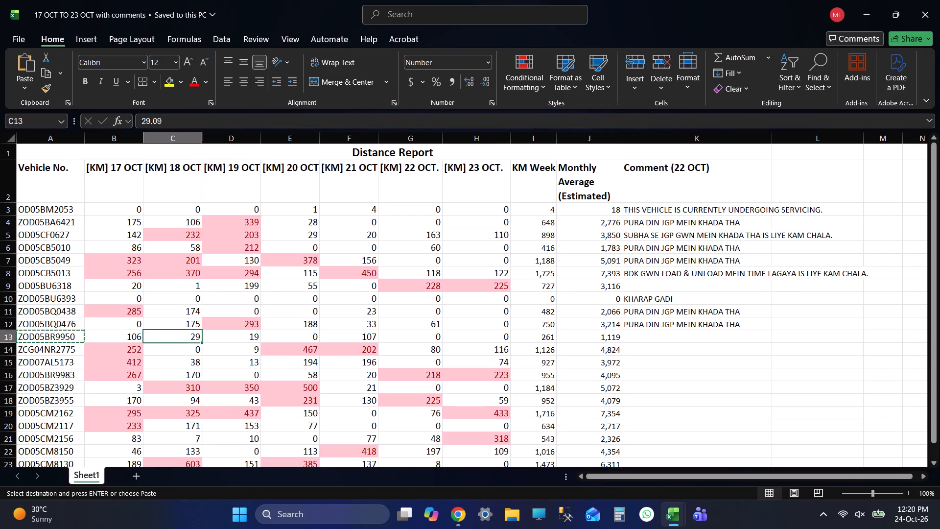
key(Tab)
key(Tab)
key(Tab)
key(Tab)
key(Tab)
key(Tab)
key(Tab)
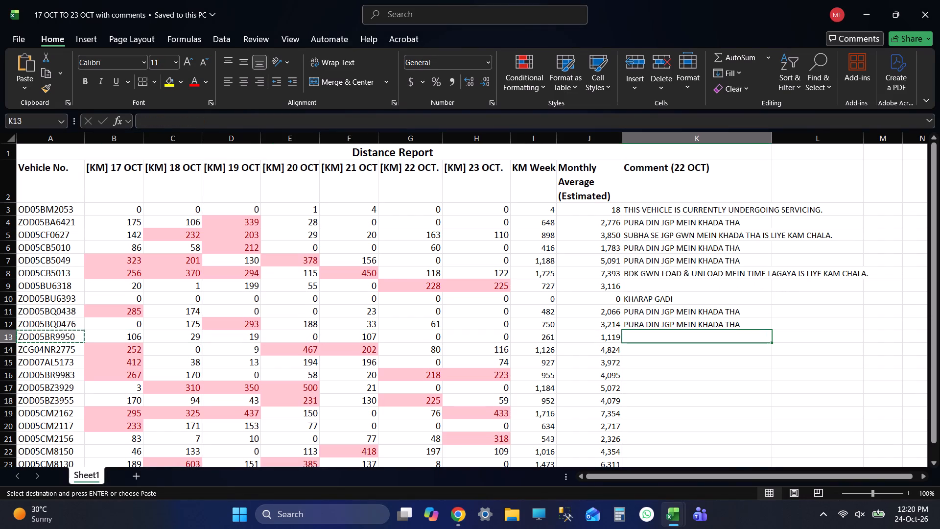
key(ctrl+s)
key(ctrl+s)
key(ctrl+s)
key(alt+Tab)
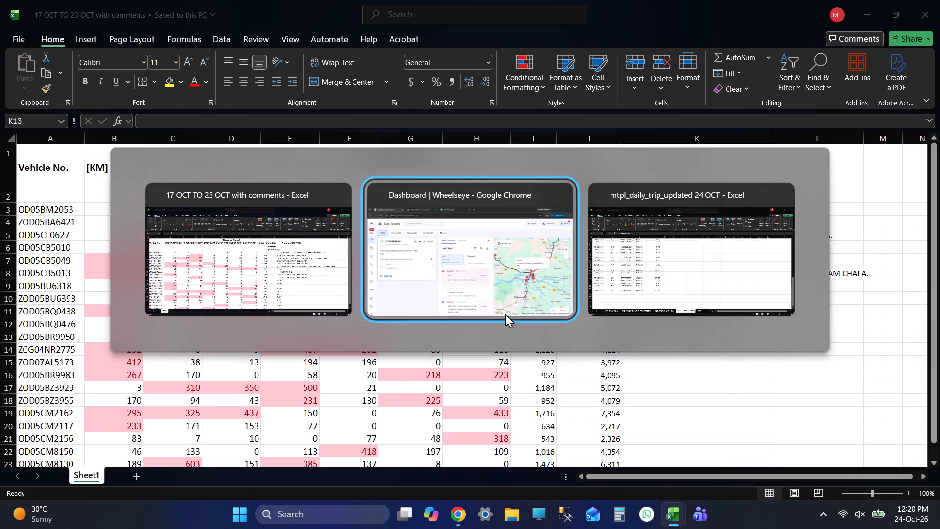
key(alt+Tab)
key(alt+Tab)
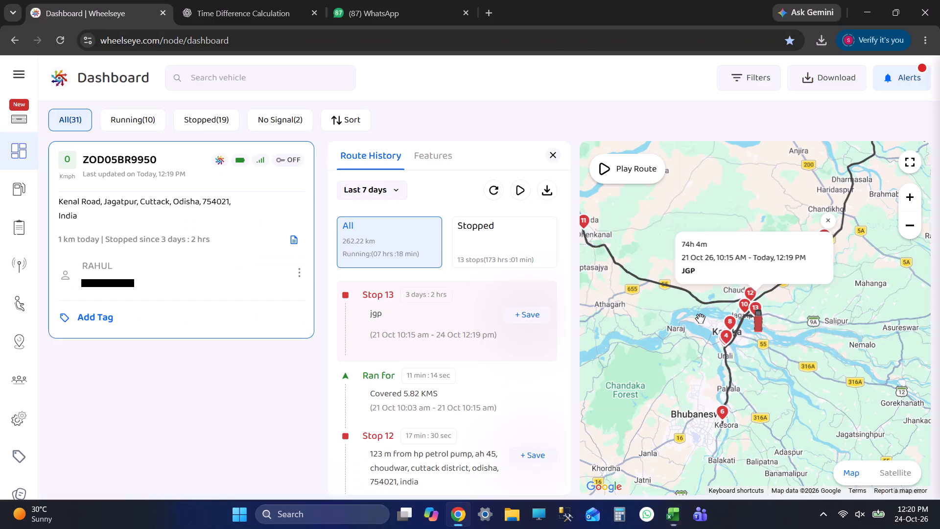
key(alt+Tab)
key(alt+Tab)
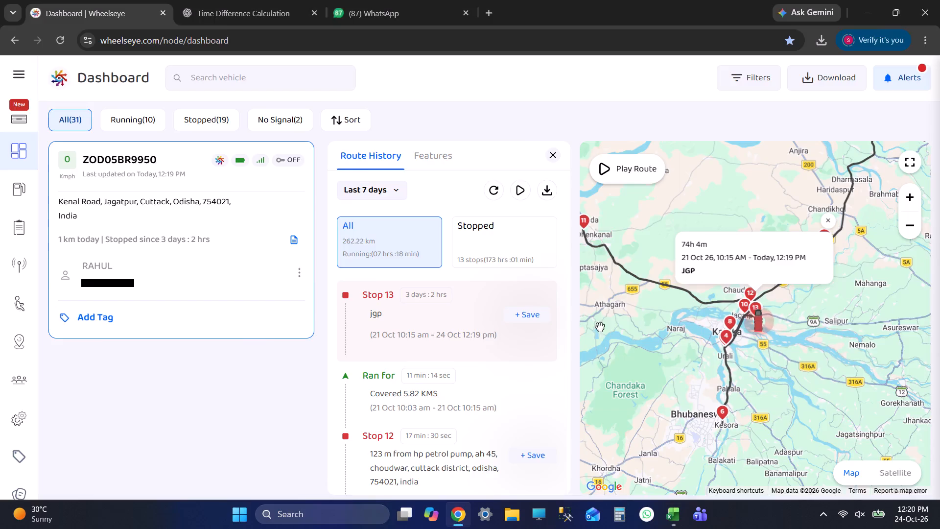
key(alt+Tab)
key(alt+Tab)
key(alt+Tab)
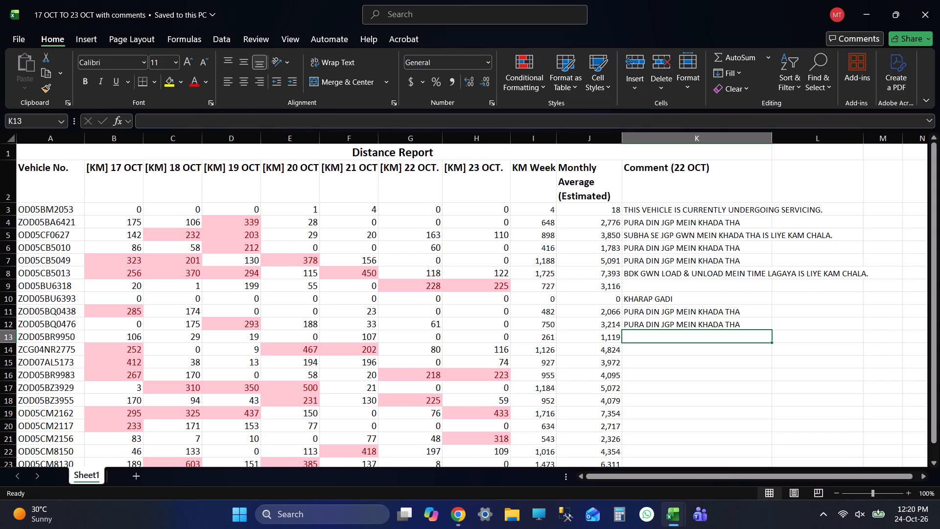
key(Up)
key(ctrl+c)
key(Down)
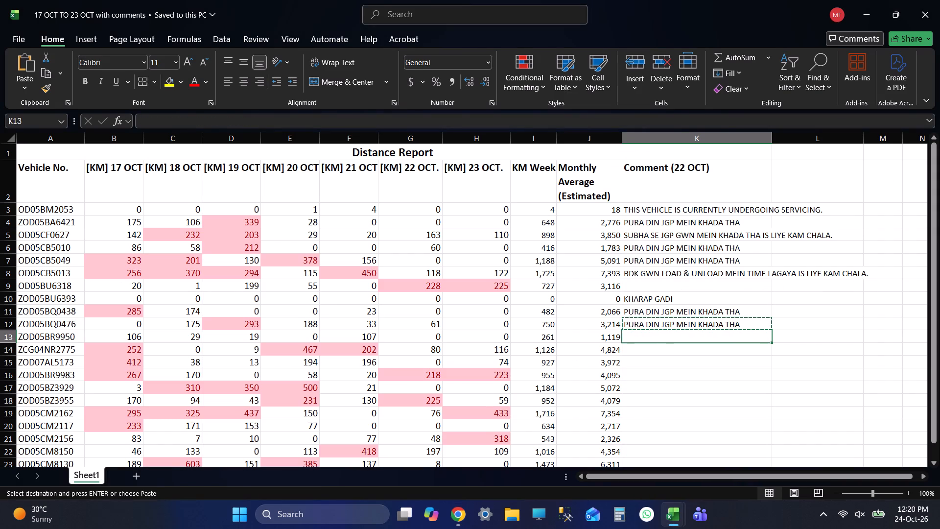
key(ctrl+v)
key(Down)
key(ctrl+s)
key(Left)
key(Left)
key(Left)
key(Left)
key(Left)
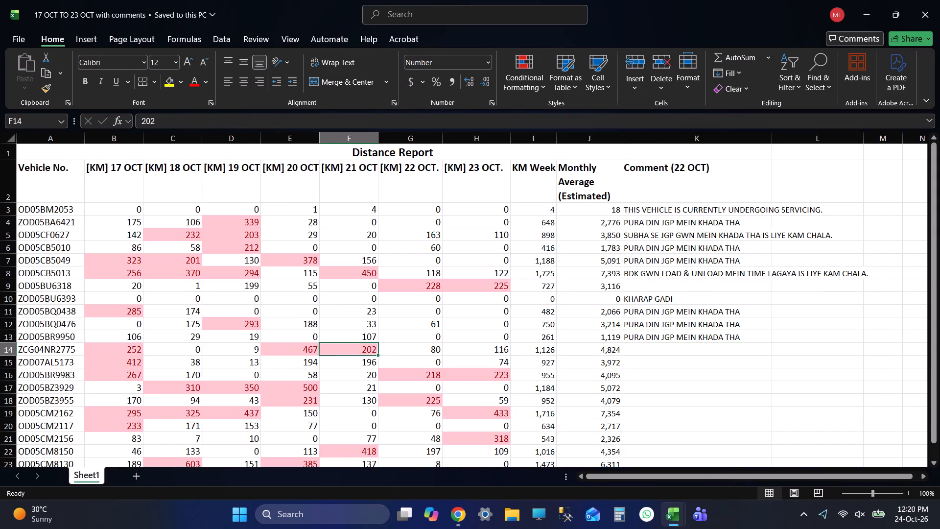
key(Left)
key(Left)
key(Left)
key(Left)
key(Left)
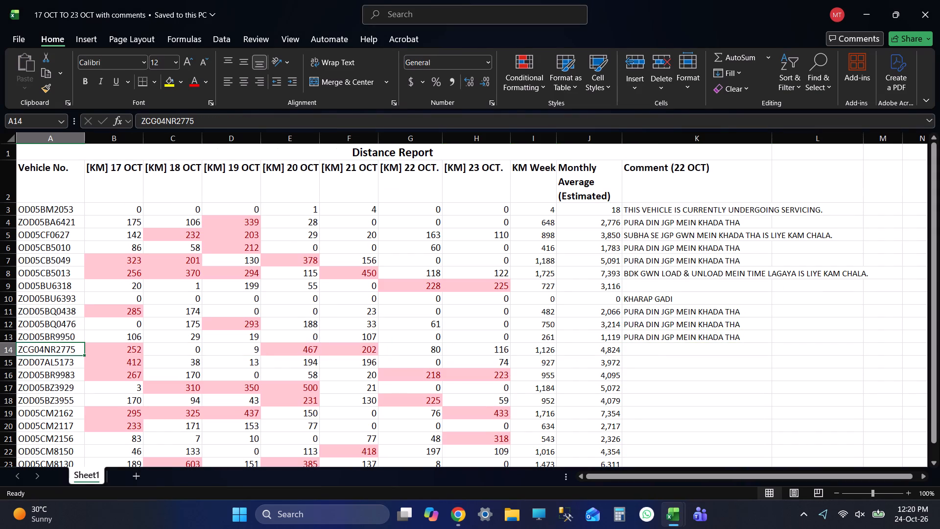
key(ctrl+c)
key(Right)
key(Right)
key(Right)
key(Right)
key(Right)
key(Right)
key(Right)
key(Right)
key(Right)
key(Right)
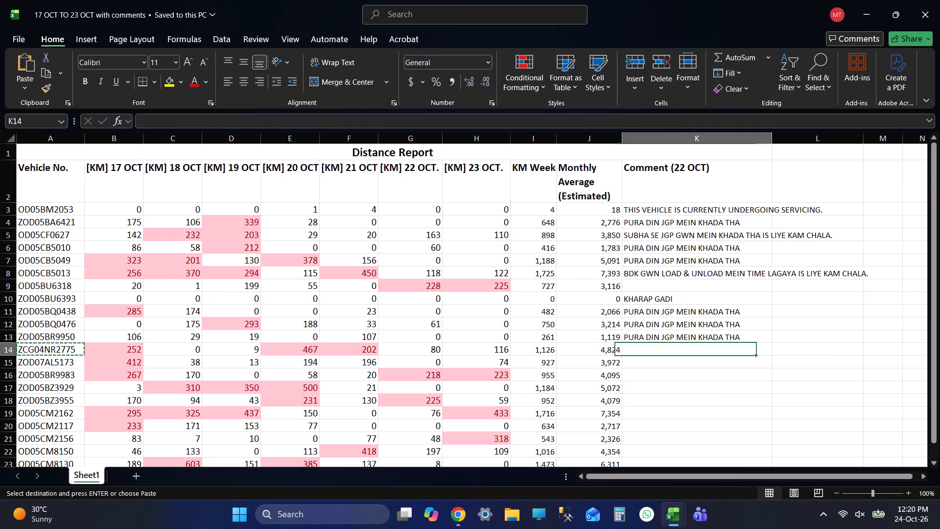
key(alt+Tab)
click(267, 67)
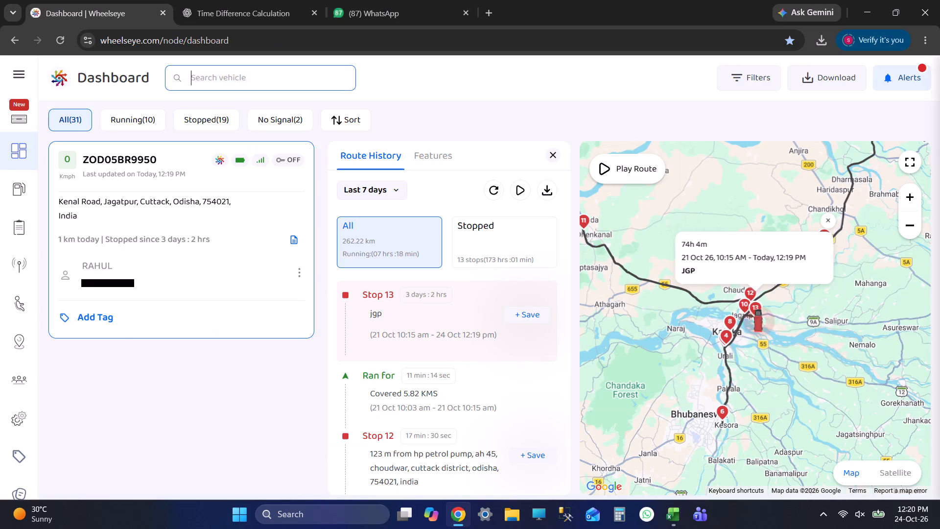
key(ctrl+v)
key(Return)
click(88, 217)
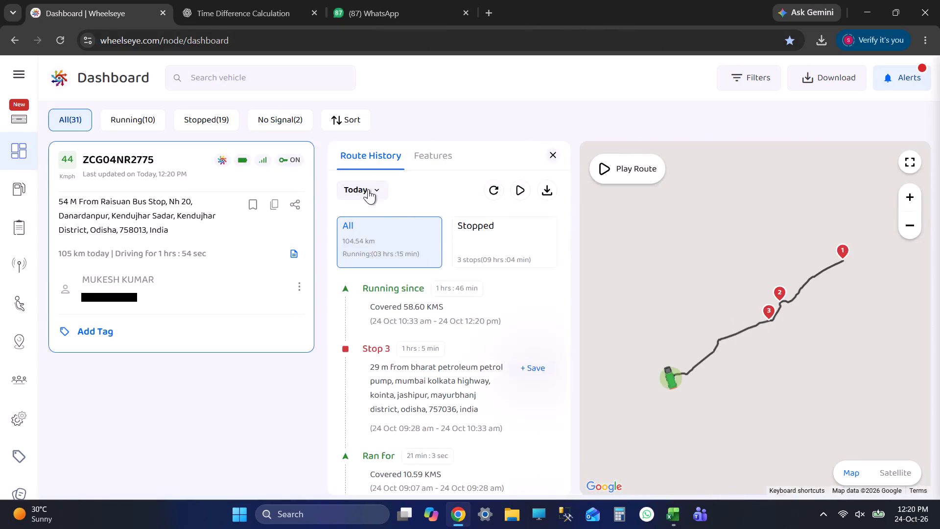
click(365, 186)
click(370, 314)
click(524, 354)
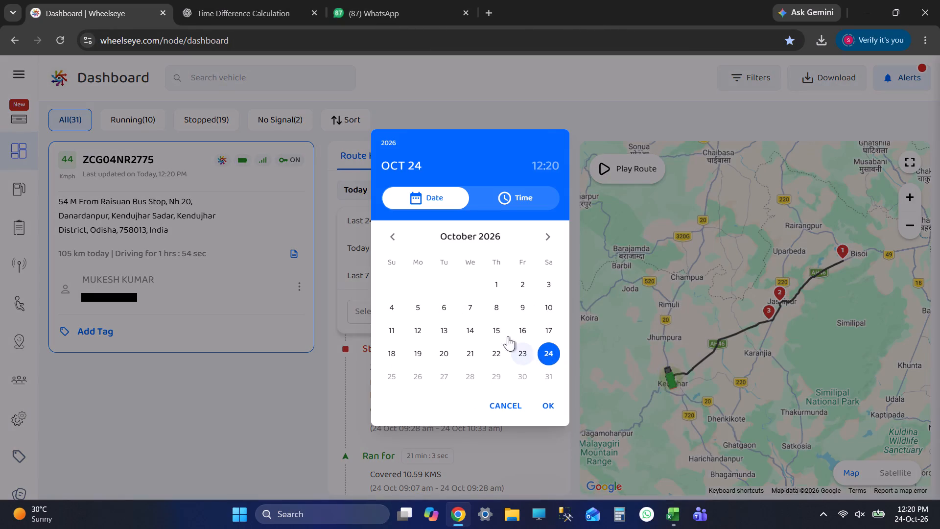
click(470, 263)
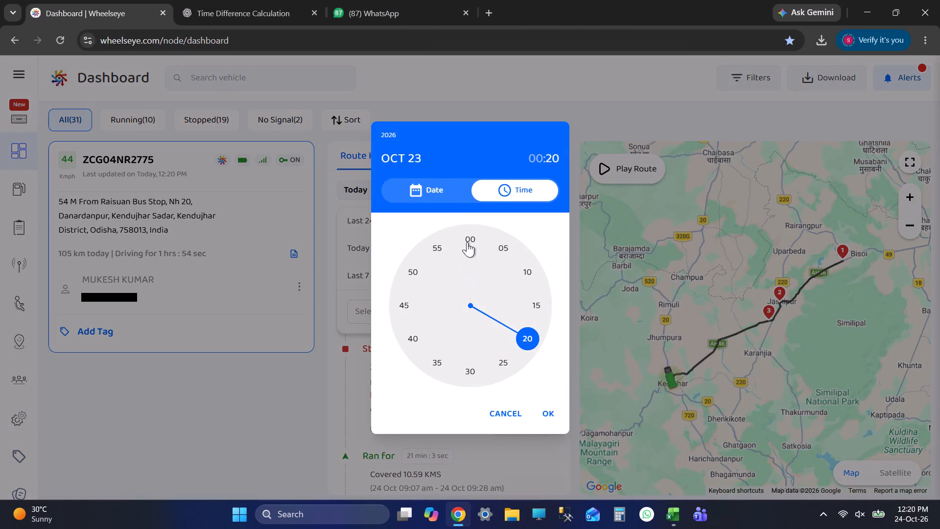
click(467, 242)
click(550, 403)
click(541, 406)
click(495, 309)
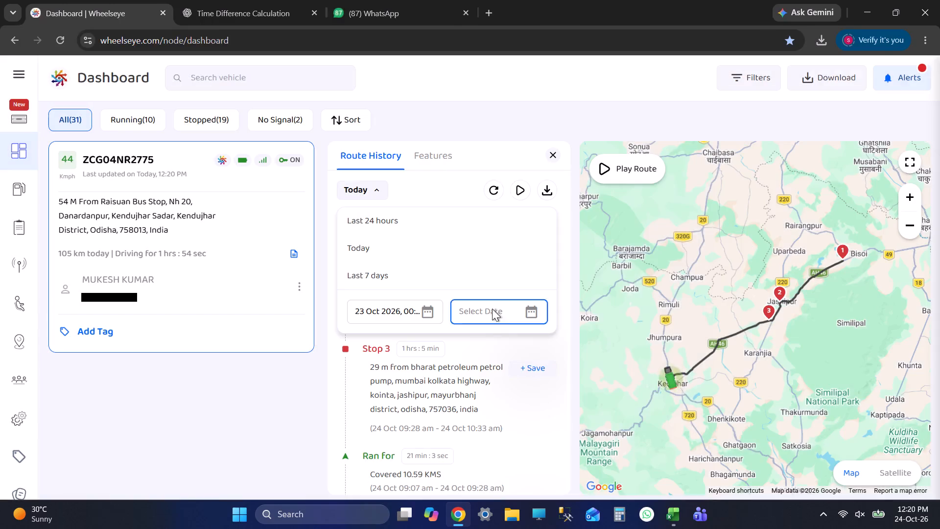
click(520, 352)
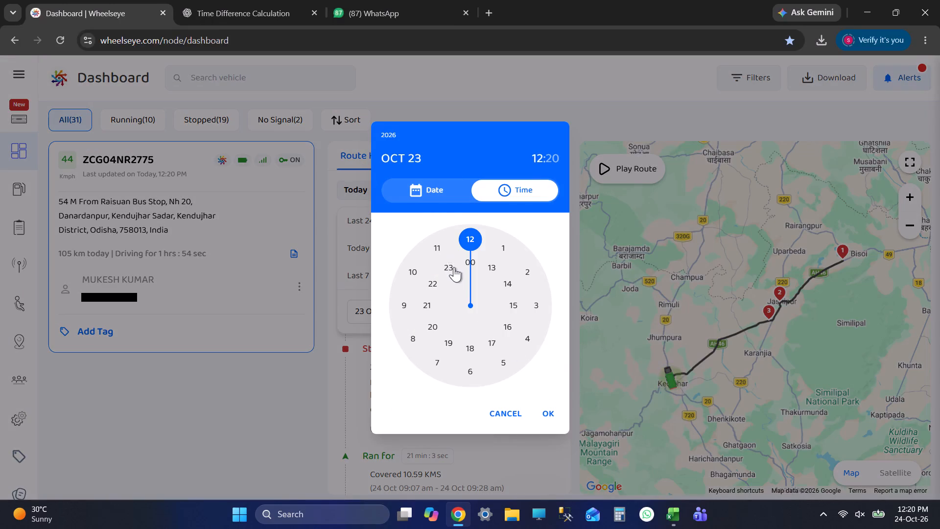
click(454, 267)
click(466, 238)
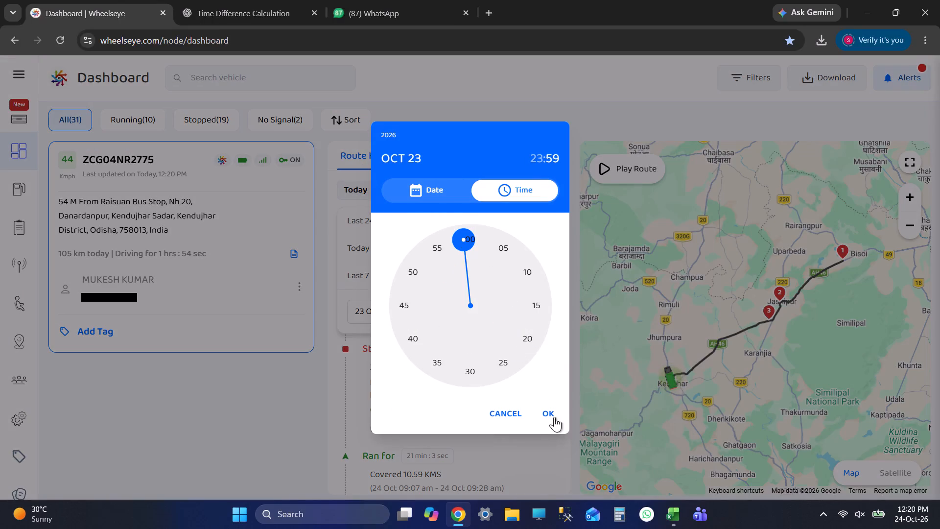
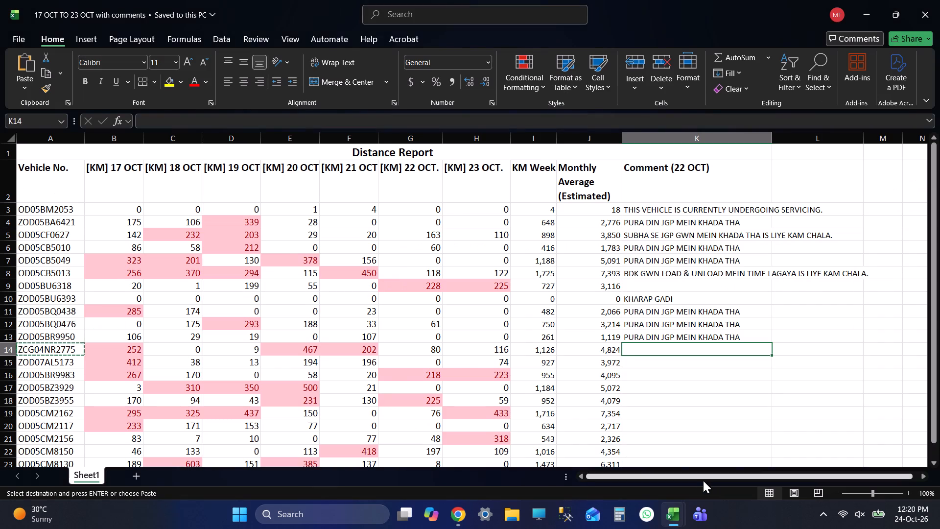
key(alt+Tab)
key(alt+Tab)
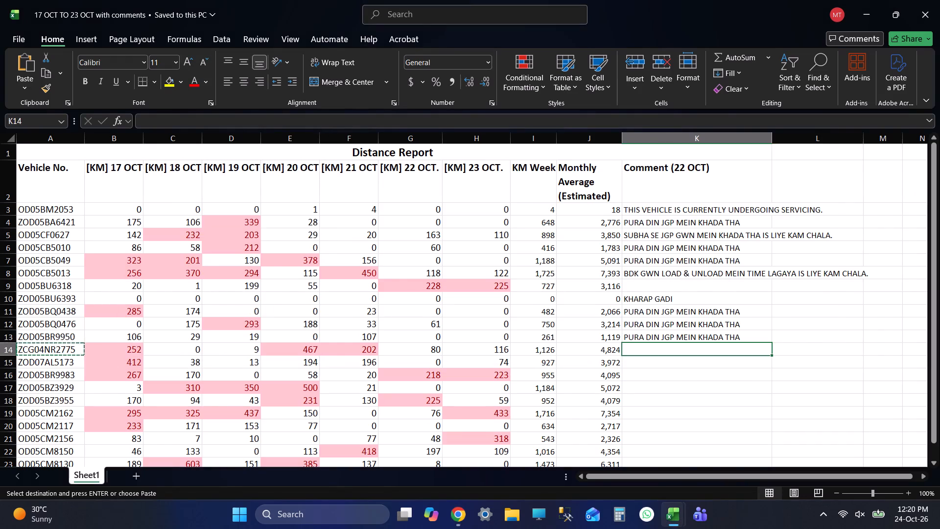
key(alt+Tab)
scroll(465, 353, down, 2)
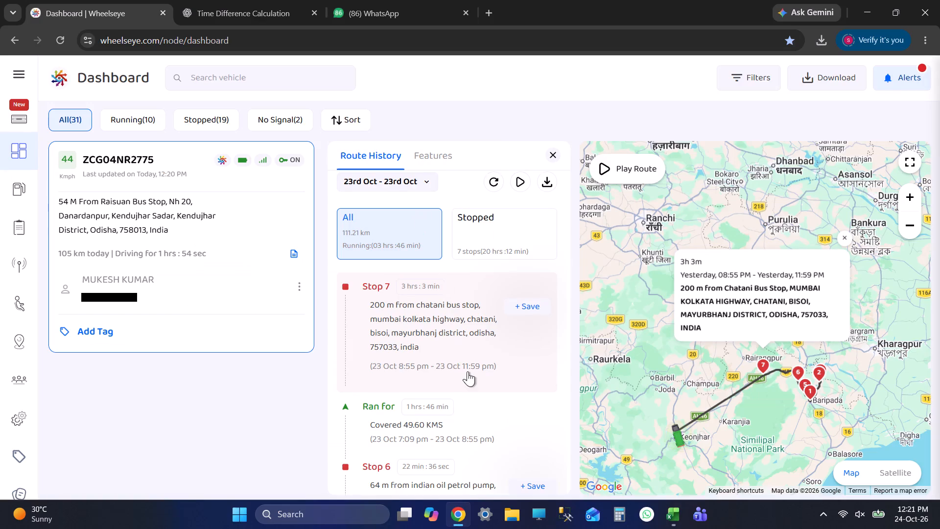
scroll(468, 371, down, 4)
scroll(470, 396, up, 1)
scroll(470, 396, down, 3)
scroll(460, 431, up, 1)
scroll(460, 431, down, 5)
scroll(451, 444, up, 1)
scroll(451, 444, down, 3)
scroll(452, 421, up, 1)
scroll(452, 421, down, 7)
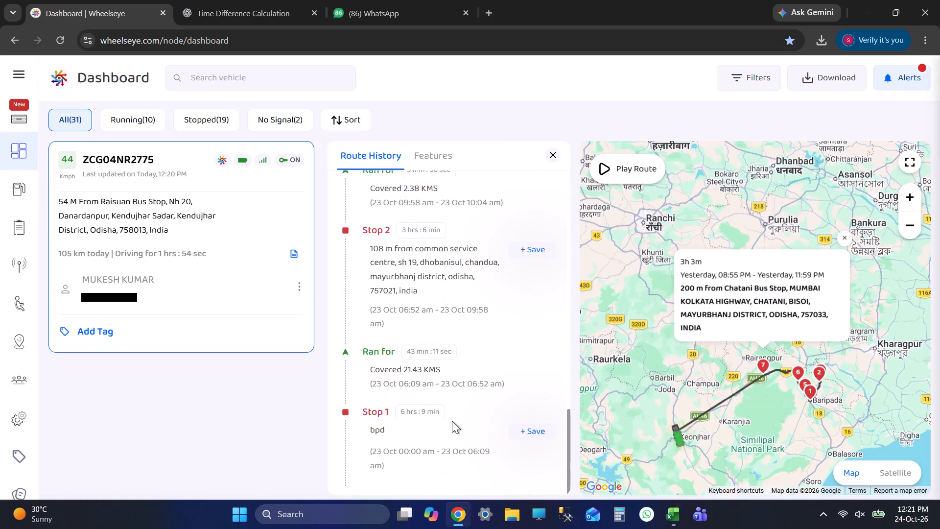
click(444, 429)
scroll(775, 286, up, 3)
scroll(772, 309, down, 1)
scroll(763, 324, up, 9)
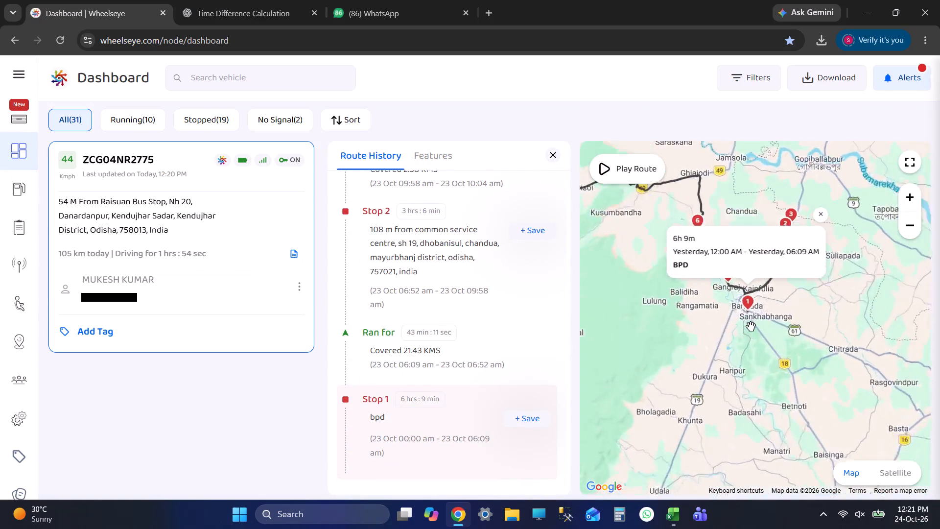
click(446, 269)
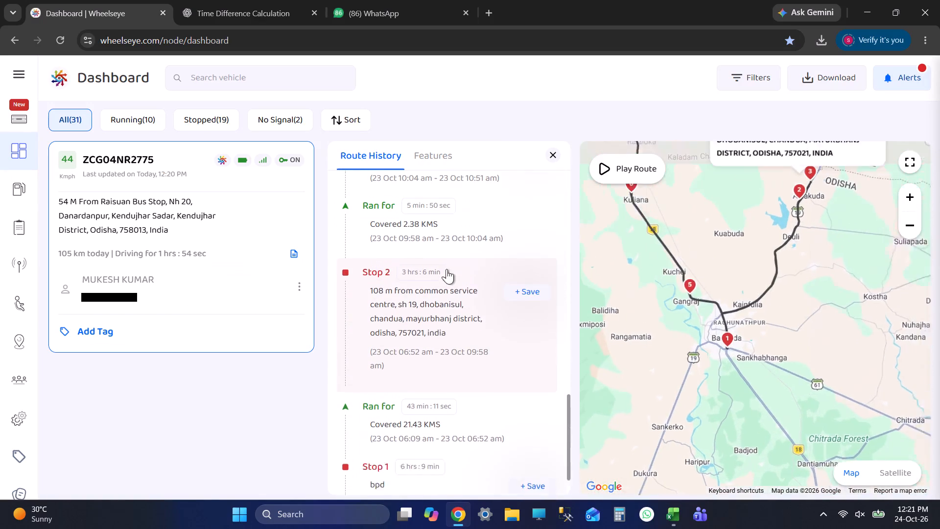
scroll(802, 304, up, 2)
scroll(446, 346, up, 3)
click(442, 332)
scroll(470, 347, up, 2)
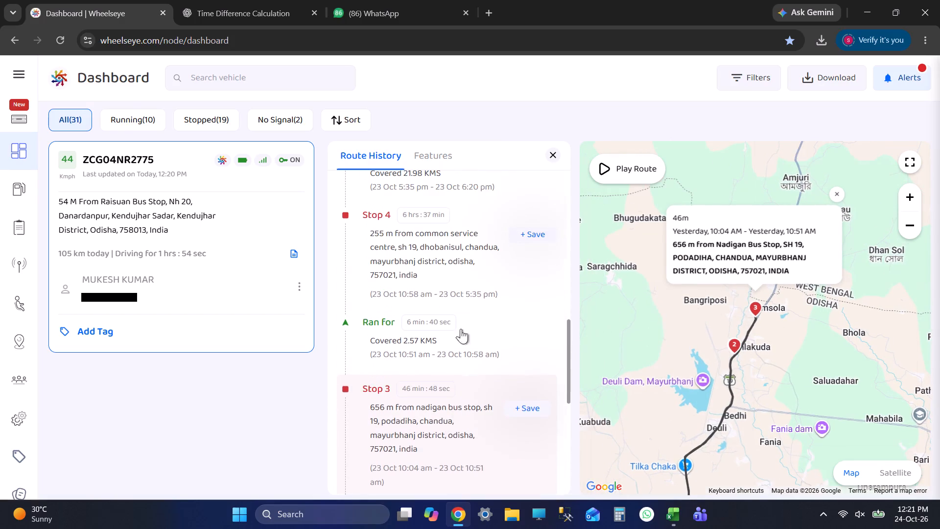
click(456, 306)
scroll(467, 309, up, 2)
key(alt+Tab)
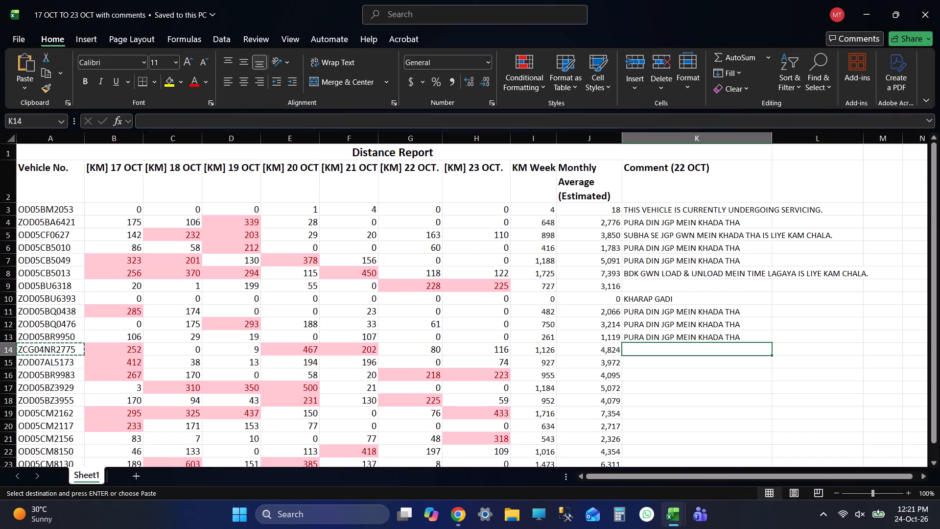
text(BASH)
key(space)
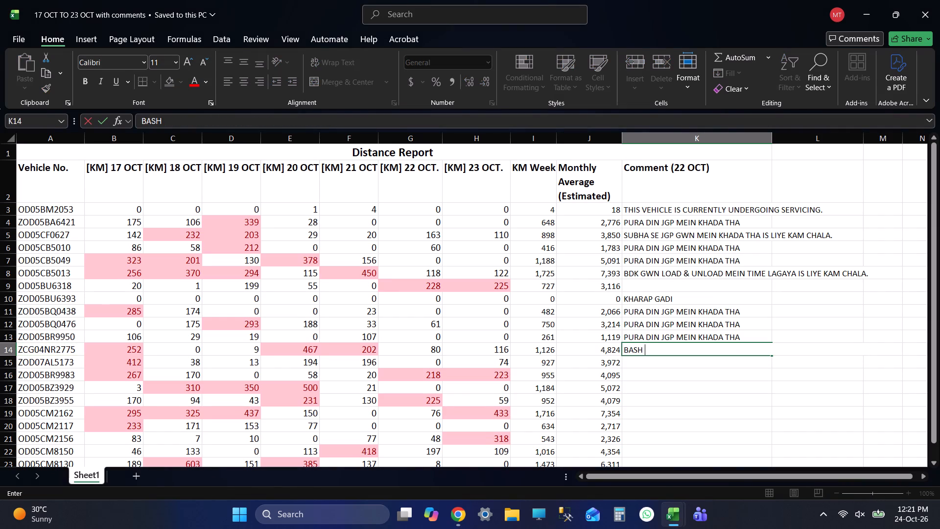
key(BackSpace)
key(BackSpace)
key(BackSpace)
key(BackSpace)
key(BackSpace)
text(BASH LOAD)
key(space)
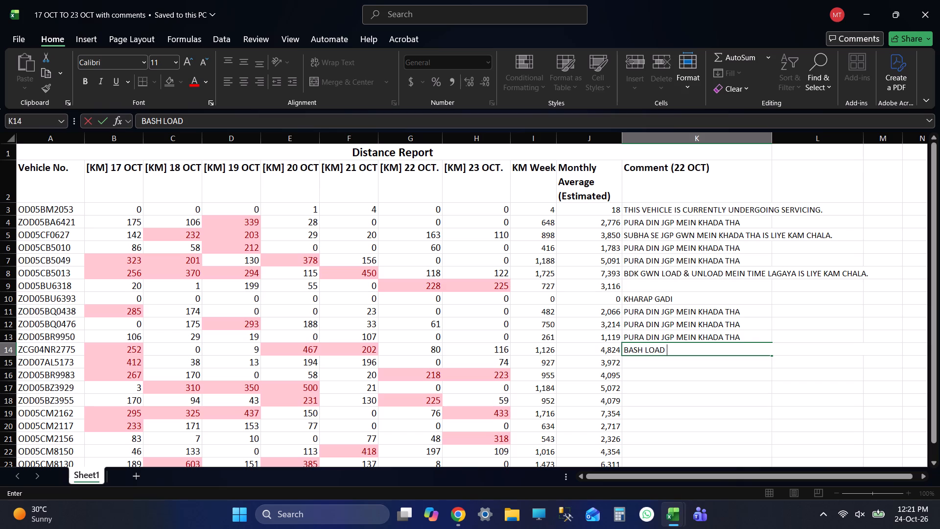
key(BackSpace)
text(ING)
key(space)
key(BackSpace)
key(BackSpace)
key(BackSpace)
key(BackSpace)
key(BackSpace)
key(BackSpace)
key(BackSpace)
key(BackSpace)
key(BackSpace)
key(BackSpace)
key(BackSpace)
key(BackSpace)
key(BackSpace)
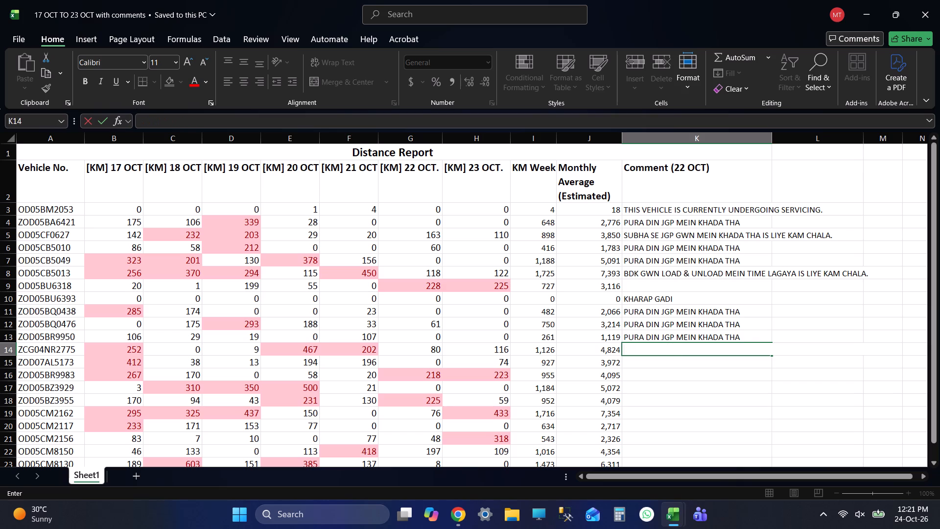
text(PARTY)
key(space)
text(KE PASS LOADING MEIN TIME)
key(space)
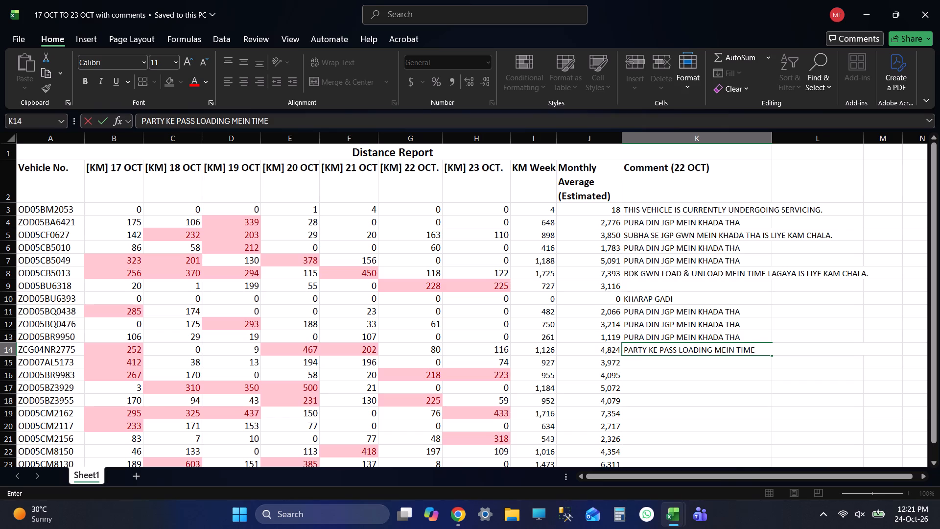
text(LAGA IS LIYE KAM CHALA.)
key(Return)
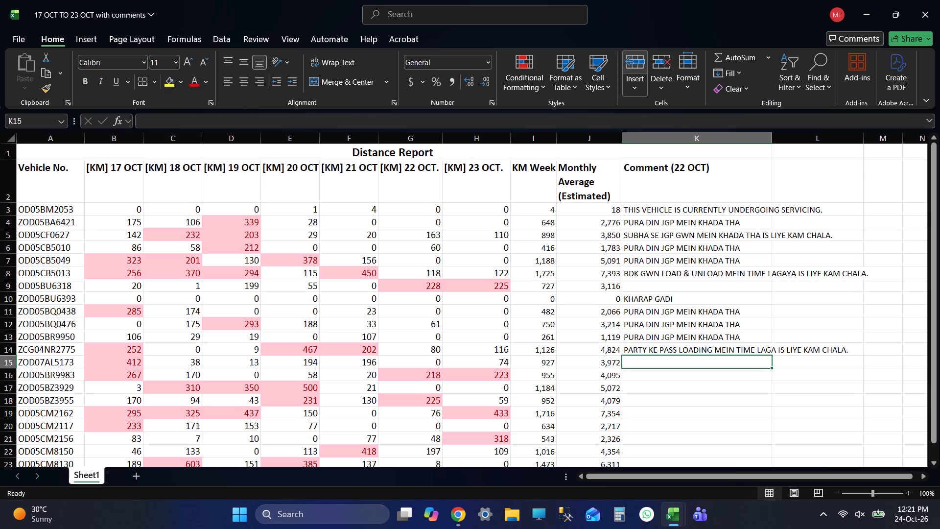
key(alt+Tab)
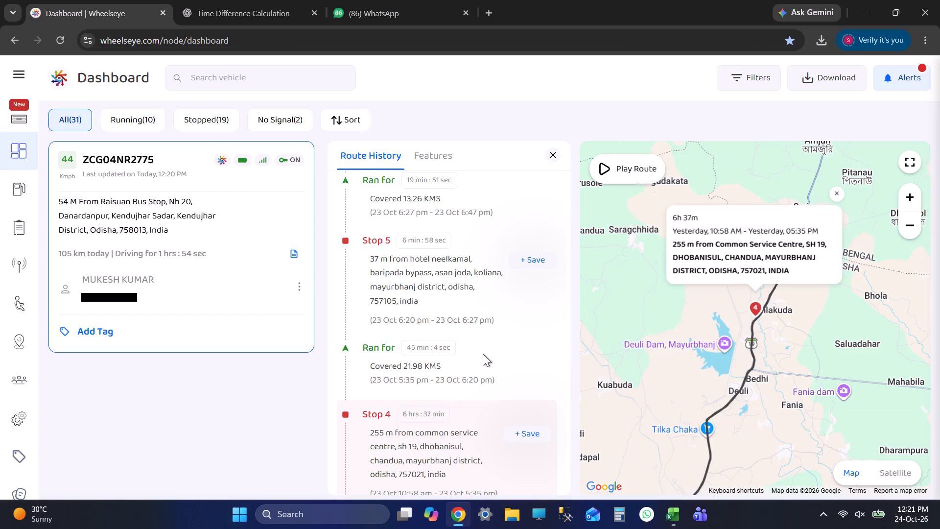
key(alt+Tab)
key(alt+Tab)
click(445, 298)
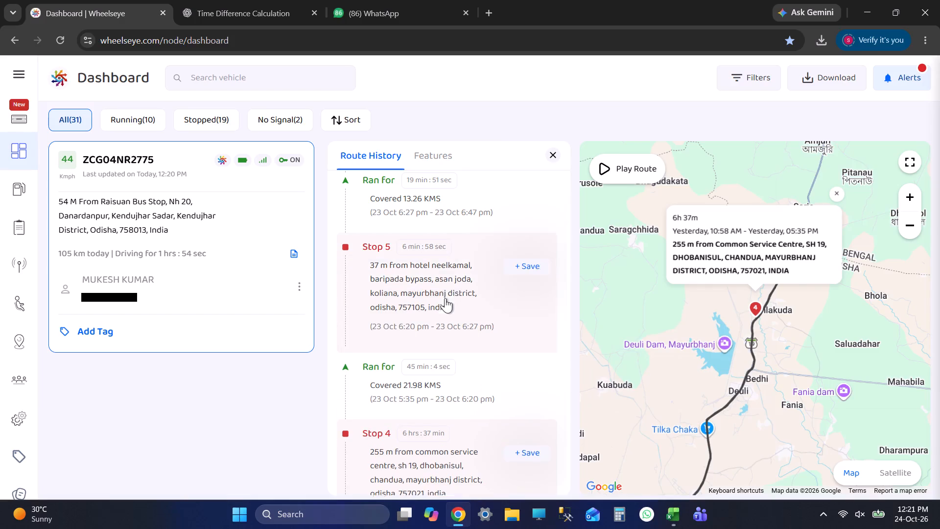
scroll(464, 325, down, 2)
click(467, 359)
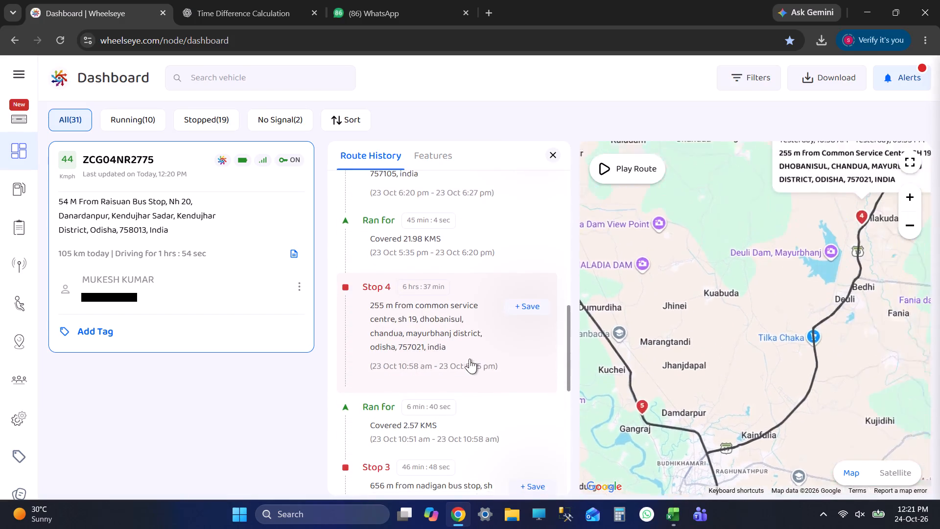
scroll(479, 364, down, 2)
click(466, 373)
scroll(469, 378, down, 2)
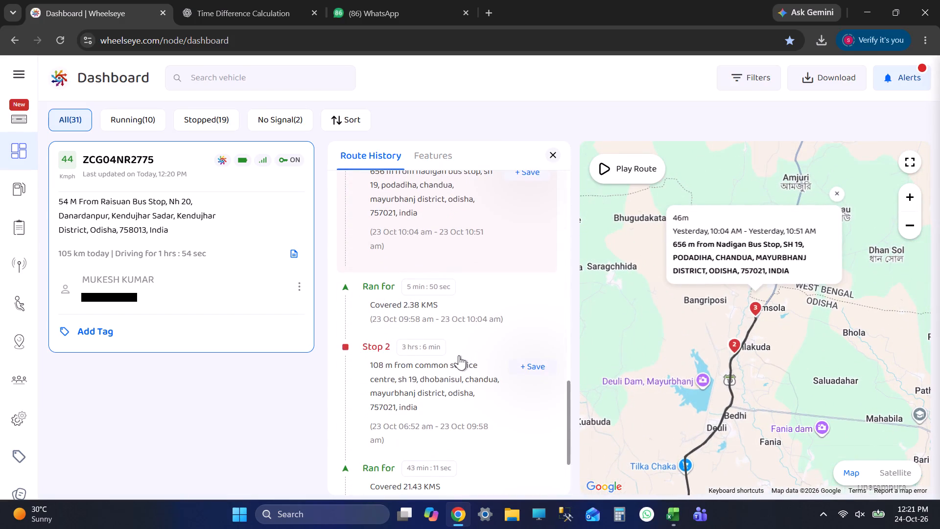
scroll(459, 358, up, 5)
scroll(459, 358, down, 5)
click(447, 383)
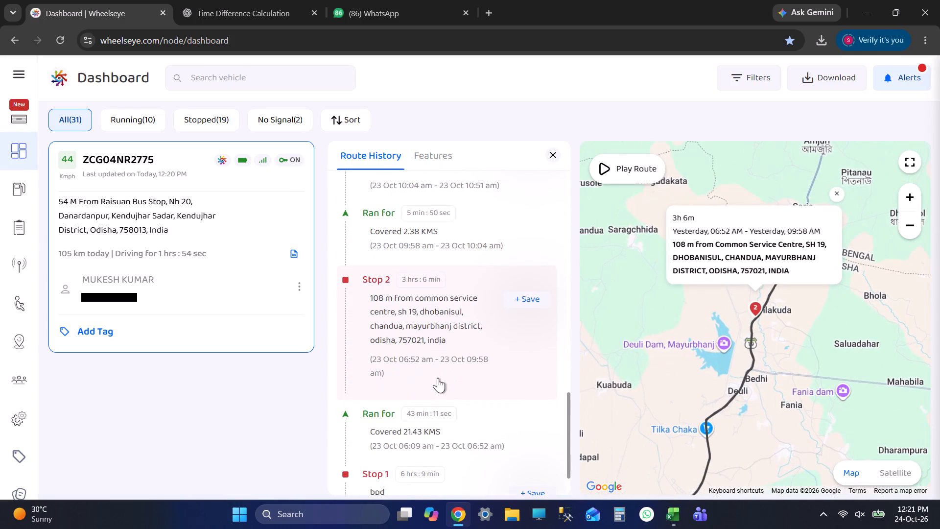
scroll(438, 378, down, 2)
key(alt+Tab)
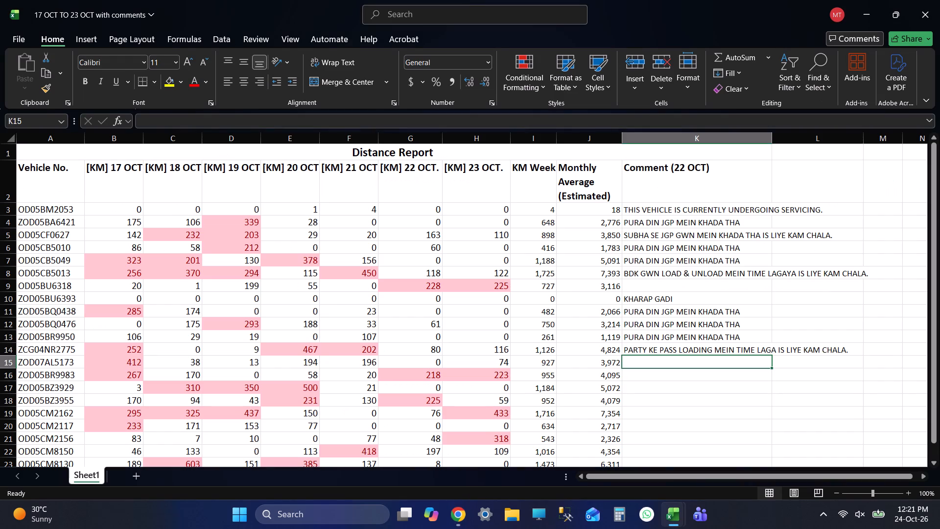
key(ctrl+s)
key(alt+Tab)
scroll(496, 352, down, 4)
click(482, 417)
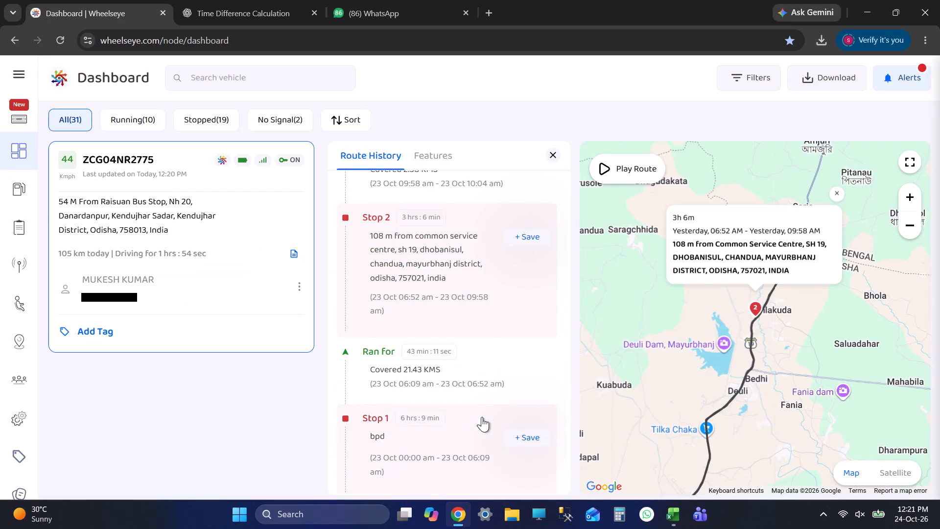
key(alt+Tab)
key(ctrl+s)
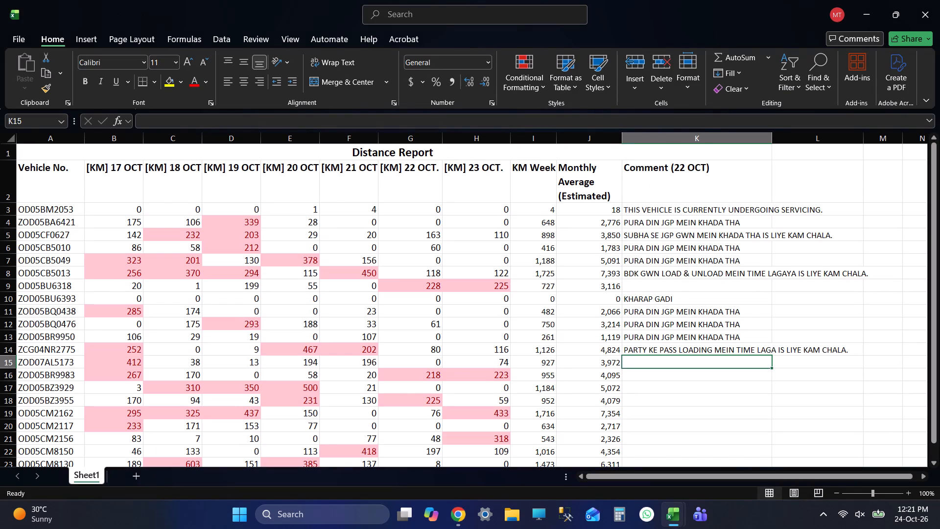
key(shift+Tab)
key(shift+Tab)
key(shift+Tab)
key(shift+Tab)
key(shift+Tab)
key(shift+Tab)
key(shift+Tab)
key(shift+Tab)
key(shift+Tab)
key(shift+Tab)
key(shift+Tab)
key(shift+Tab)
key(shift+Tab)
key(shift+Tab)
key(shift+Tab)
key(ctrl+c)
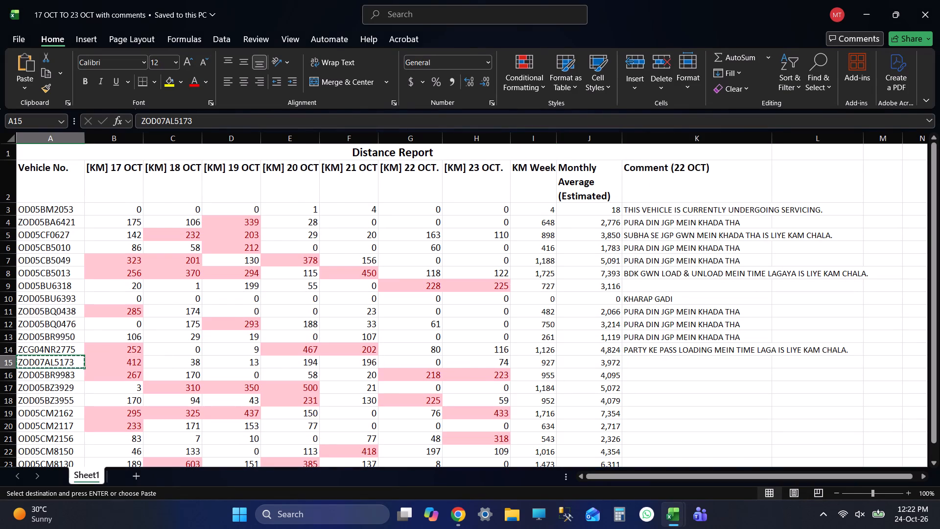
key(Tab)
key(Tab)
key(Tab)
key(Tab)
key(Tab)
key(Tab)
key(Tab)
key(Tab)
key(Tab)
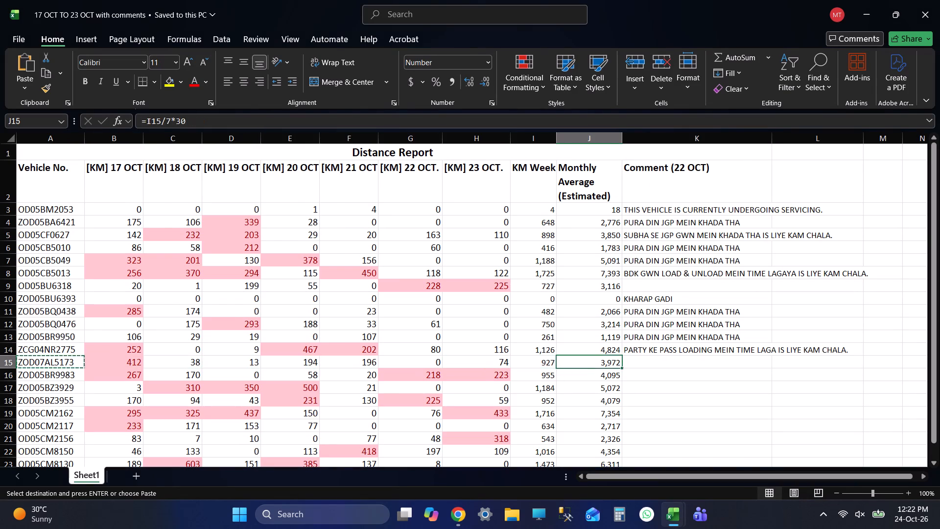
key(Tab)
key(alt+Tab)
click(210, 80)
key(ctrl+v)
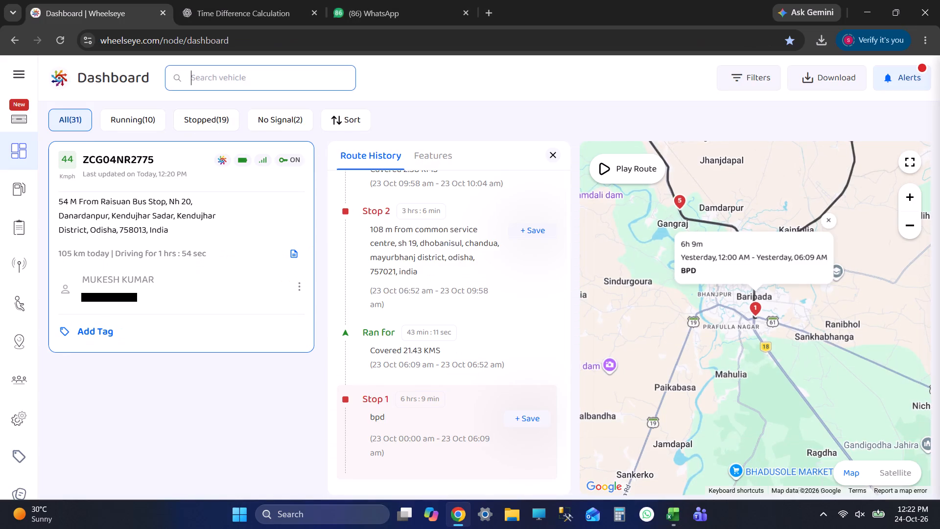
key(Return)
click(149, 205)
click(360, 184)
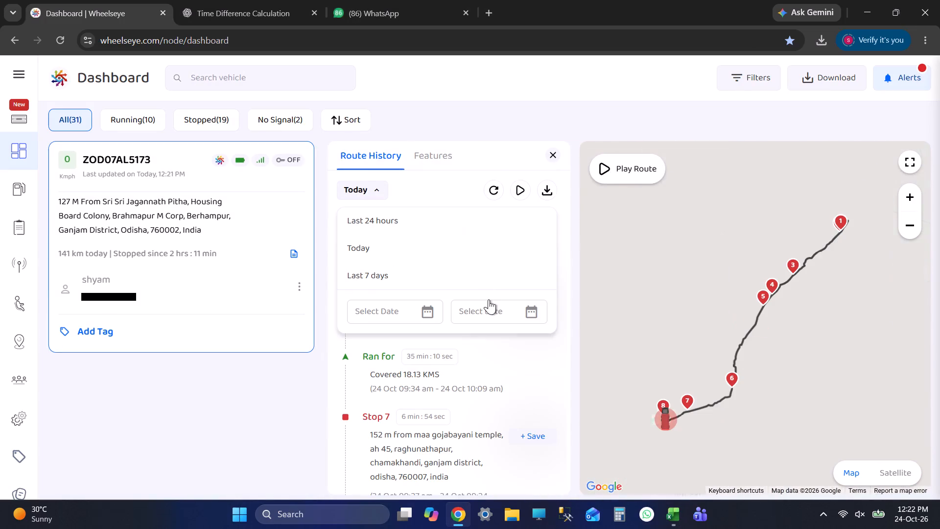
click(410, 318)
click(515, 358)
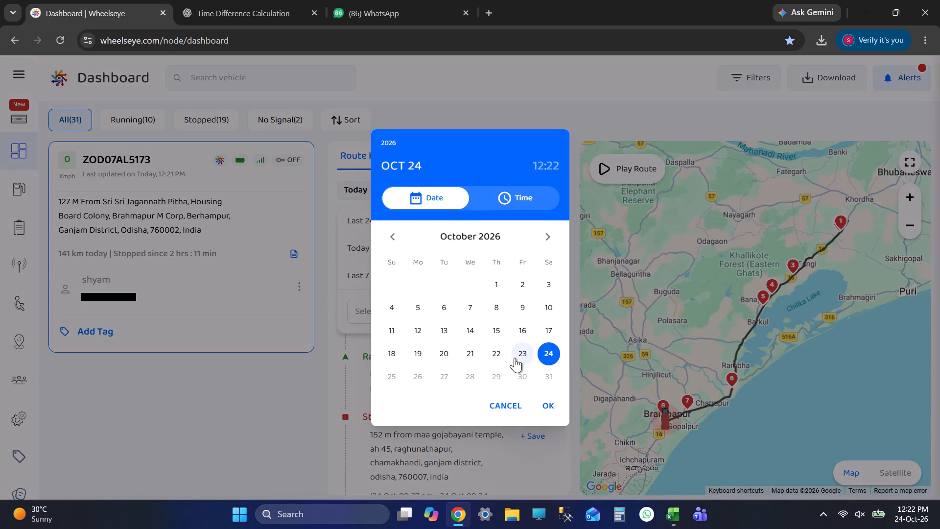
click(468, 258)
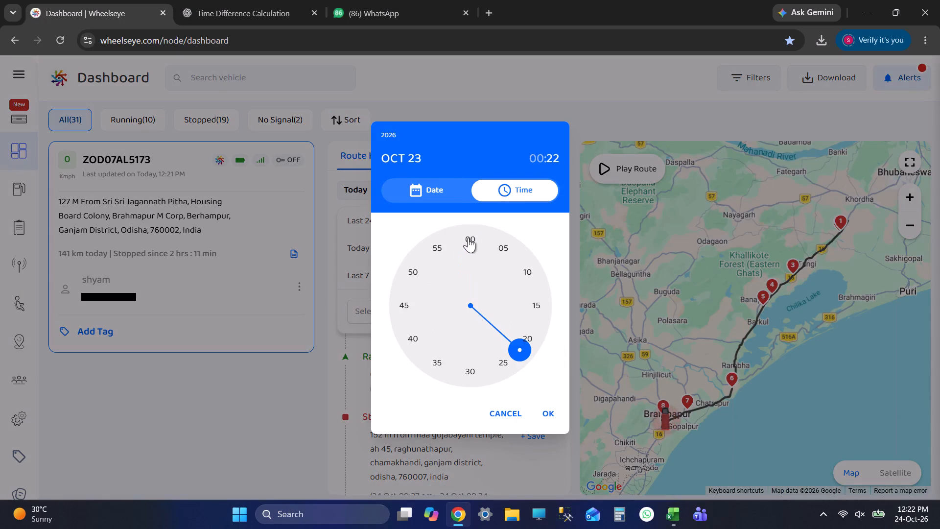
click(468, 238)
click(549, 406)
click(496, 313)
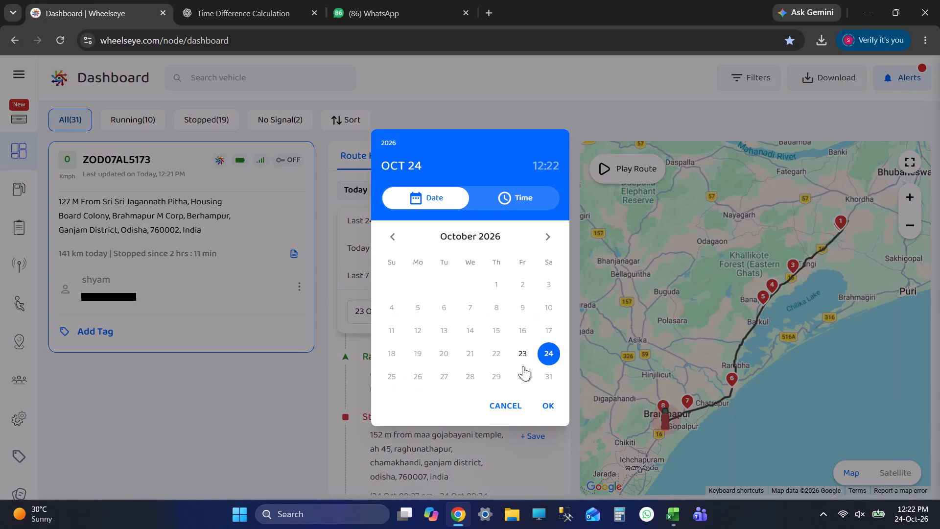
click(517, 356)
click(448, 267)
click(467, 238)
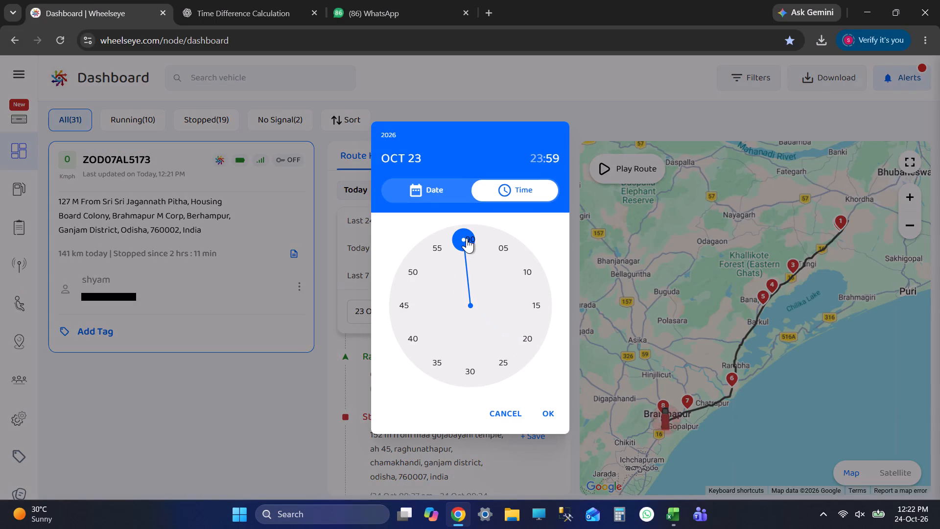
click(560, 410)
click(544, 409)
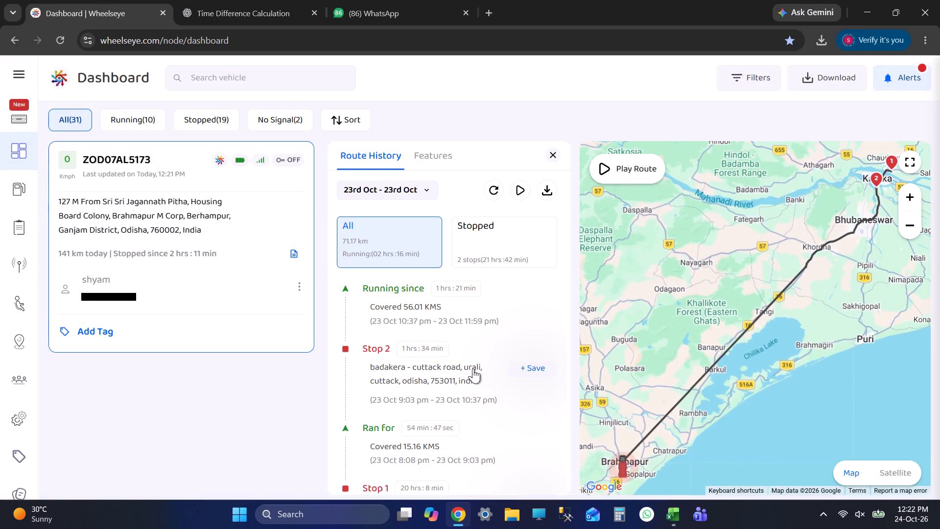
scroll(450, 382, up, 1)
scroll(450, 383, down, 1)
scroll(449, 384, up, 1)
scroll(449, 384, down, 1)
scroll(449, 384, up, 1)
scroll(449, 384, down, 1)
scroll(449, 384, up, 1)
scroll(449, 384, down, 5)
scroll(449, 406, up, 1)
scroll(450, 409, down, 6)
click(451, 450)
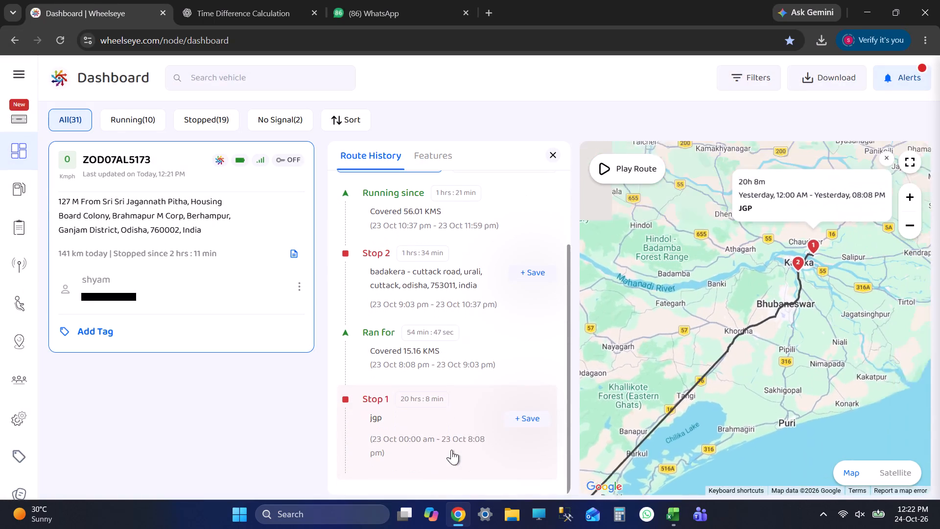
scroll(459, 429, down, 5)
scroll(459, 429, up, 1)
scroll(459, 429, down, 3)
click(429, 282)
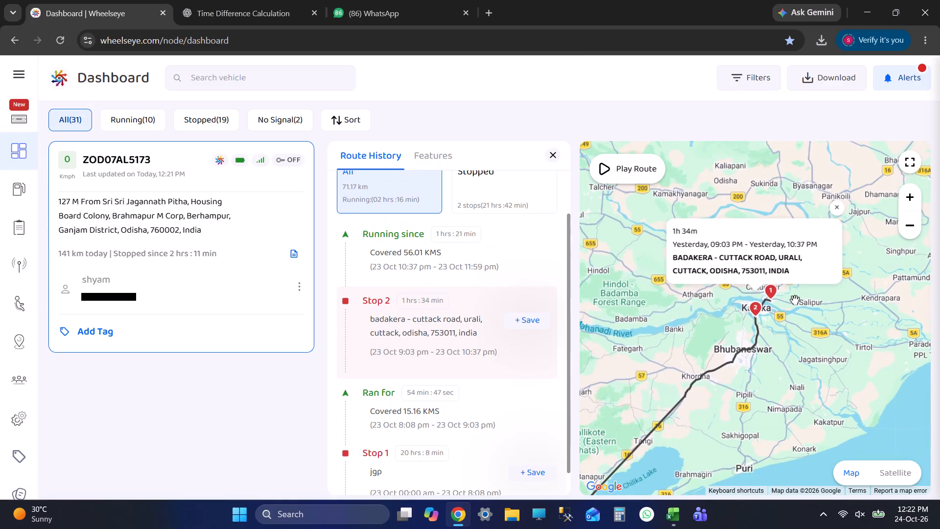
scroll(791, 301, up, 4)
scroll(719, 337, up, 6)
scroll(495, 325, up, 3)
click(469, 306)
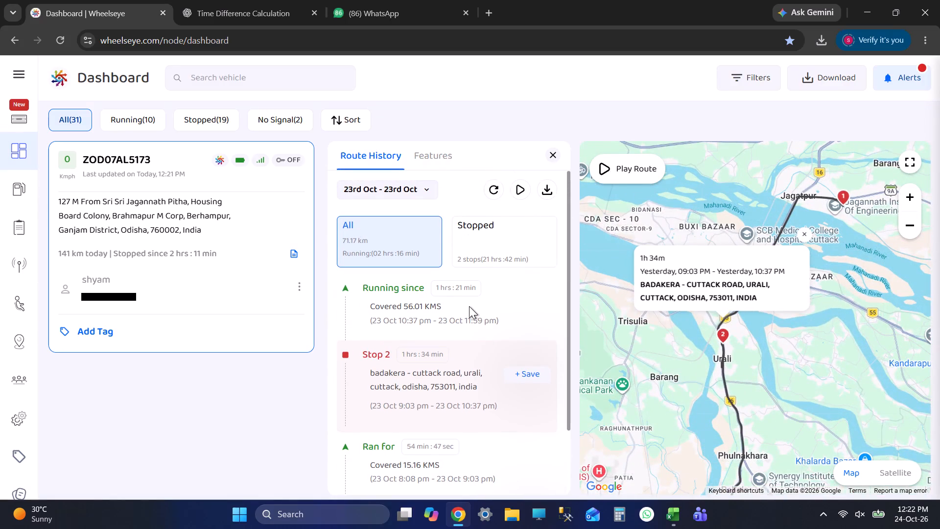
key(alt+Tab)
key(alt+Tab)
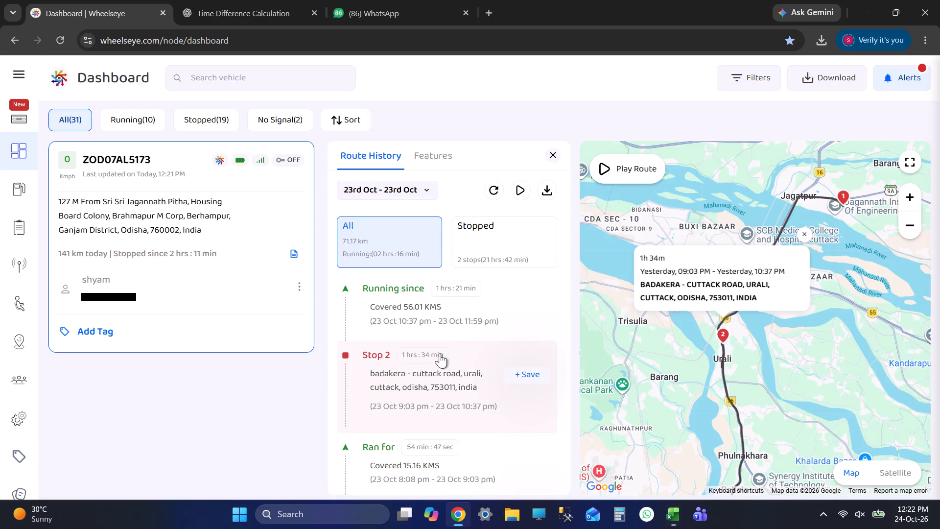
scroll(462, 371, down, 8)
scroll(481, 458, down, 4)
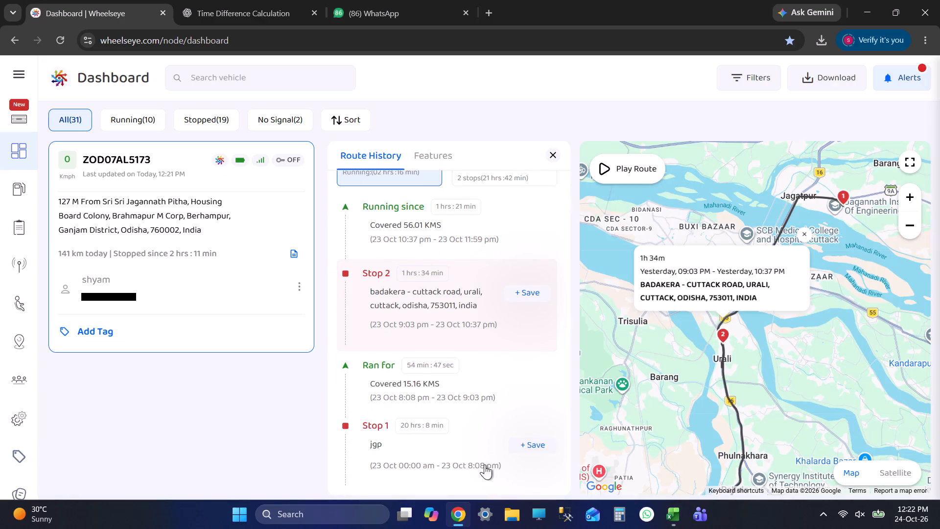
key(alt+Tab)
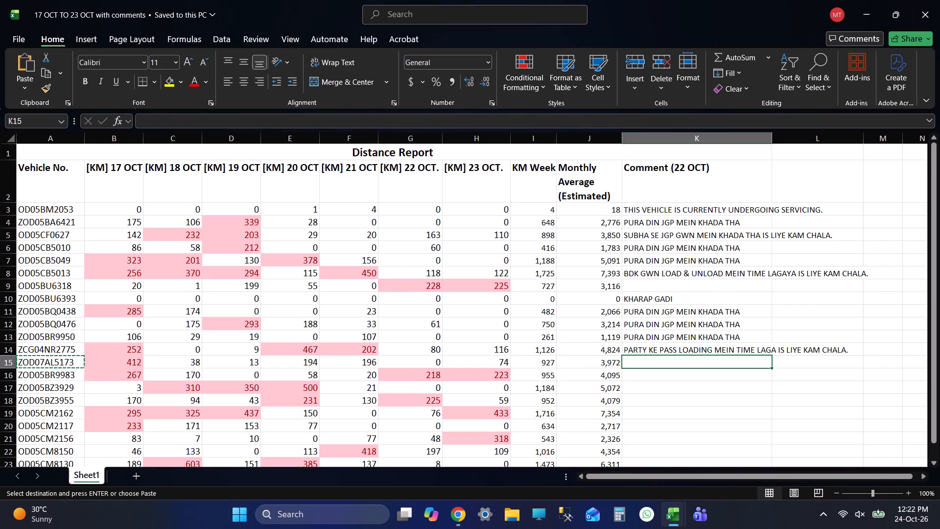
Open a second Wheelseye dashboard in a new browser tab, search for vehicle 5173, and load its route history for today with the map.
key(alt+Tab)
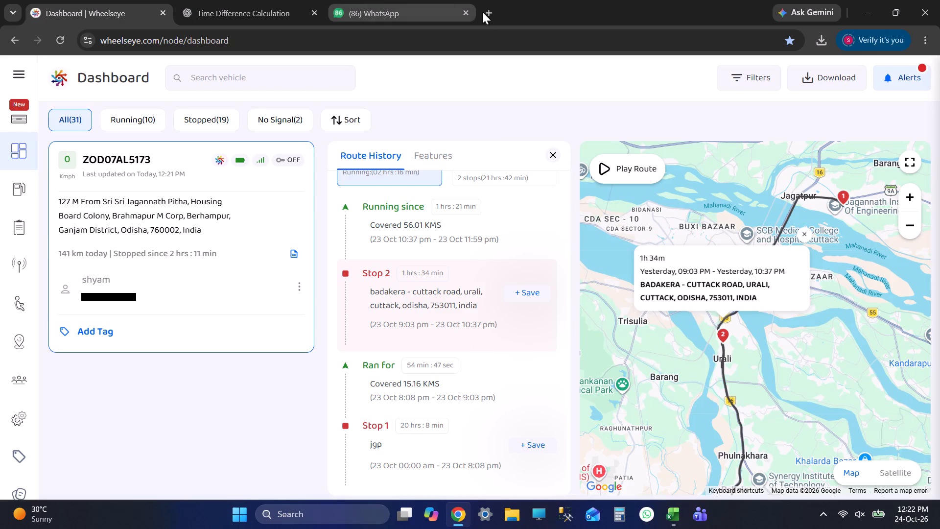
click(490, 15)
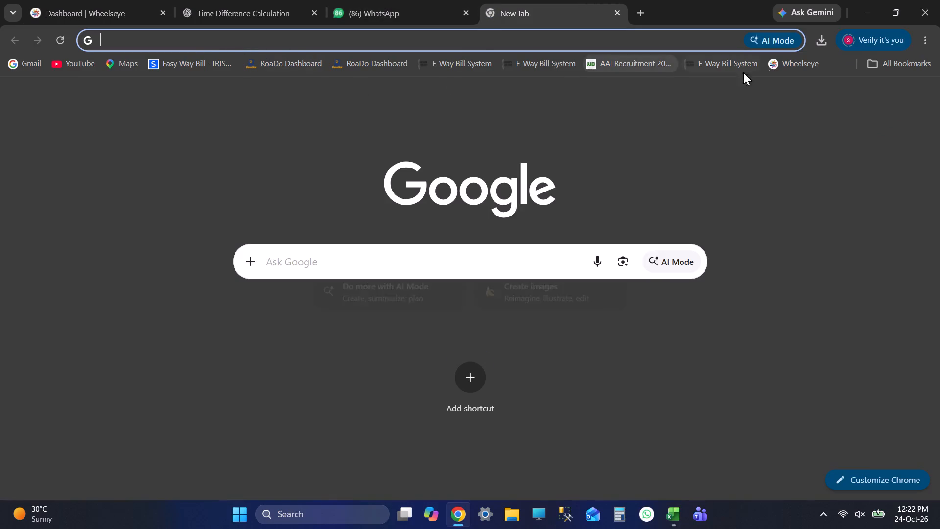
click(788, 60)
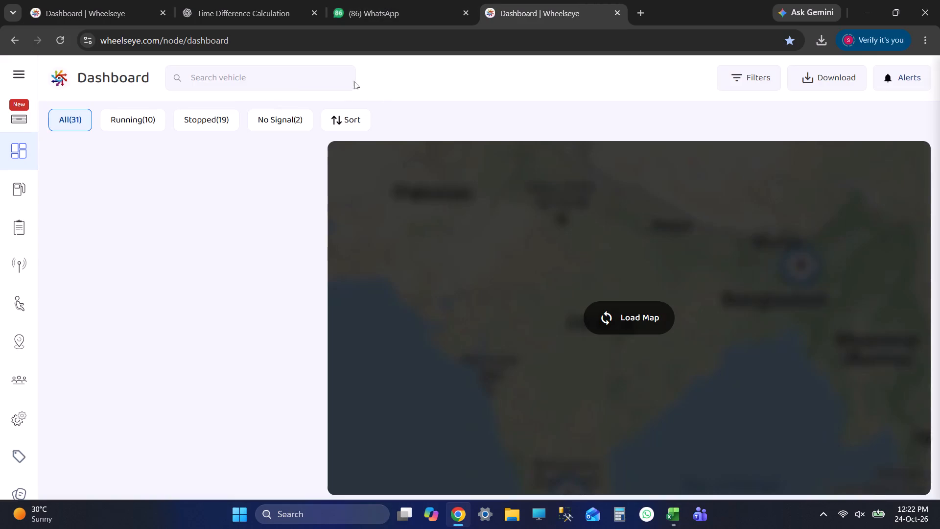
click(290, 91)
click(282, 87)
text(5173)
key(Return)
click(157, 243)
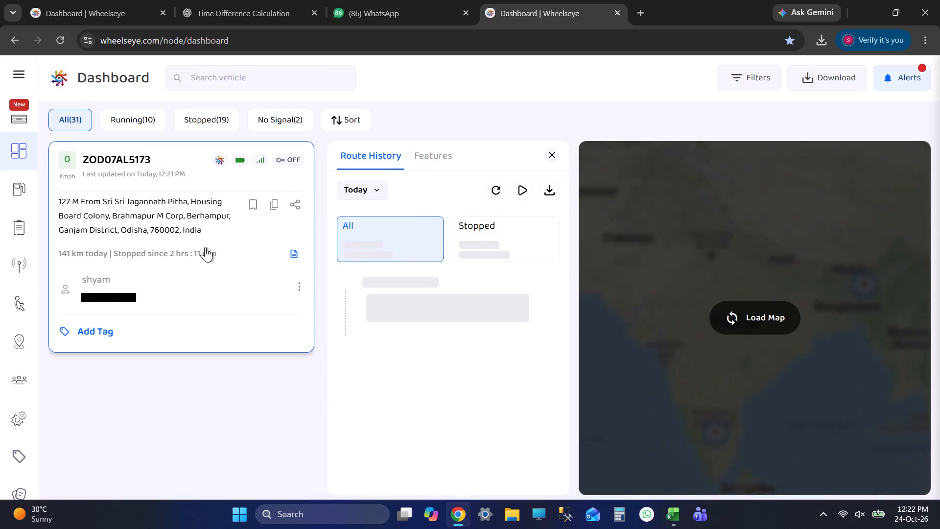
click(752, 323)
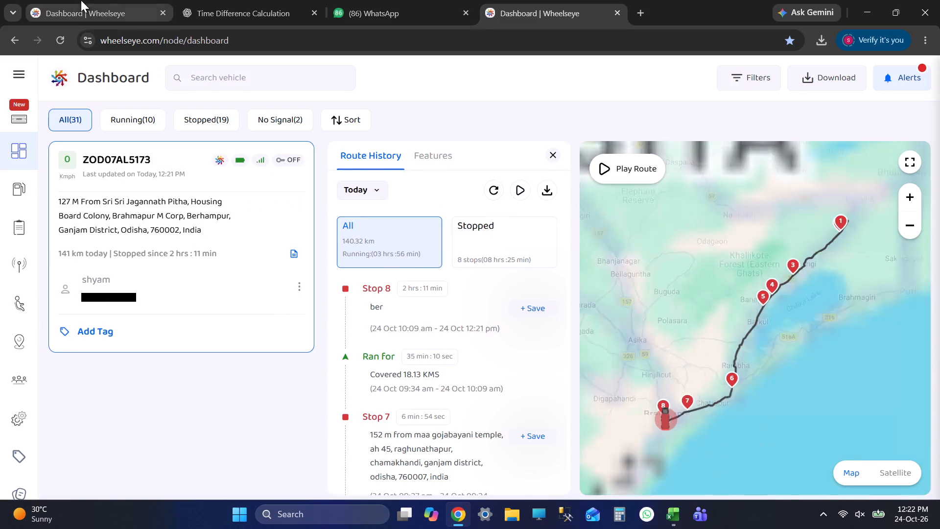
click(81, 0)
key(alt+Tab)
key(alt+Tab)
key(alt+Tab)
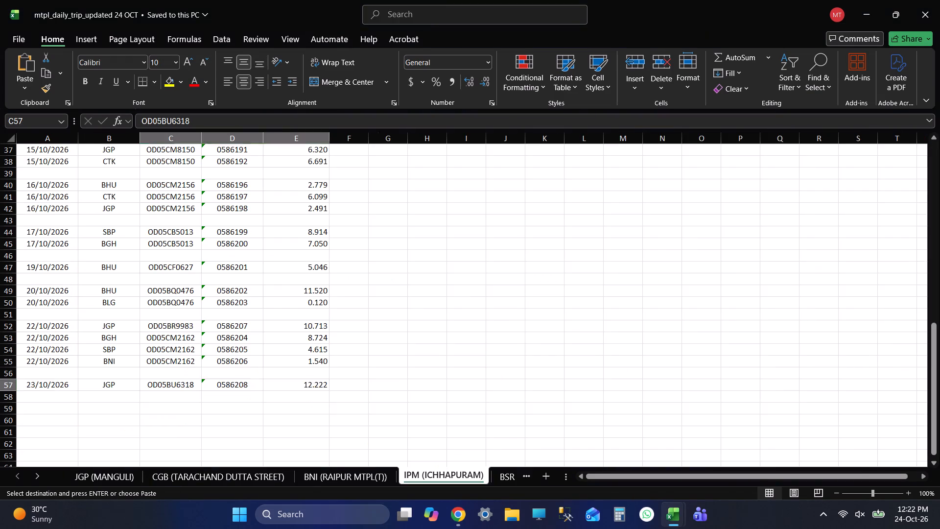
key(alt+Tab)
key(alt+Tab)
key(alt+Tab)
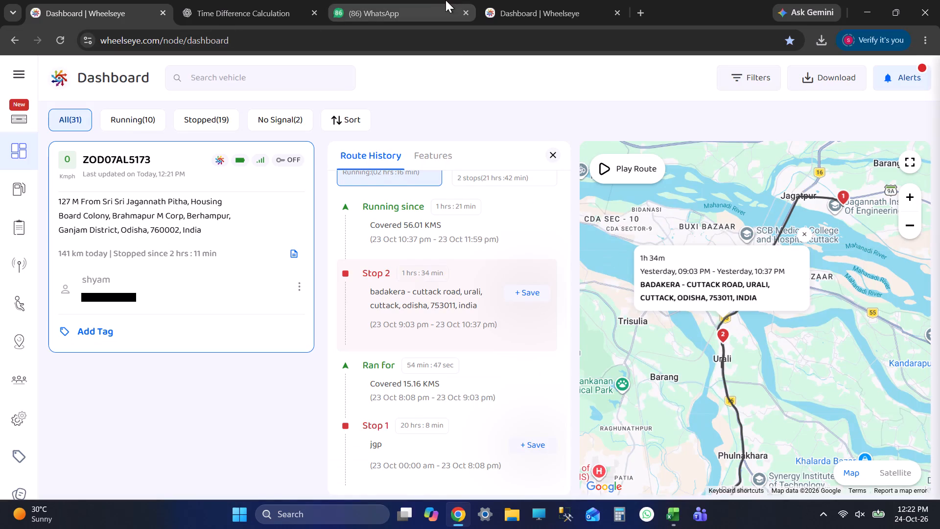
click(553, 6)
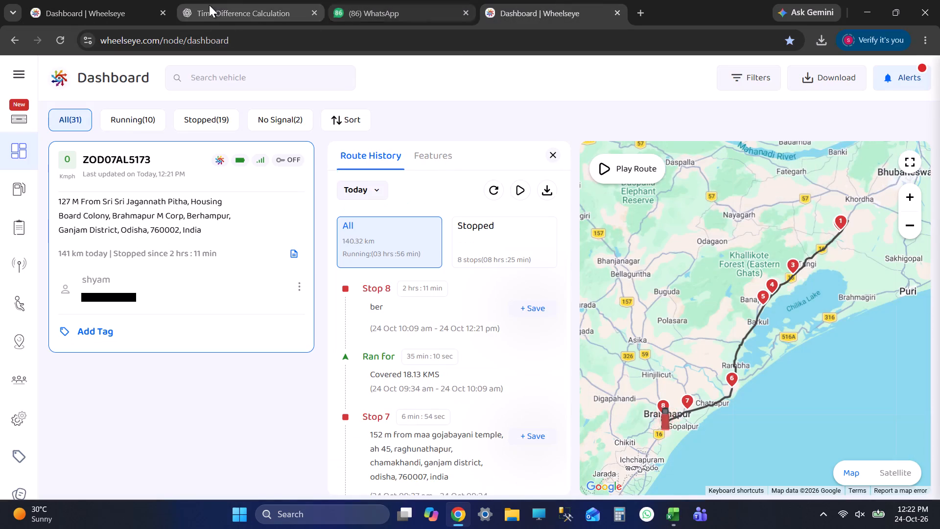
scroll(472, 473, down, 1)
scroll(483, 478, up, 1)
scroll(483, 478, down, 7)
scroll(468, 424, up, 1)
scroll(467, 426, down, 1)
scroll(467, 427, up, 1)
scroll(467, 427, down, 2)
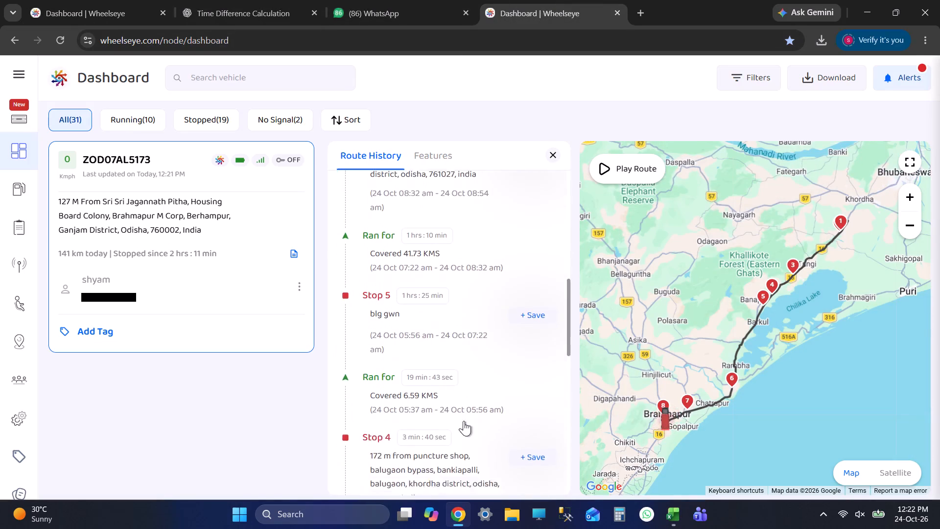
scroll(429, 384, up, 1)
click(47, 0)
scroll(429, 397, down, 9)
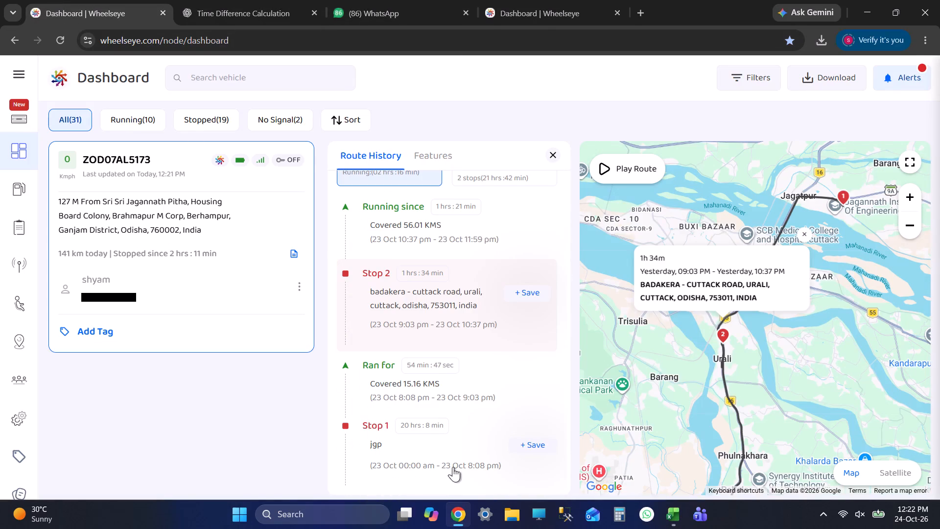
drag(442, 462, 428, 480)
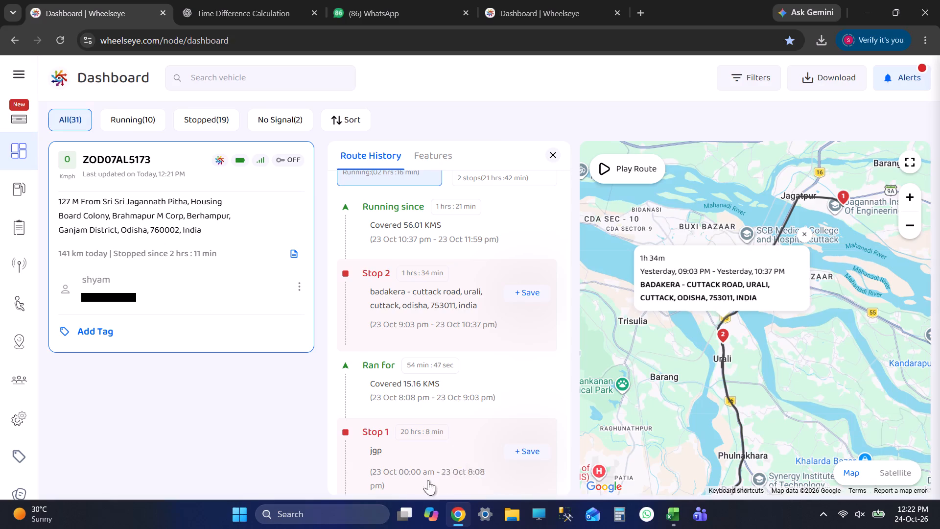
drag(428, 480, 381, 485)
key(ctrl+c)
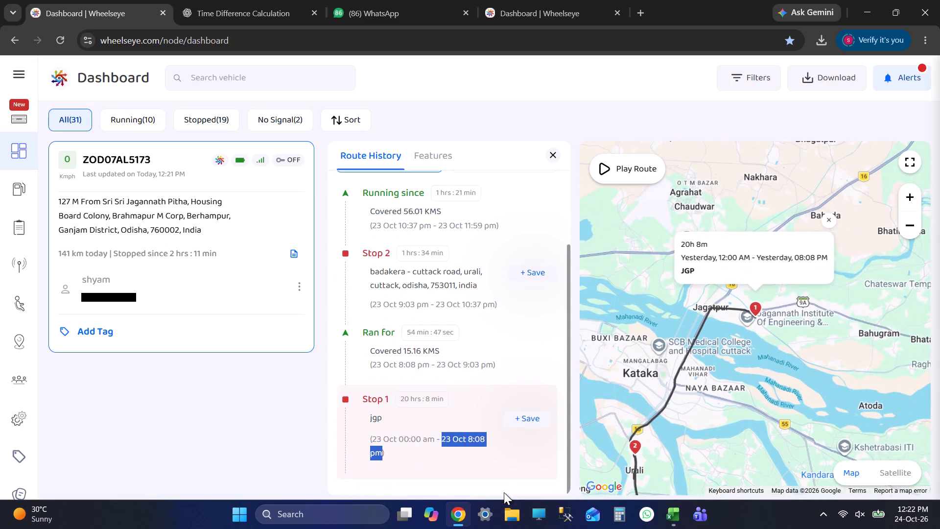
In the distance report, enter the K15 comment "PURA DIN JGP MEIN KHADA THA 23 Oct 8:08 pm BAJE BER", using the copied time.
key(alt+Tab)
text(PURA DIN JGP MEIN KHADA THA)
key(space)
key(ctrl+v)
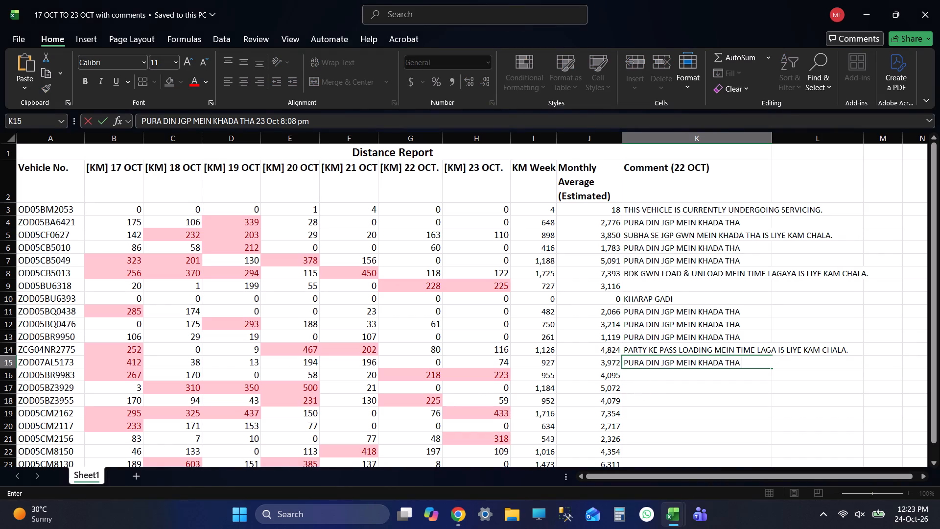
key(space)
text(BAJE)
key(space)
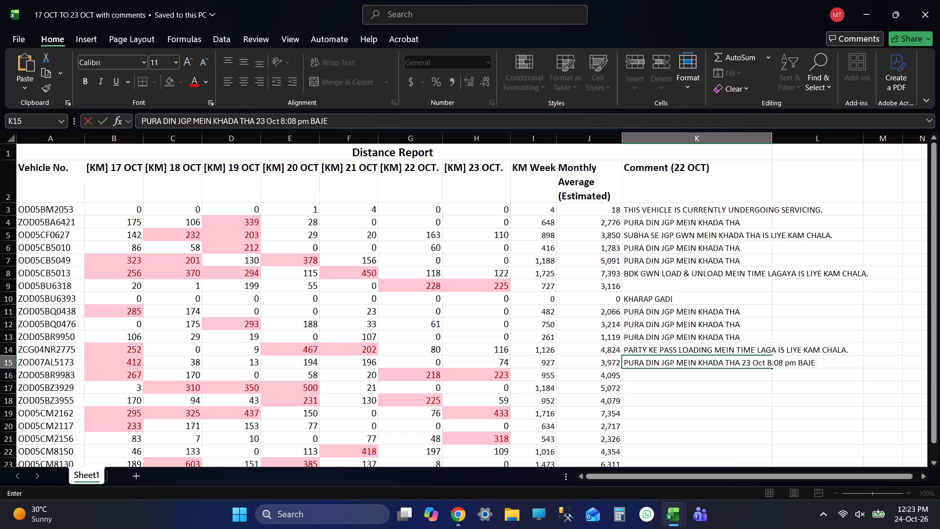
text(BER)
key(space)
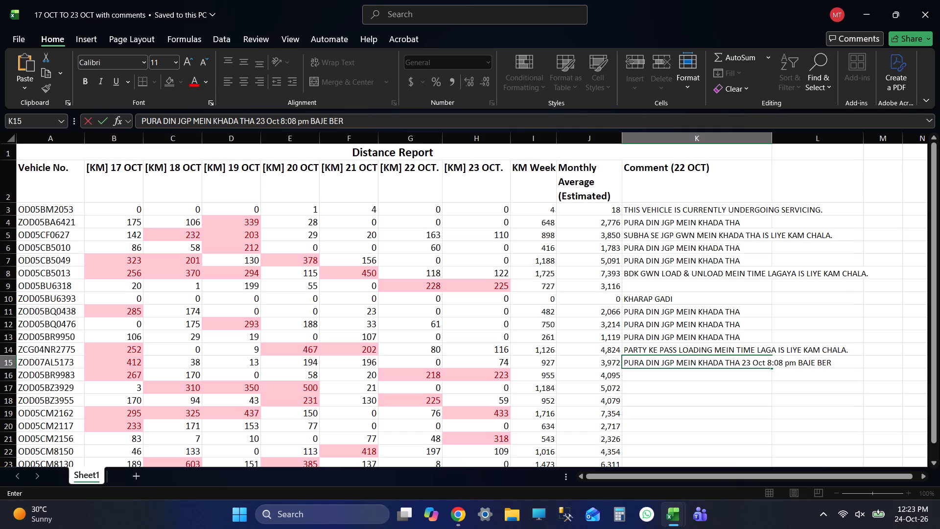
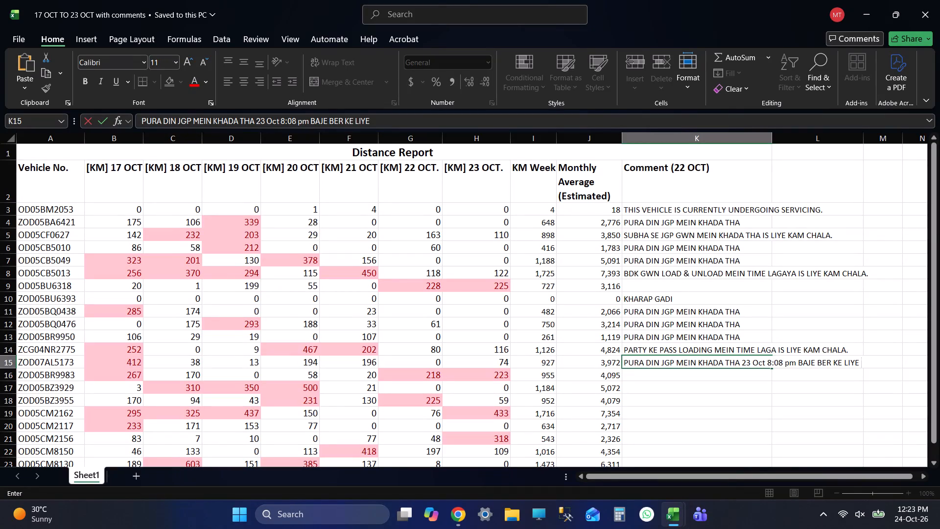
Finish the K15 comment by adding "NIKLA THA IS LIYE KAM CHALA." after "BAJE BER KE LIYE".
key(b)
key(BackSpace)
text(NIKLA)
key(space)
text(THA IS LIYE)
key(space)
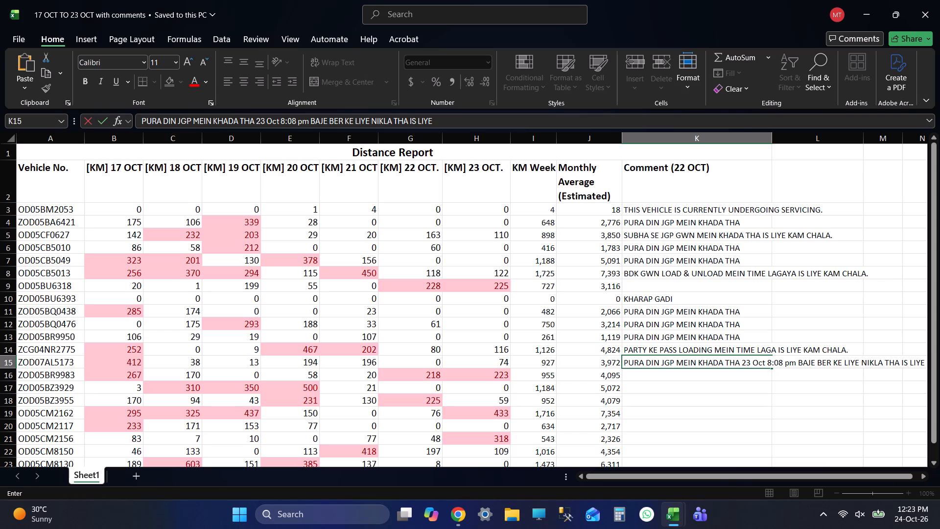
text(KAM)
key(space)
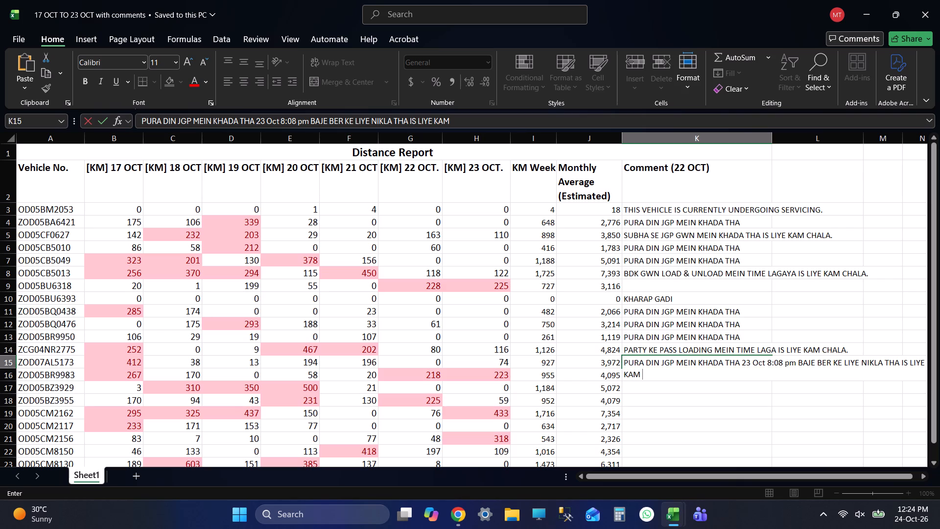
text(CHALA)
key(period)
Insert "LOADING KE LIYE" before "23 Oct 8:08 pm" in the K15 comment and save the workbook.
click(240, 120)
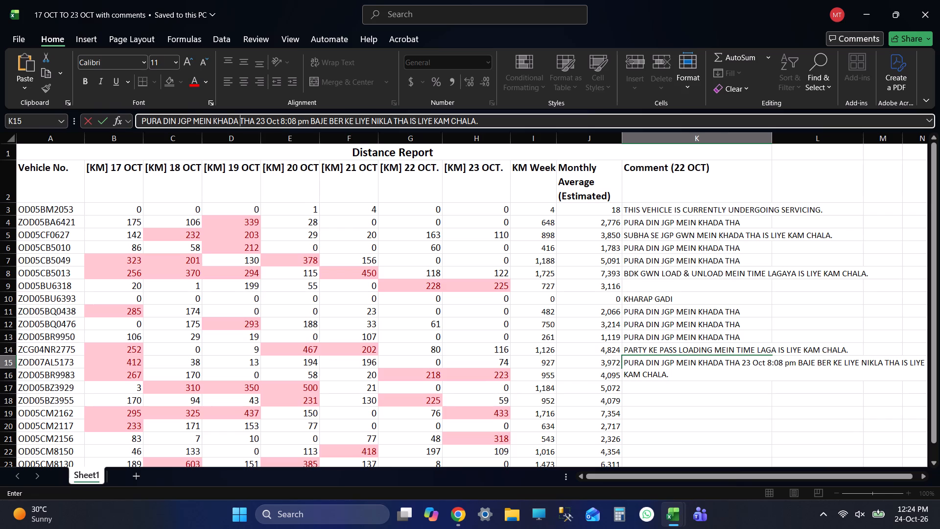
click(257, 118)
key(a)
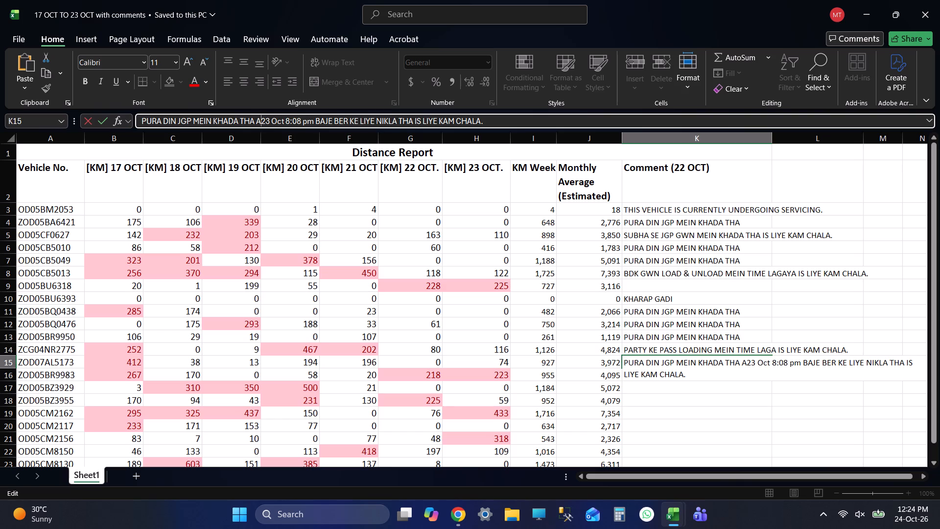
key(BackSpace)
text(LOADING L)
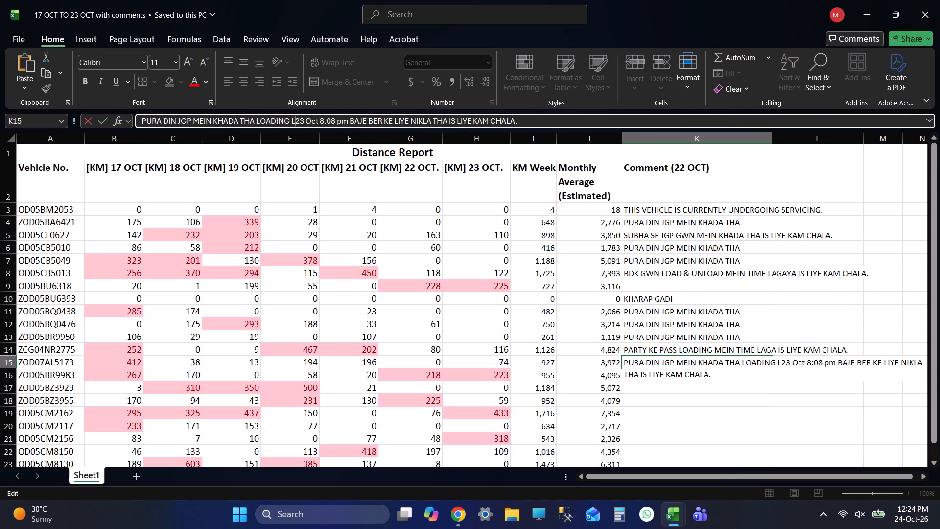
key(BackSpace)
text(KE LIYE)
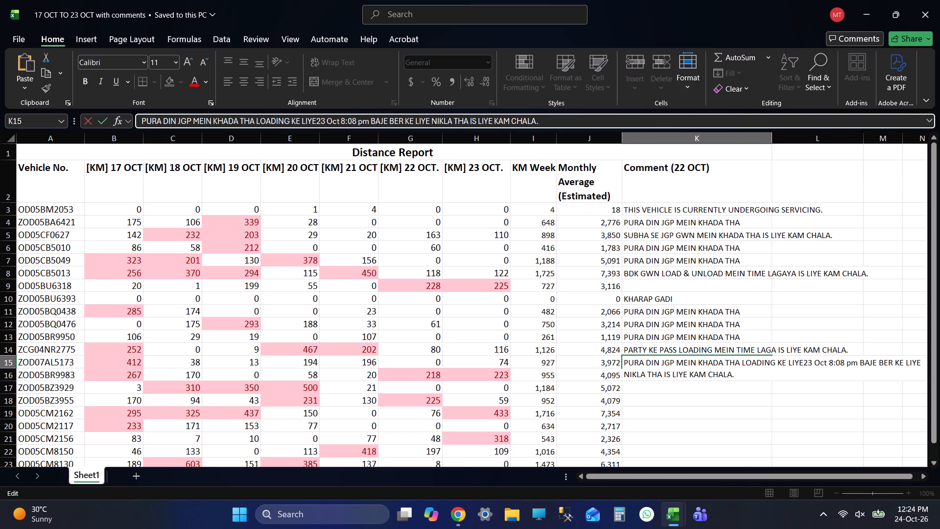
key(space)
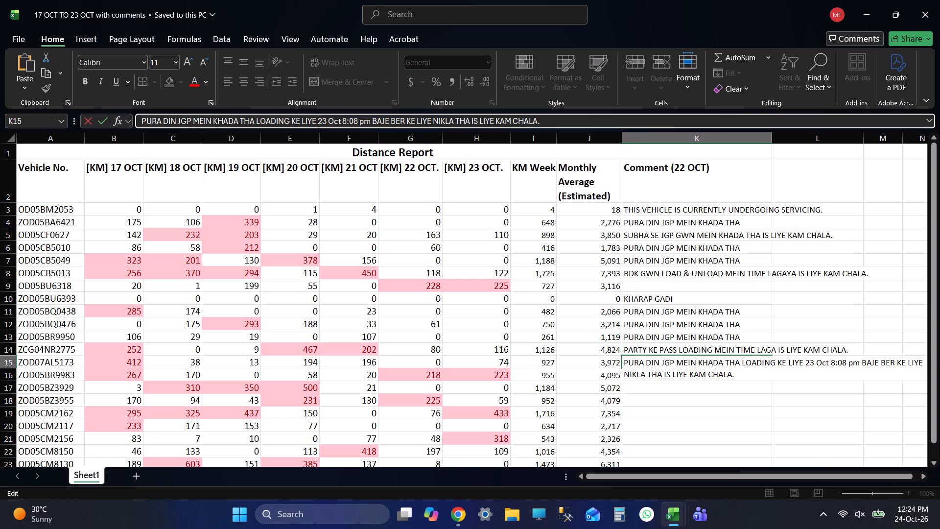
key(Return)
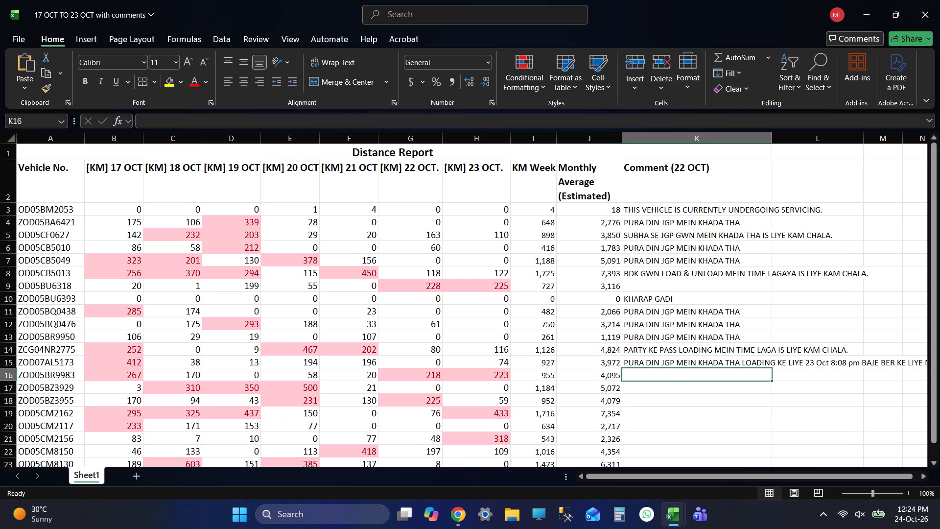
key(ctrl+s)
key(ctrl+s)
key(ctrl+s)
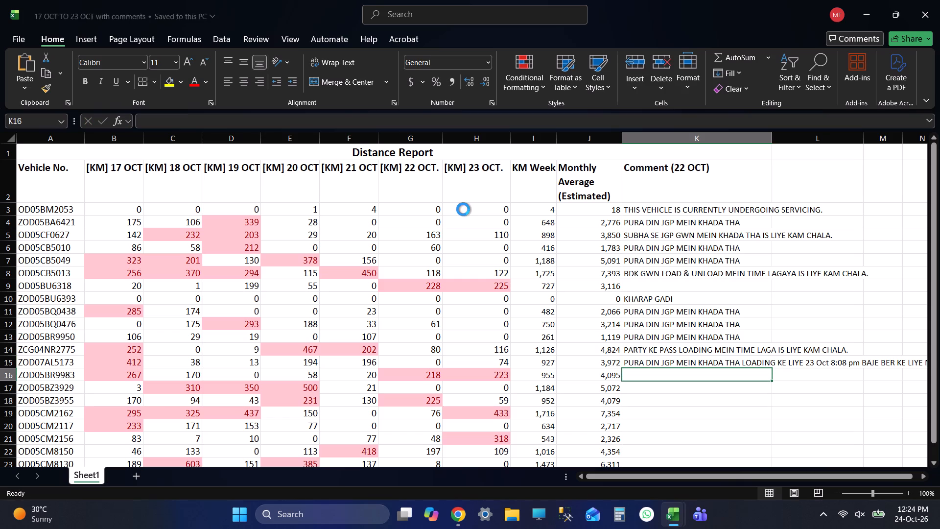
key(ctrl+s)
key(shift+Tab)
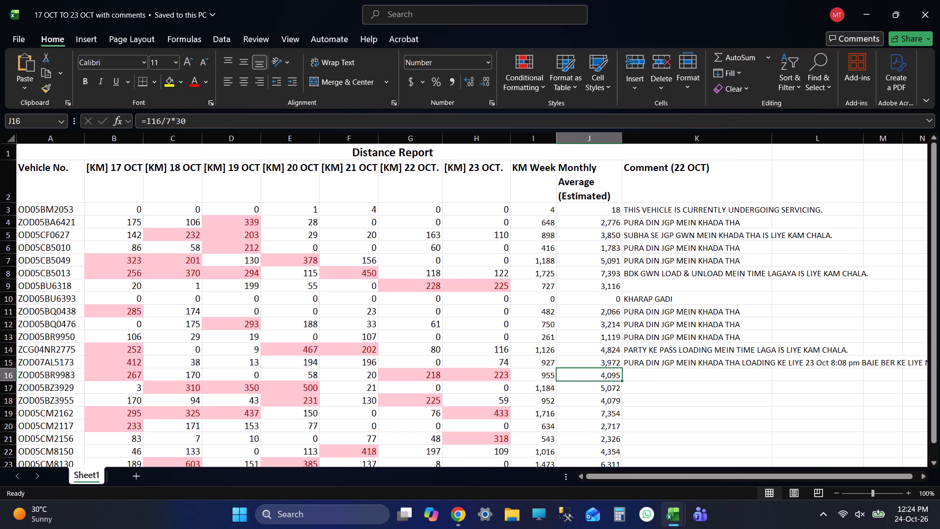
drag(489, 385, 484, 388)
key(shift+Tab)
key(shift+Tab)
key(shift+Tab)
key(shift+Tab)
key(shift+Tab)
key(shift+Tab)
key(shift+Tab)
key(shift+Tab)
key(shift+Tab)
key(shift+Tab)
key(shift+Tab)
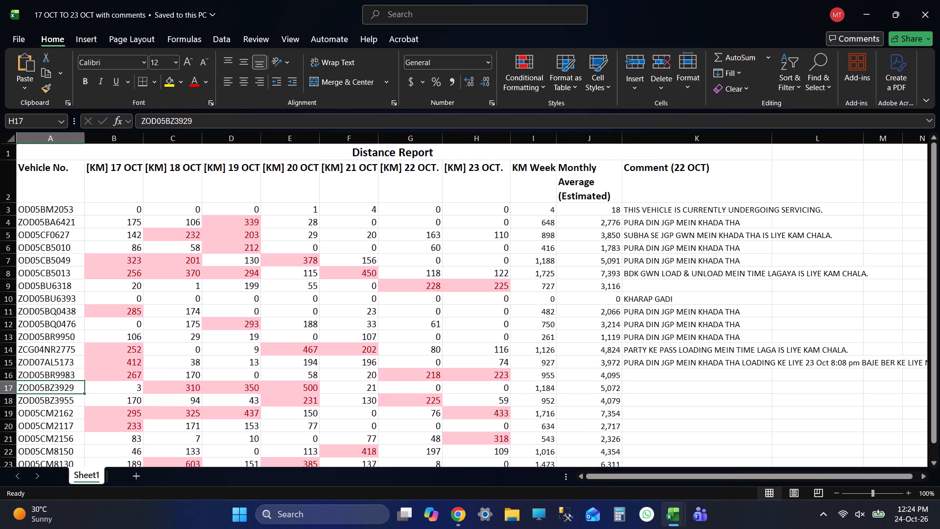
key(ctrl+c)
key(alt+Tab)
click(226, 85)
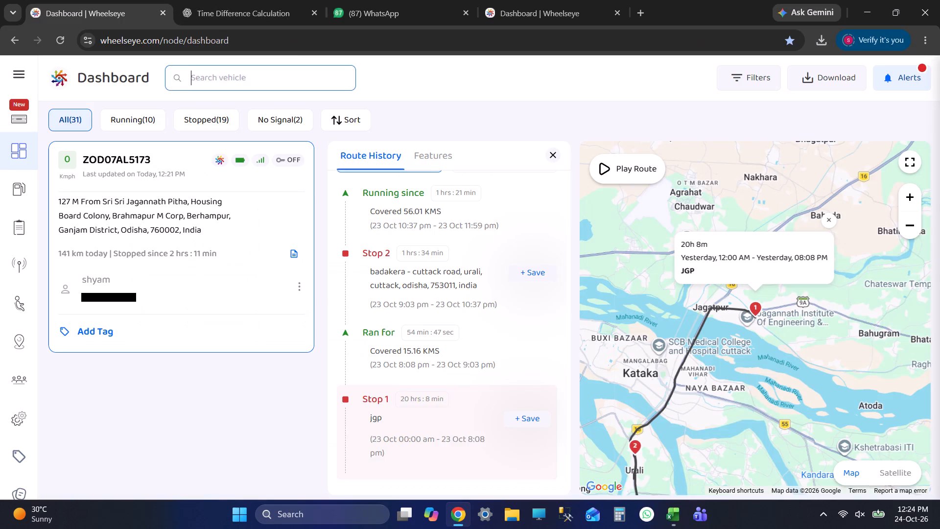
key(ctrl+v)
key(Return)
click(168, 206)
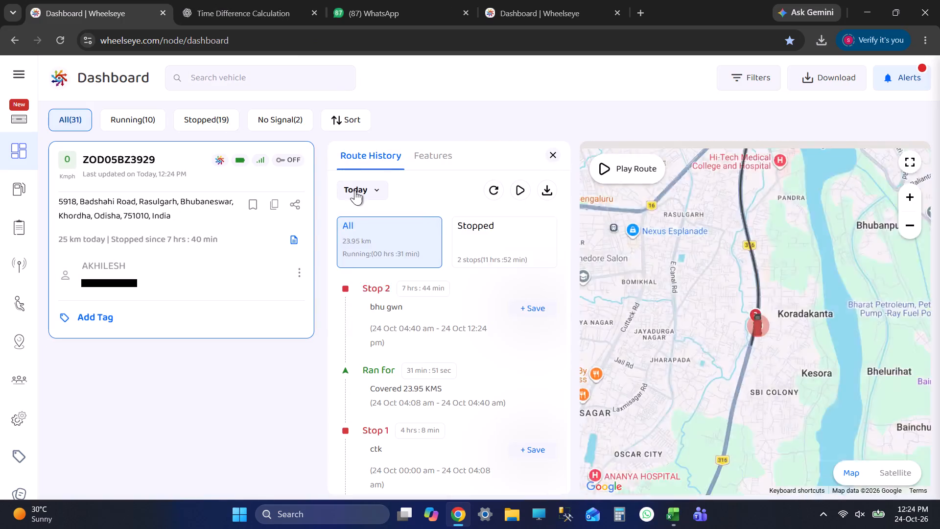
click(355, 190)
click(390, 310)
click(518, 352)
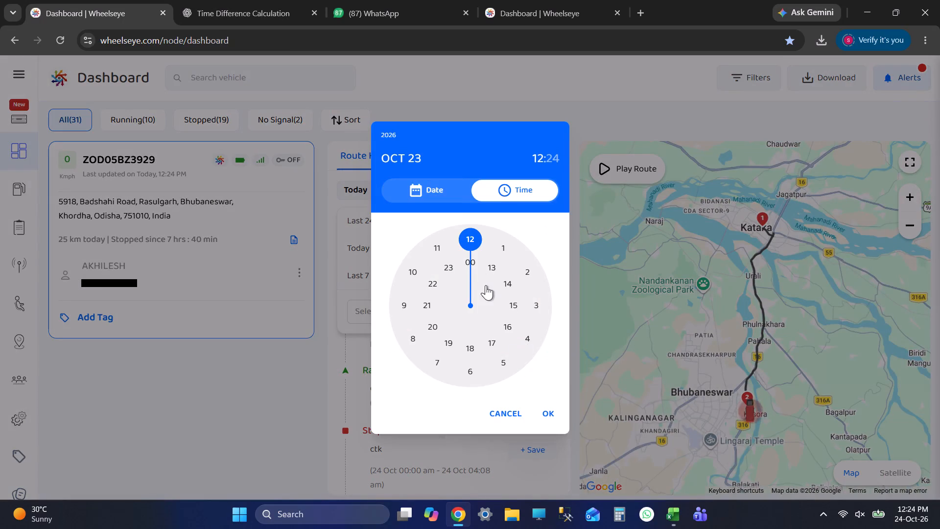
click(472, 259)
click(471, 232)
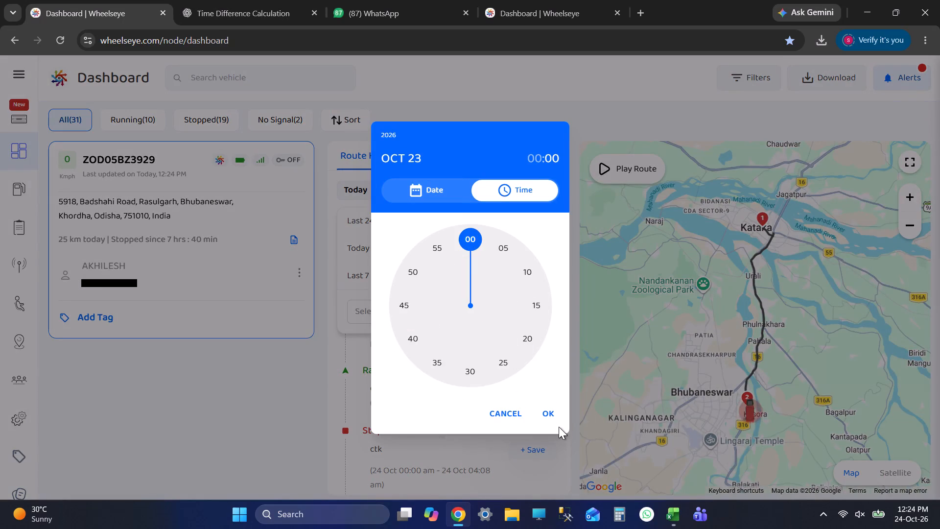
click(559, 427)
click(554, 415)
click(495, 309)
click(527, 358)
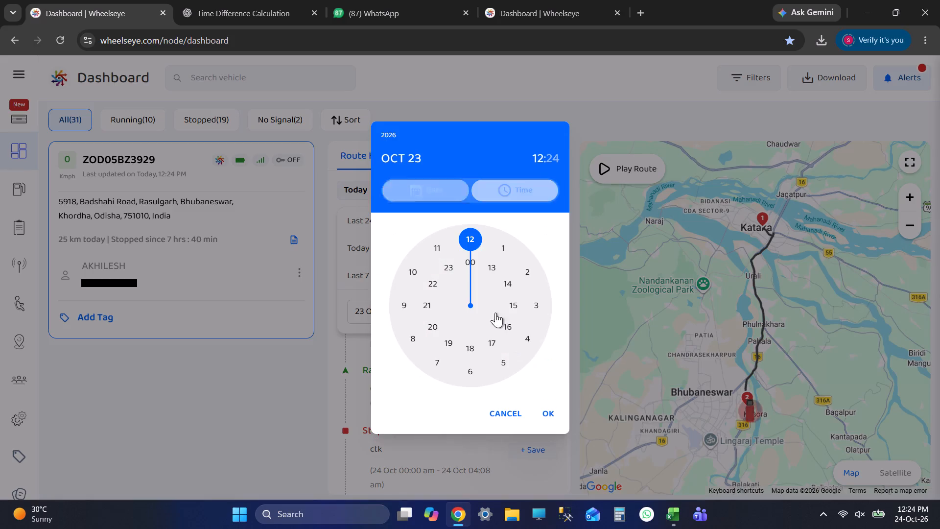
click(451, 267)
click(463, 236)
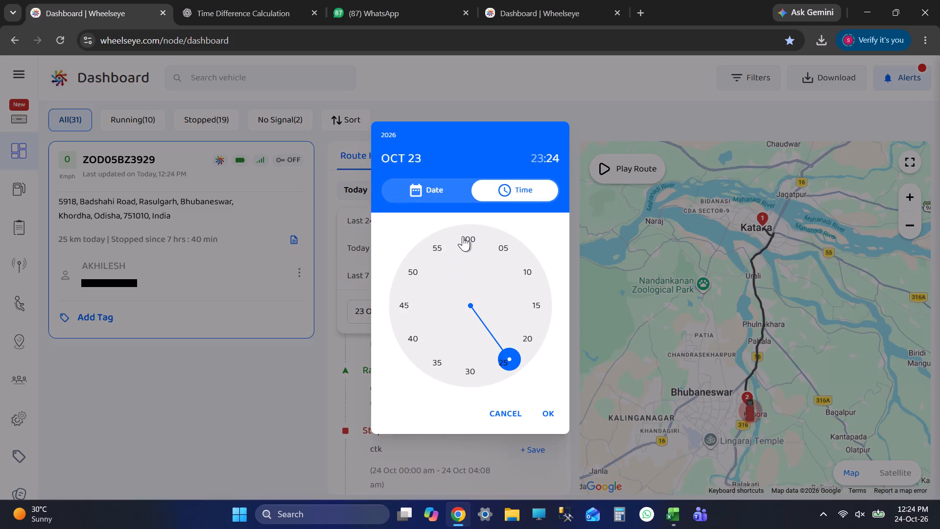
click(549, 406)
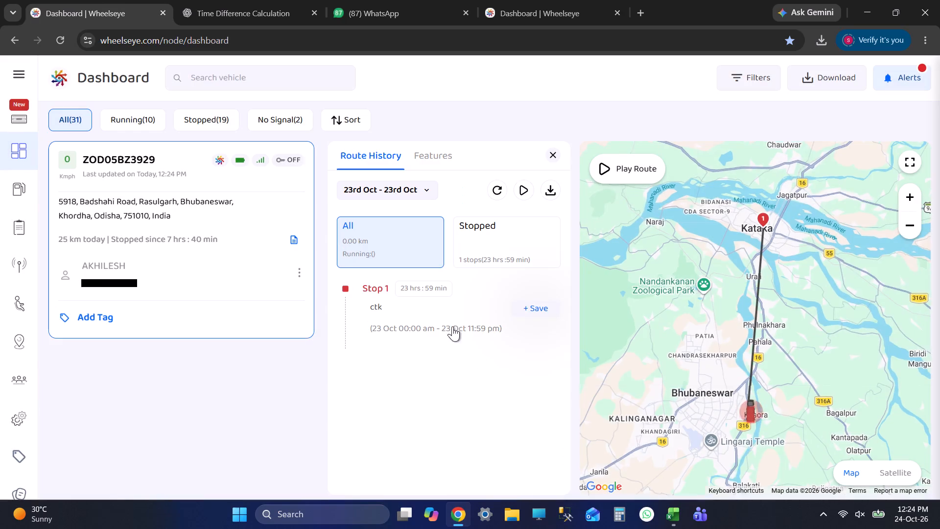
click(433, 294)
scroll(752, 306, up, 10)
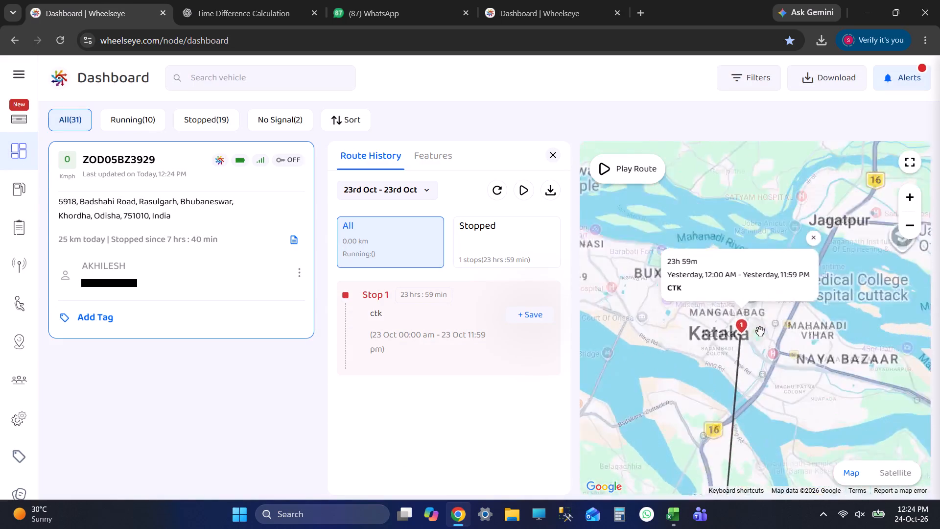
scroll(760, 331, up, 2)
scroll(721, 352, down, 1)
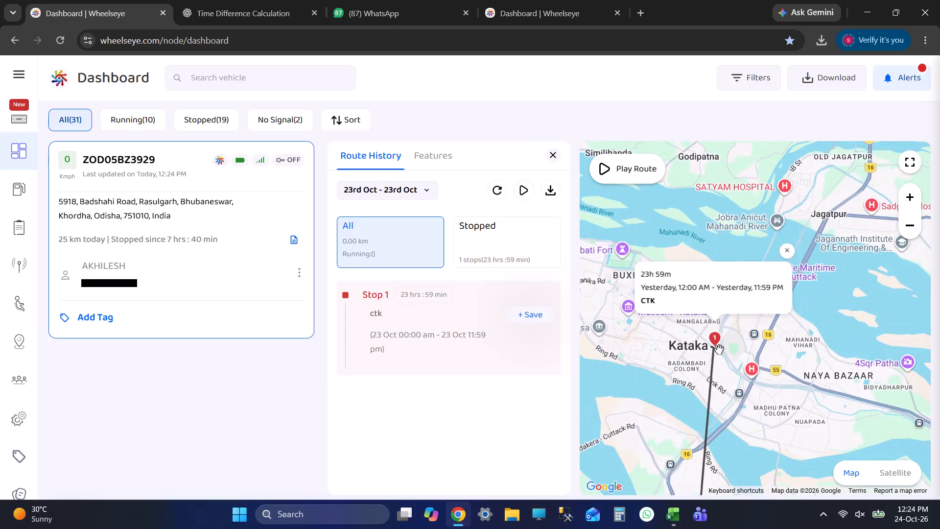
In the distance report, enter the K17 comment "PURA DIN CTK GWN MEIN KHADA THA (GWN JAM THA)" and save the workbook.
key(alt+Tab)
key(Tab)
key(Tab)
key(Tab)
key(Tab)
key(Tab)
key(Tab)
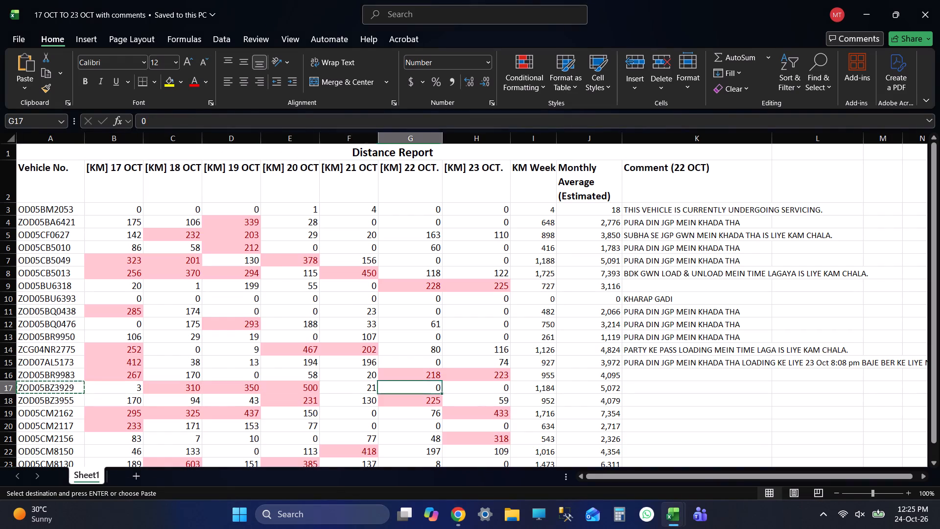
key(Tab)
key(Tab)
key(Tab)
key(Tab)
text(PURA DIN CTK)
key(space)
text(GWN MEIN KHADA THA)
key(space)
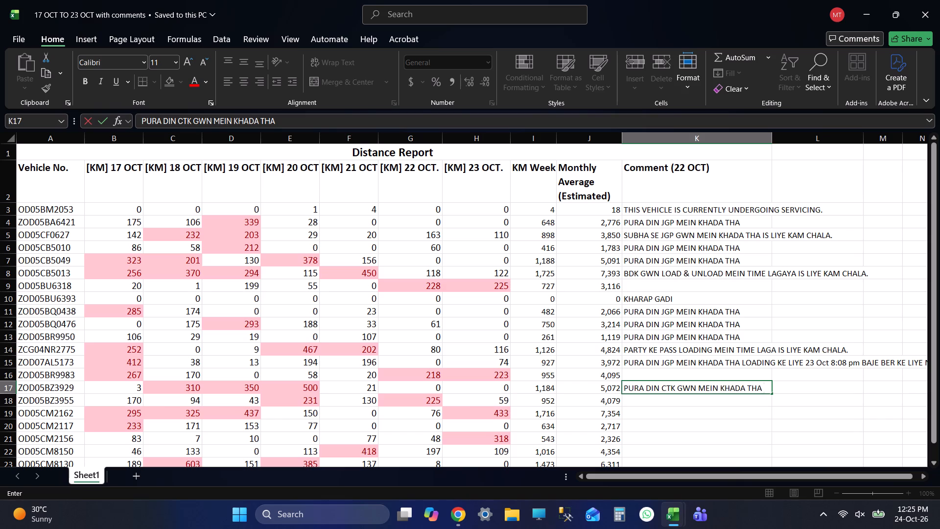
text((GWN)
key(space)
text(JAM THA)
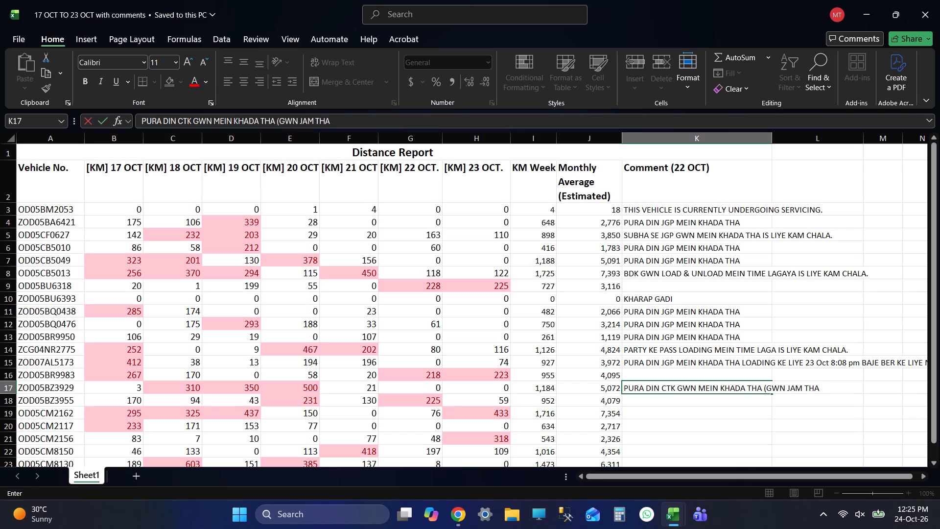
key(shift+parenright)
key(Return)
key(ctrl+s)
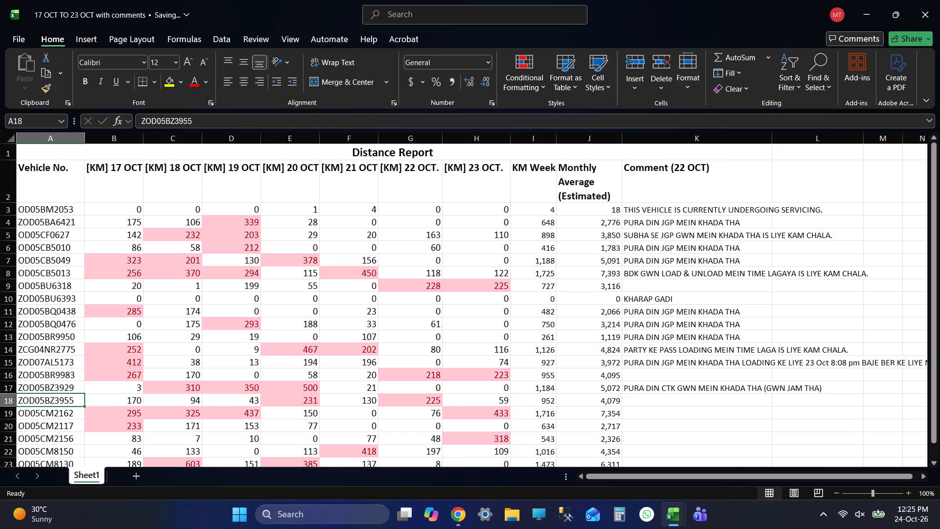
key(ctrl+s)
click(696, 396)
key(shift+Tab)
key(shift+Tab)
key(shift+Tab)
key(shift+Tab)
key(shift+Tab)
key(shift+Tab)
key(shift+Tab)
key(shift+Tab)
key(shift+Tab)
key(shift+Tab)
key(shift+Tab)
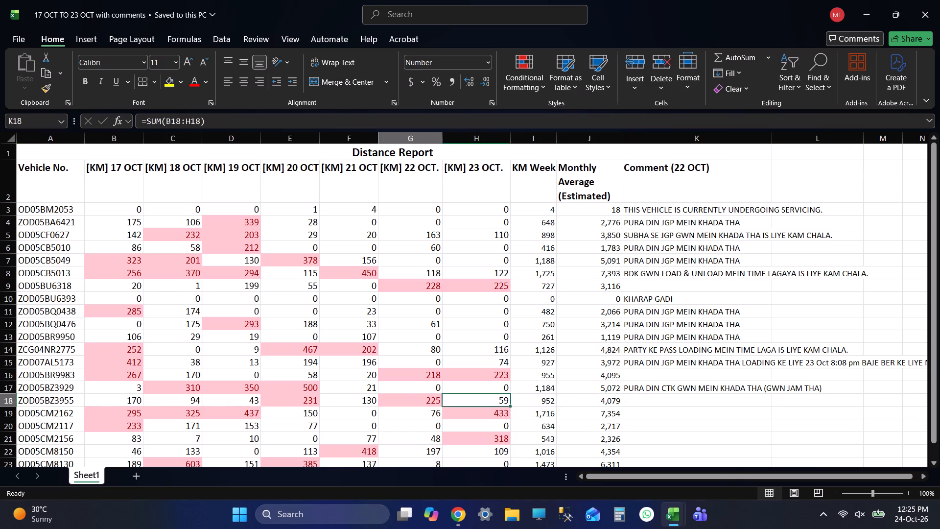
key(ctrl+c)
key(alt+Tab)
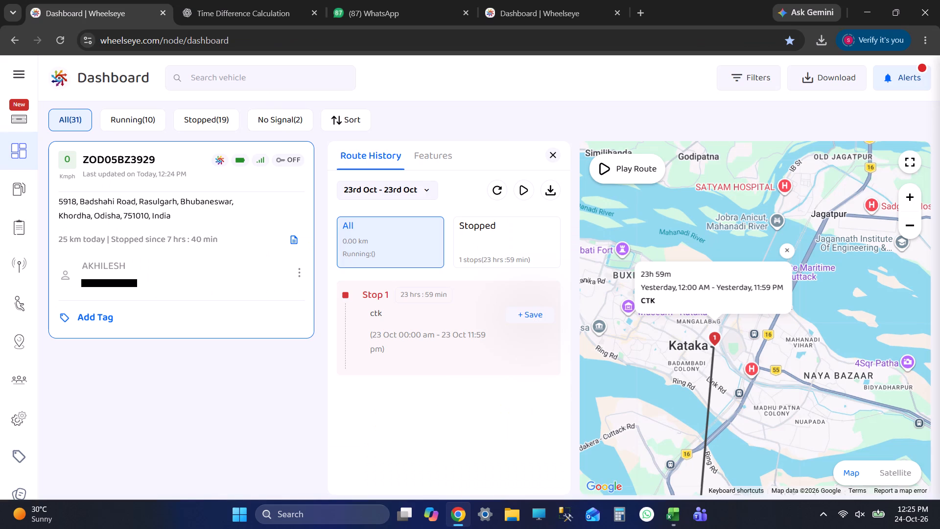
click(244, 78)
key(ctrl+v)
key(Return)
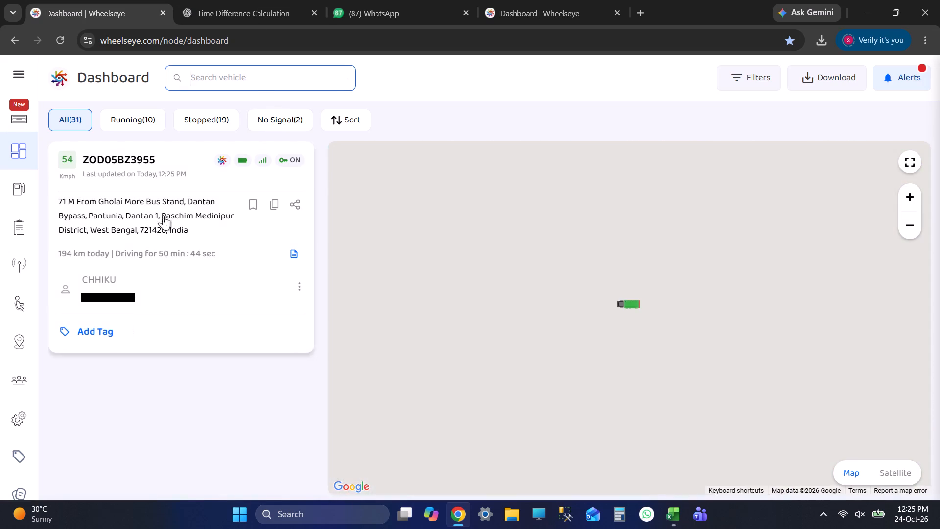
click(163, 215)
click(376, 182)
click(377, 318)
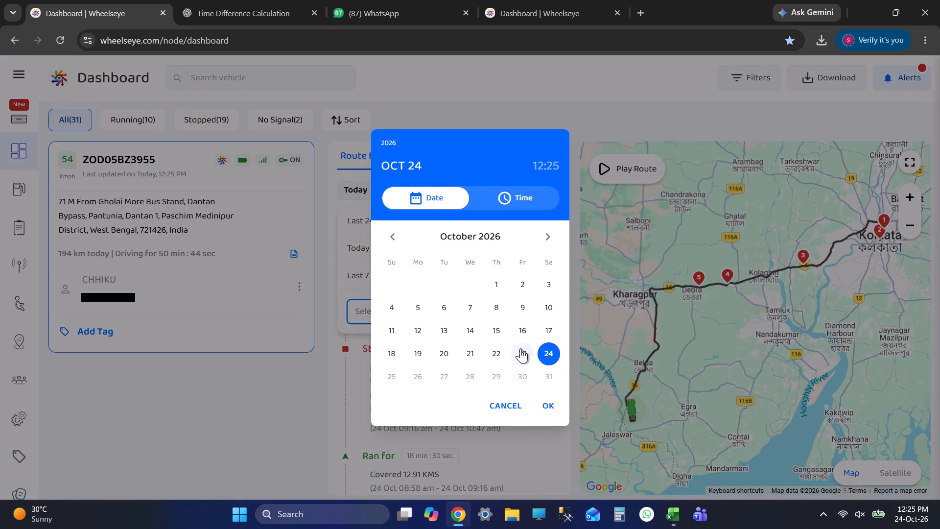
click(519, 357)
click(473, 271)
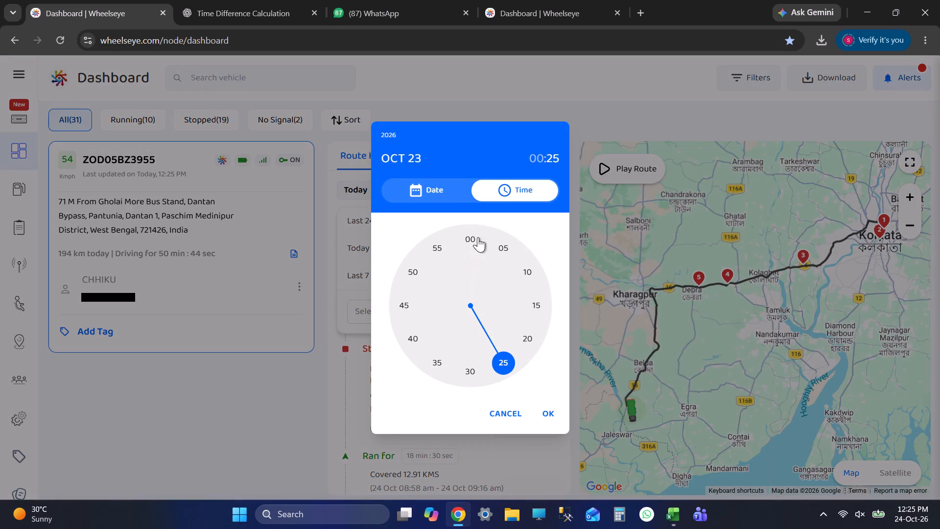
click(472, 237)
click(543, 419)
click(501, 318)
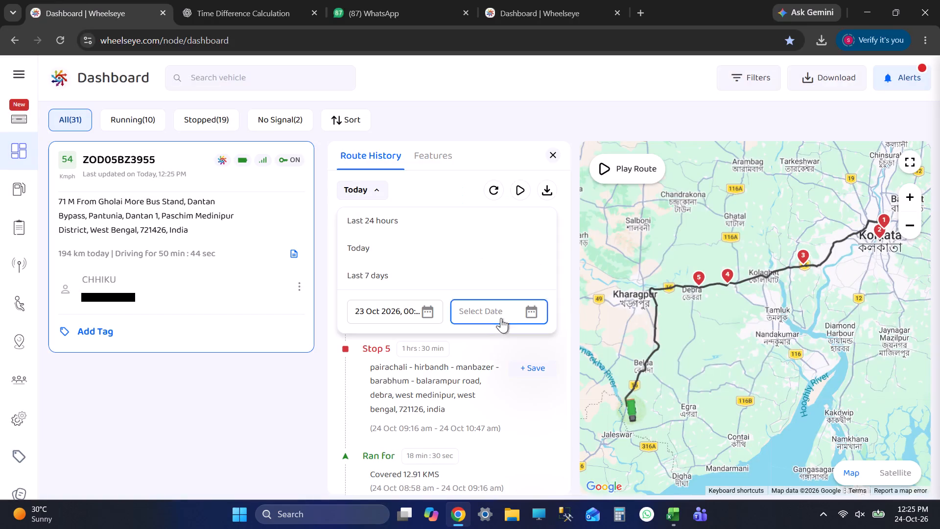
click(523, 351)
click(448, 267)
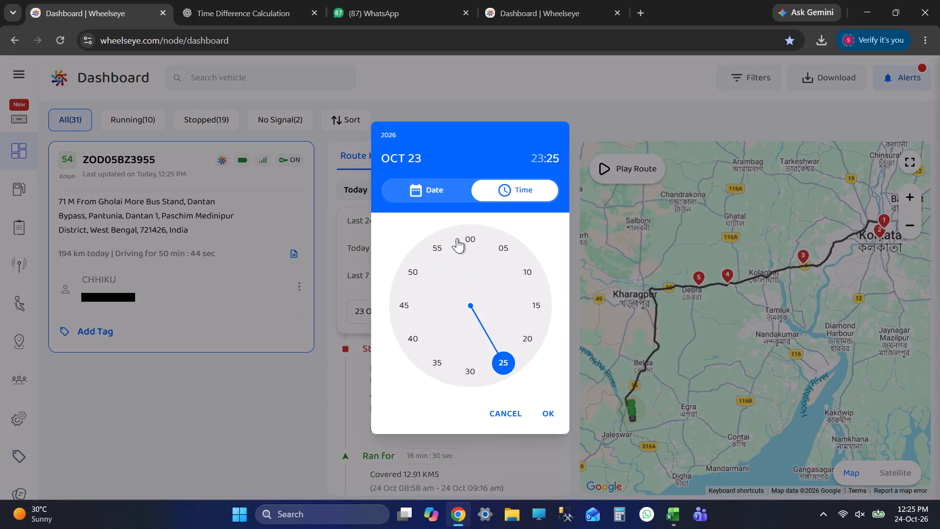
click(464, 237)
click(544, 411)
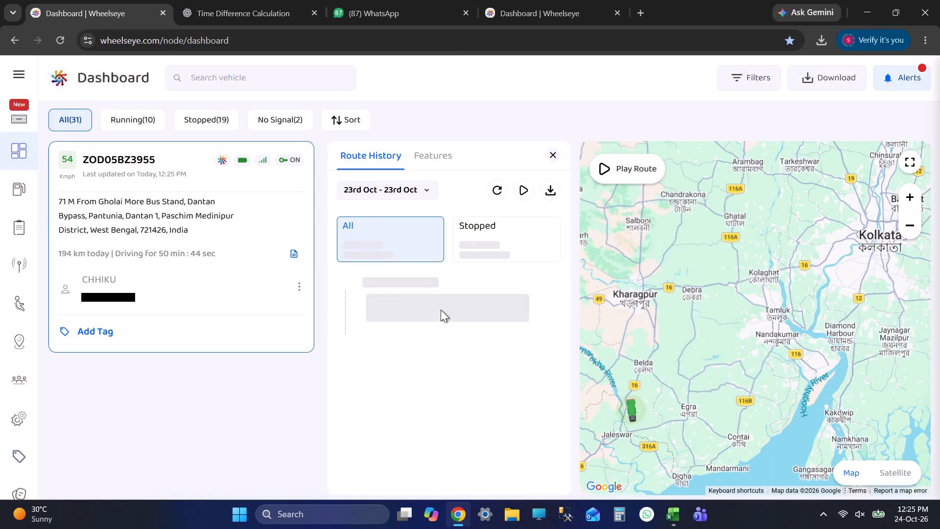
scroll(488, 334, down, 3)
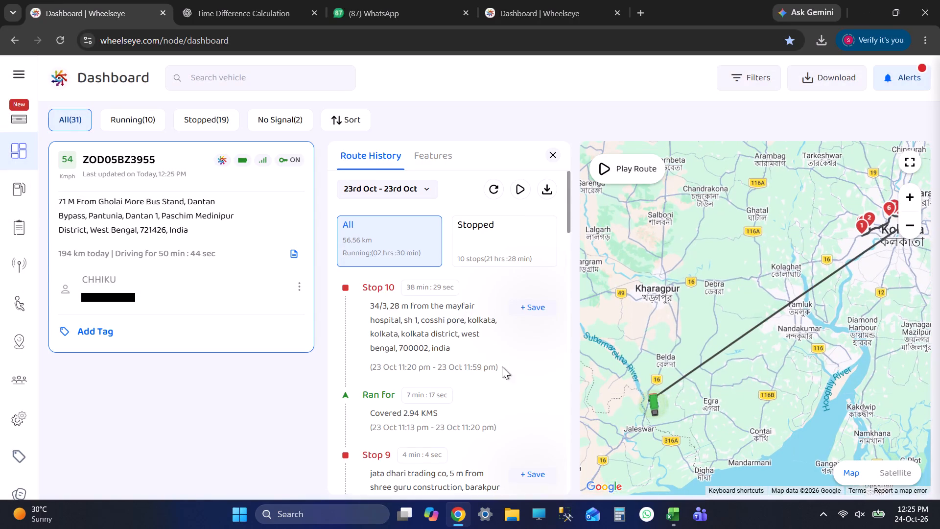
scroll(502, 366, down, 5)
scroll(503, 385, up, 1)
scroll(503, 385, down, 1)
scroll(500, 390, up, 1)
scroll(500, 394, down, 1)
scroll(500, 395, up, 1)
scroll(500, 395, down, 1)
scroll(500, 395, up, 1)
scroll(500, 393, down, 1)
scroll(500, 393, up, 1)
scroll(500, 393, down, 1)
scroll(500, 393, up, 1)
scroll(500, 393, down, 3)
scroll(500, 393, up, 1)
scroll(500, 393, down, 2)
key(alt+Tab)
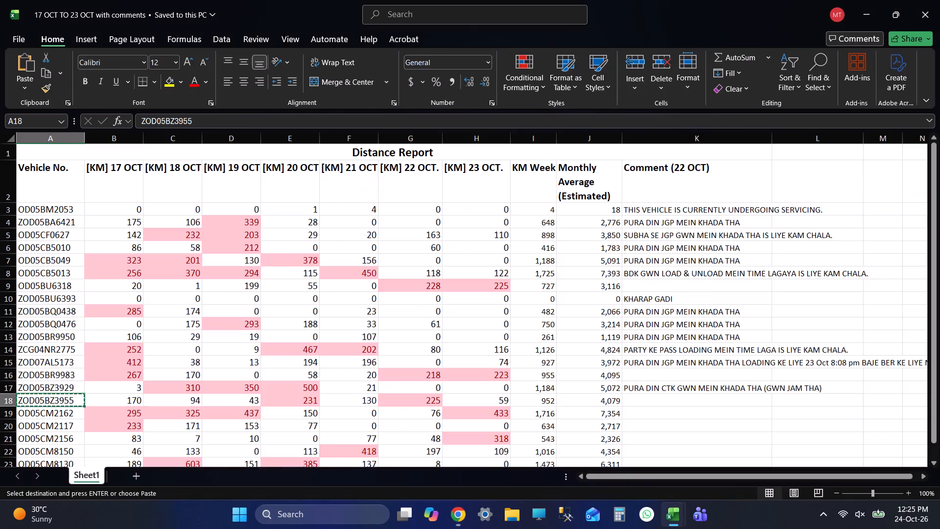
key(Tab)
key(Tab)
key(Tab)
key(Tab)
key(Tab)
key(Tab)
key(Tab)
key(Tab)
key(Tab)
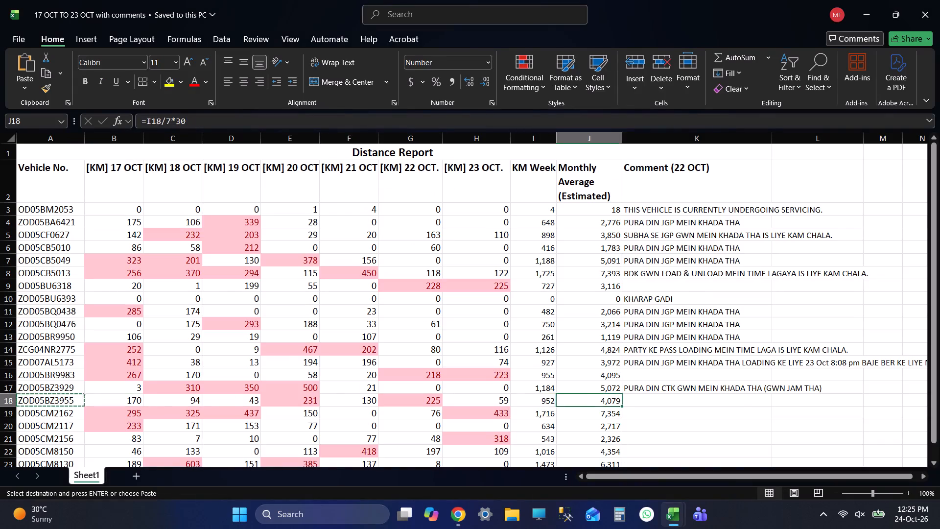
key(Tab)
key(alt+Tab)
scroll(458, 369, down, 7)
scroll(474, 394, up, 1)
scroll(474, 395, down, 5)
scroll(476, 409, up, 1)
scroll(476, 409, down, 1)
scroll(476, 409, up, 1)
scroll(476, 429, down, 5)
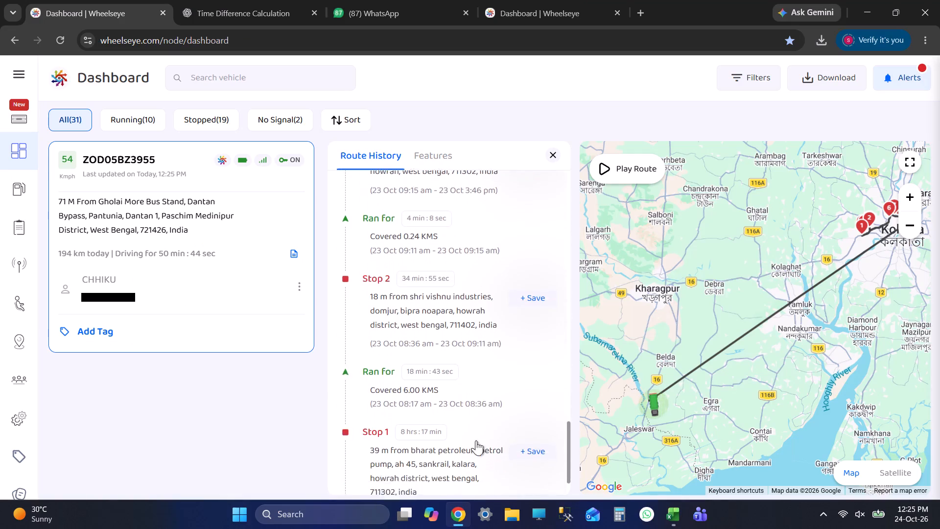
click(441, 396)
scroll(795, 306, up, 5)
scroll(754, 299, down, 1)
scroll(754, 299, up, 2)
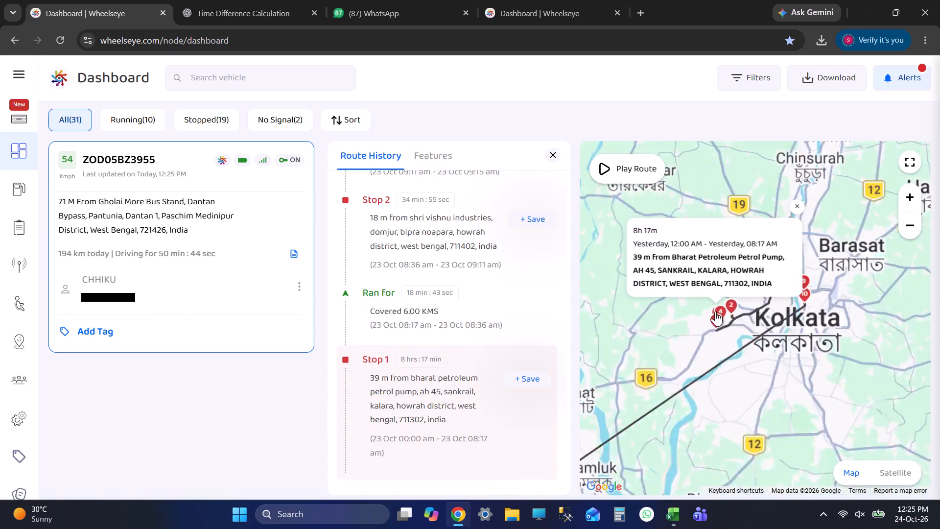
scroll(715, 311, up, 15)
scroll(672, 392, down, 1)
scroll(672, 392, up, 2)
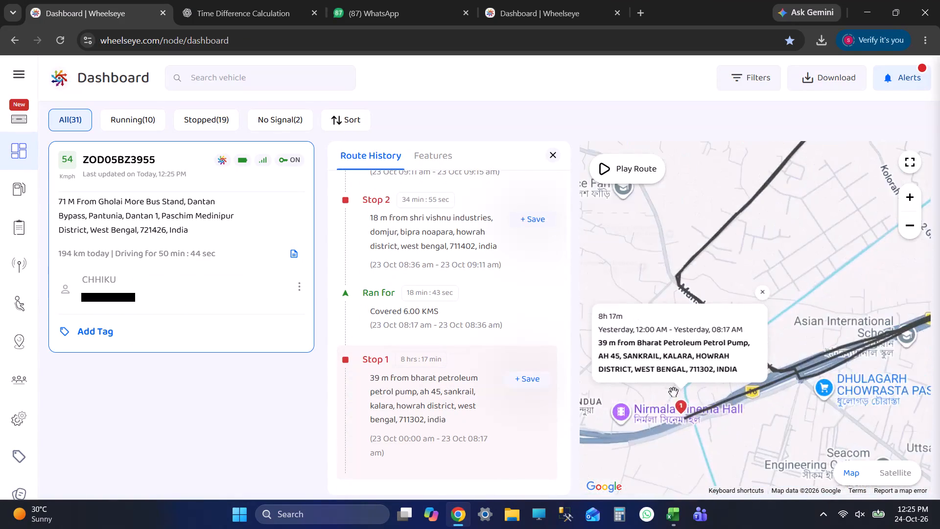
scroll(463, 380, up, 1)
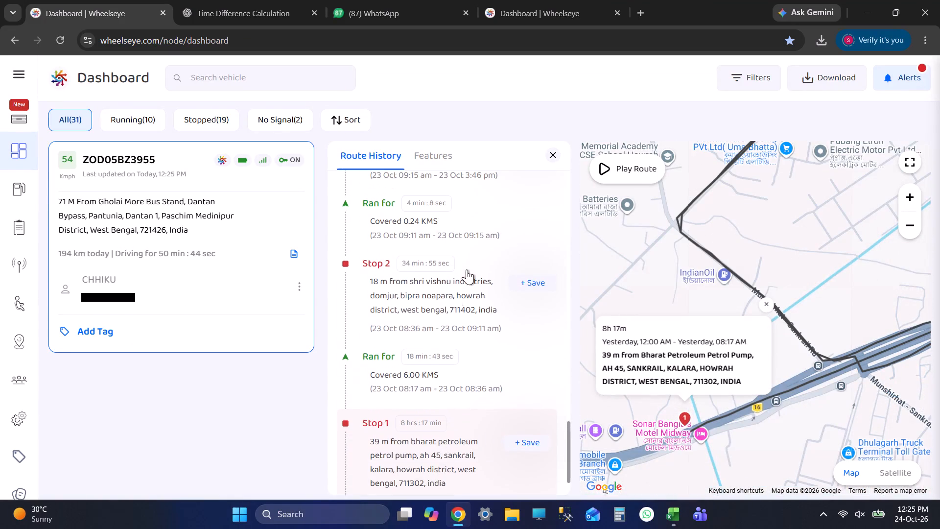
click(467, 269)
scroll(477, 315, up, 2)
click(451, 305)
scroll(487, 302, up, 3)
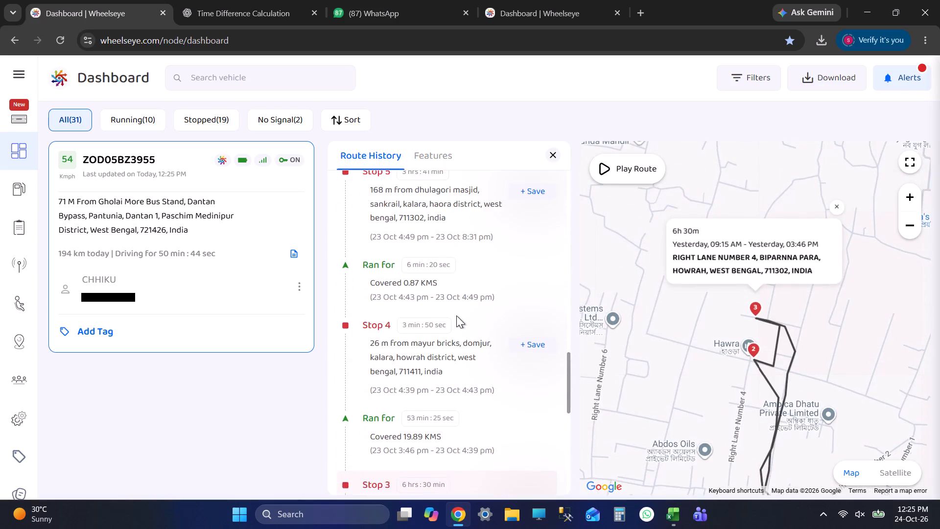
click(444, 345)
scroll(470, 344, up, 2)
click(465, 278)
scroll(488, 331, up, 3)
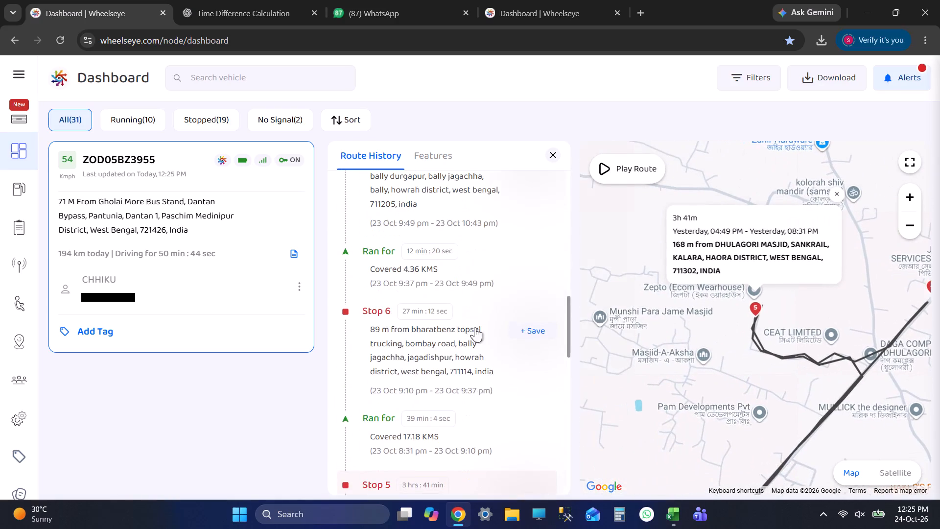
scroll(475, 316, up, 2)
click(469, 292)
scroll(492, 319, up, 4)
click(441, 396)
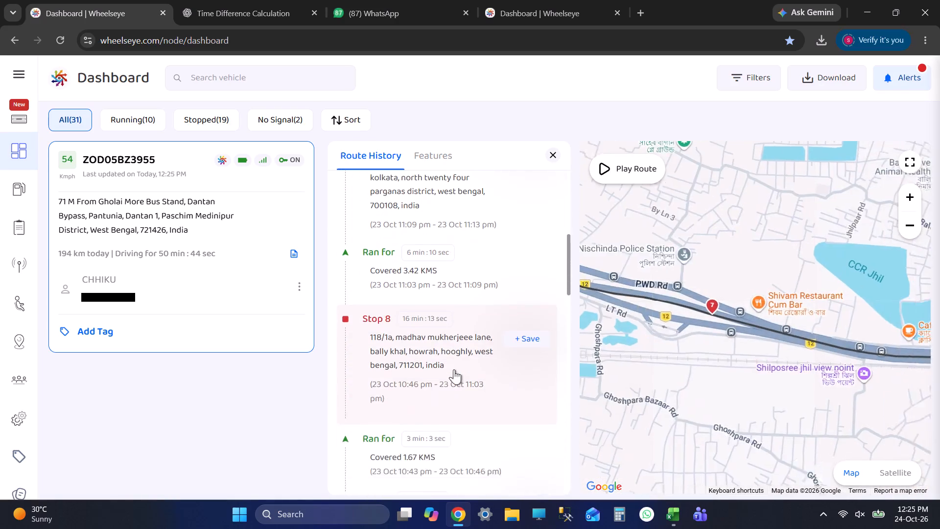
scroll(473, 345, up, 2)
scroll(785, 358, down, 10)
scroll(772, 380, up, 1)
scroll(772, 383, down, 2)
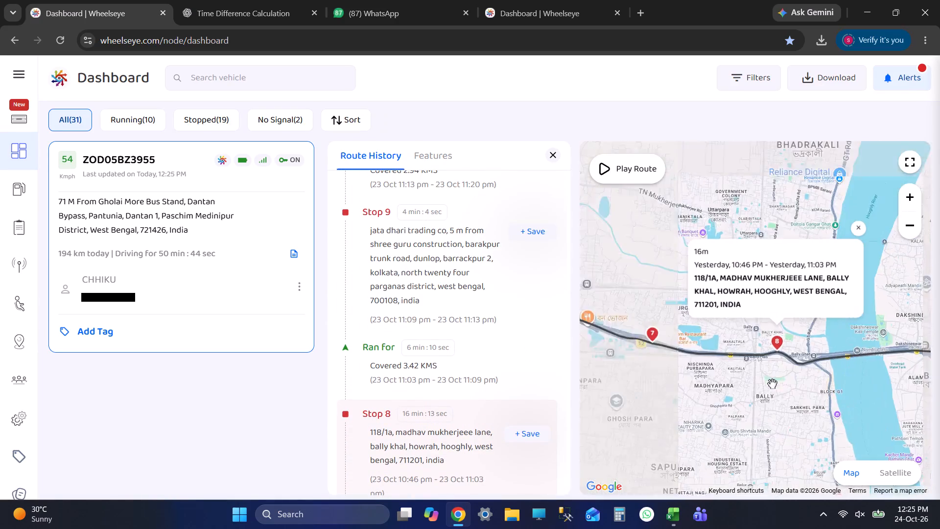
scroll(772, 384, down, 3)
scroll(772, 384, up, 1)
scroll(772, 384, down, 3)
scroll(490, 359, up, 2)
click(464, 364)
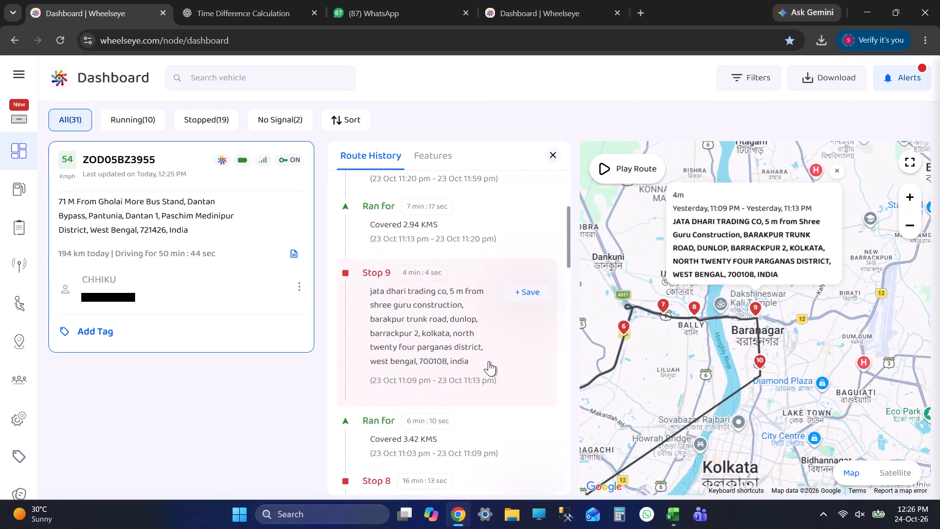
scroll(489, 361, up, 2)
click(469, 282)
scroll(762, 329, up, 18)
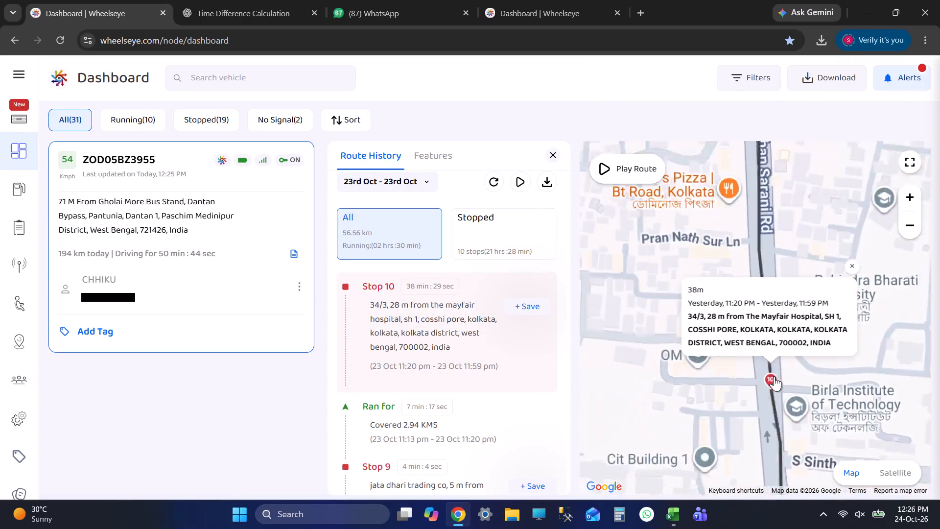
scroll(771, 378, down, 8)
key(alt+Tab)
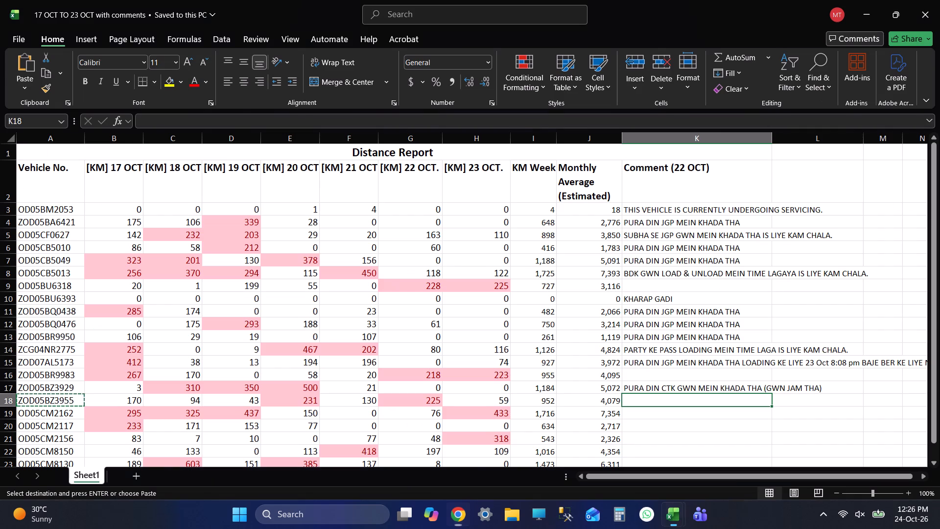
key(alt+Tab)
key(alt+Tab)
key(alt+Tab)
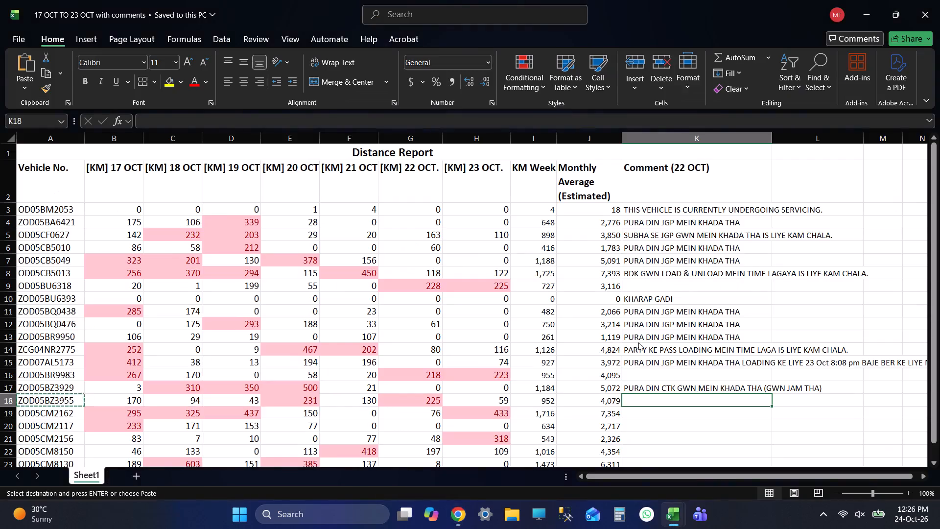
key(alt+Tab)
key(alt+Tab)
click(394, 181)
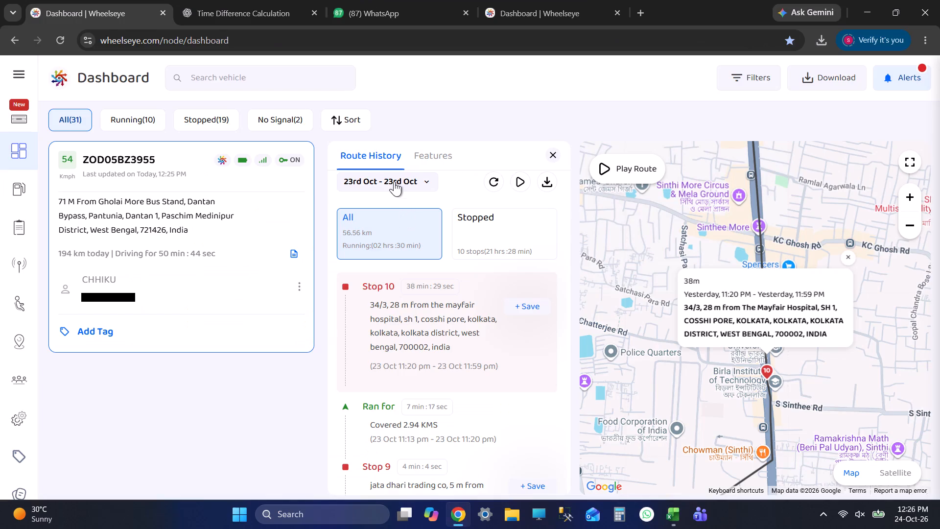
click(409, 264)
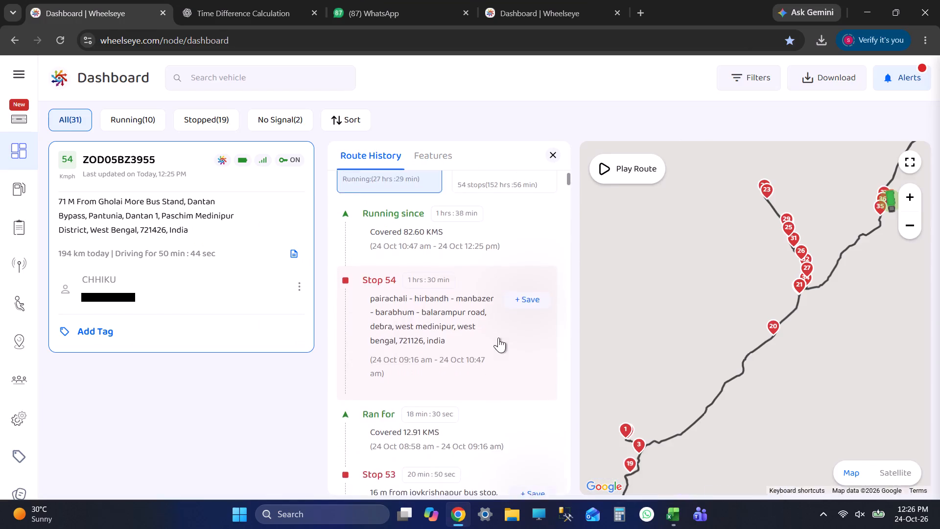
scroll(496, 337, down, 4)
scroll(485, 374, up, 1)
scroll(485, 374, down, 3)
scroll(508, 331, up, 1)
scroll(508, 335, down, 1)
scroll(508, 338, up, 1)
scroll(508, 338, down, 4)
click(444, 290)
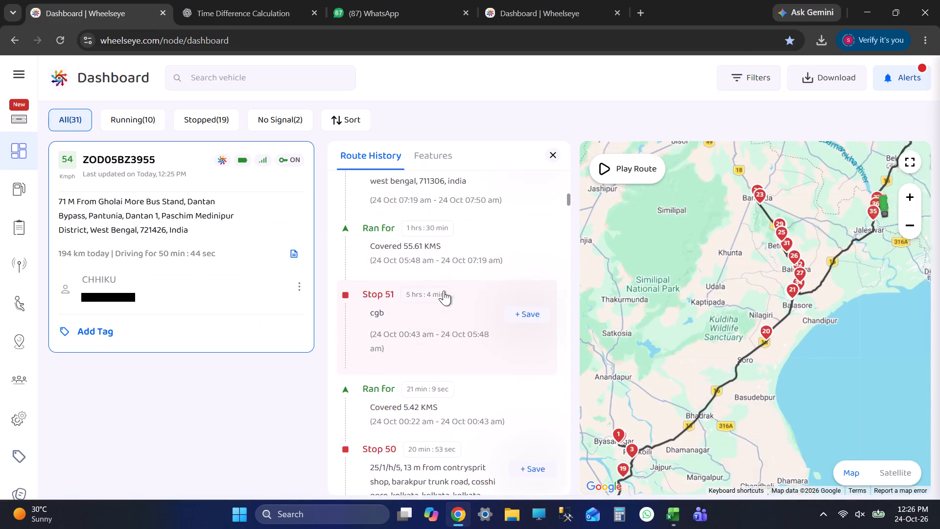
scroll(469, 371, down, 4)
click(483, 262)
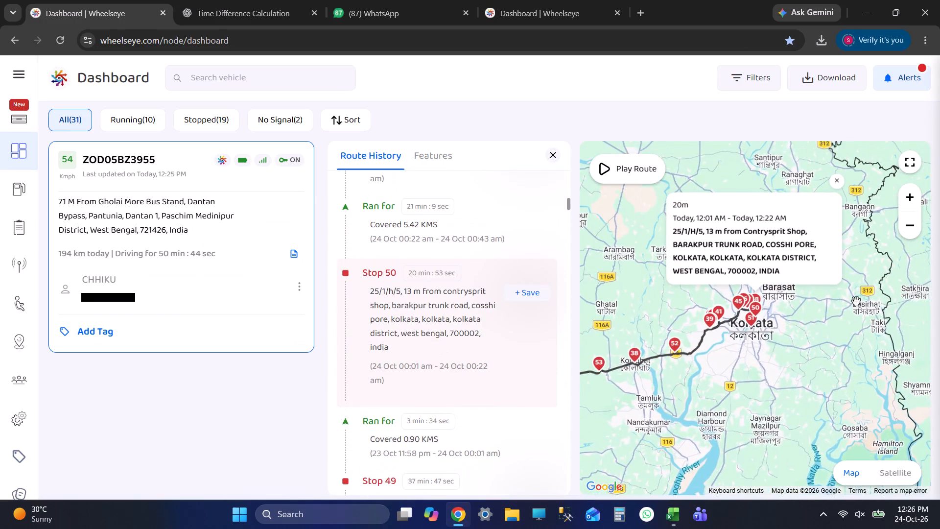
scroll(781, 306, up, 2)
scroll(746, 306, down, 1)
scroll(742, 306, up, 15)
scroll(797, 374, down, 1)
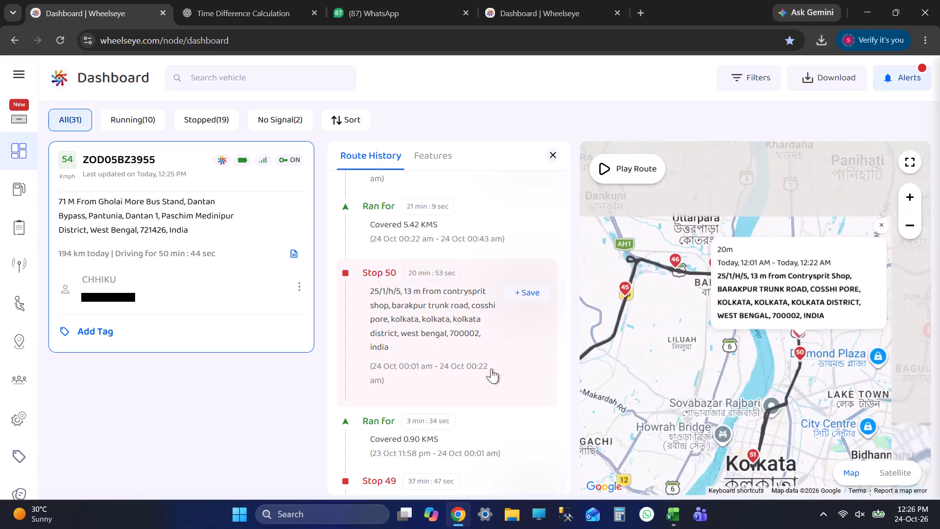
scroll(480, 385, down, 2)
click(403, 359)
scroll(432, 377, down, 2)
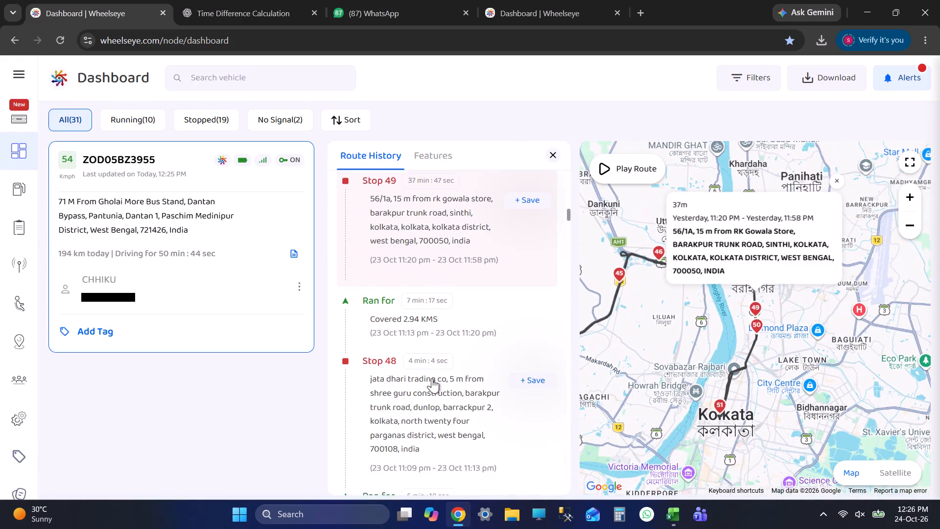
scroll(452, 341, up, 1)
scroll(805, 295, up, 4)
scroll(716, 329, up, 3)
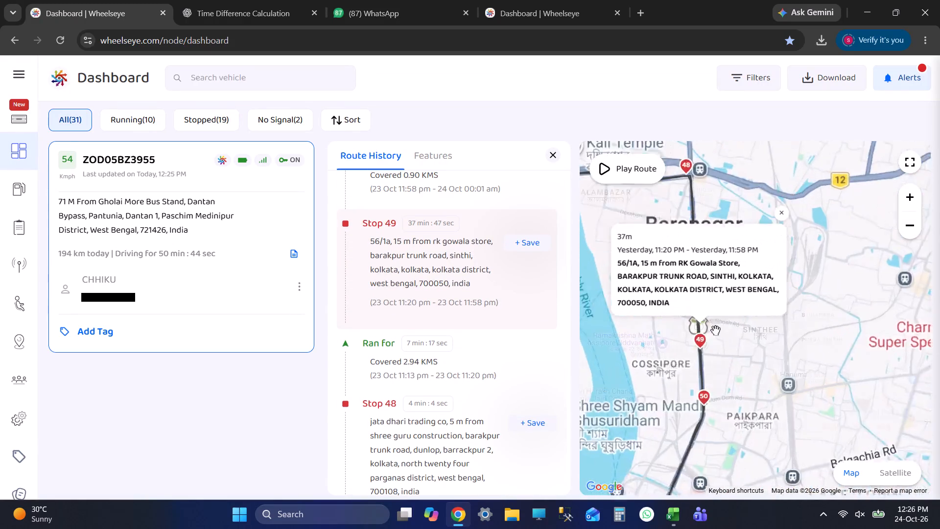
scroll(710, 345, up, 3)
drag(653, 375, 692, 356)
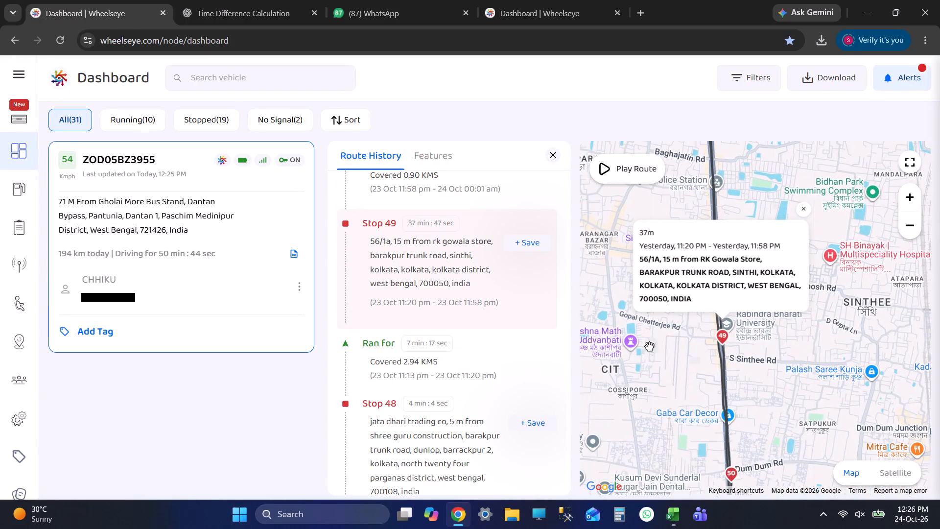
click(436, 271)
scroll(446, 402, down, 2)
click(433, 317)
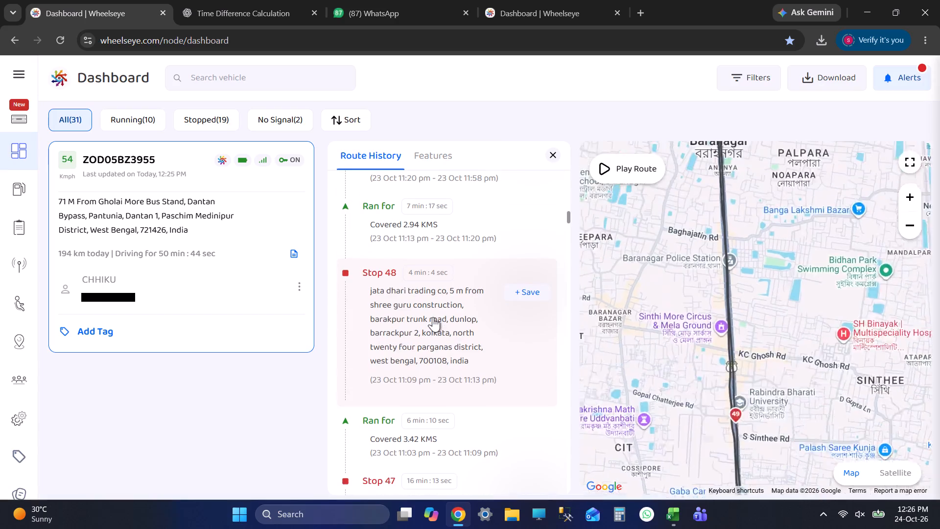
scroll(444, 356, down, 3)
click(440, 322)
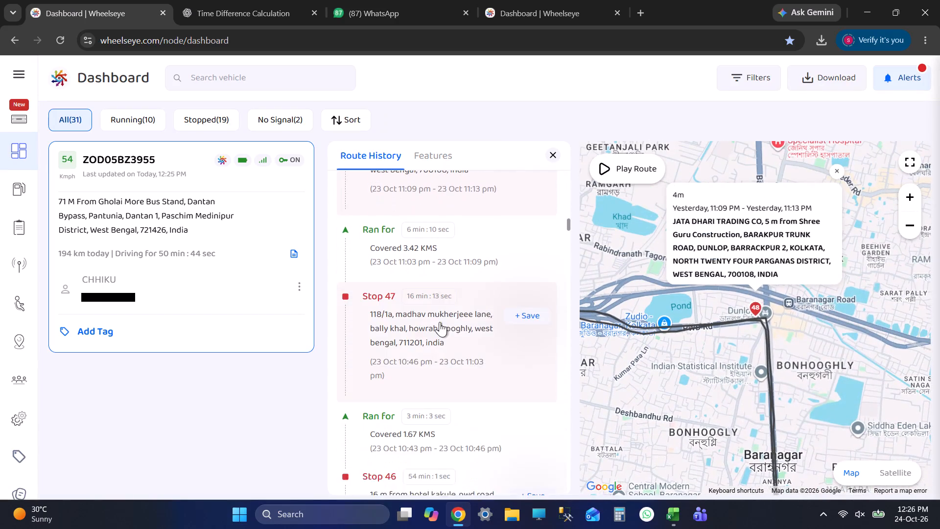
scroll(481, 284, up, 2)
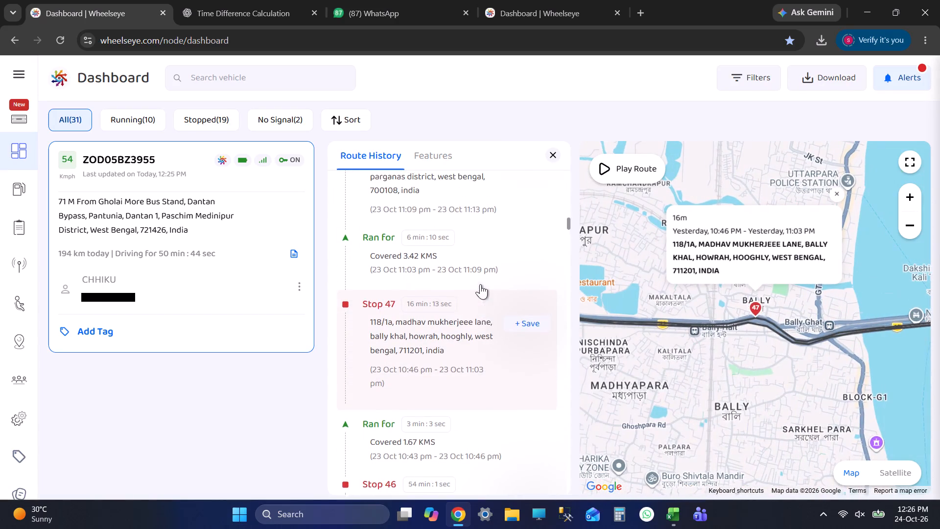
Go back over the more recent stops up to Stop 51, checking Stops 49, 50 and 51 on the map.
scroll(480, 284, up, 1)
click(465, 296)
scroll(453, 312, up, 4)
click(453, 312)
click(448, 363)
scroll(464, 363, up, 4)
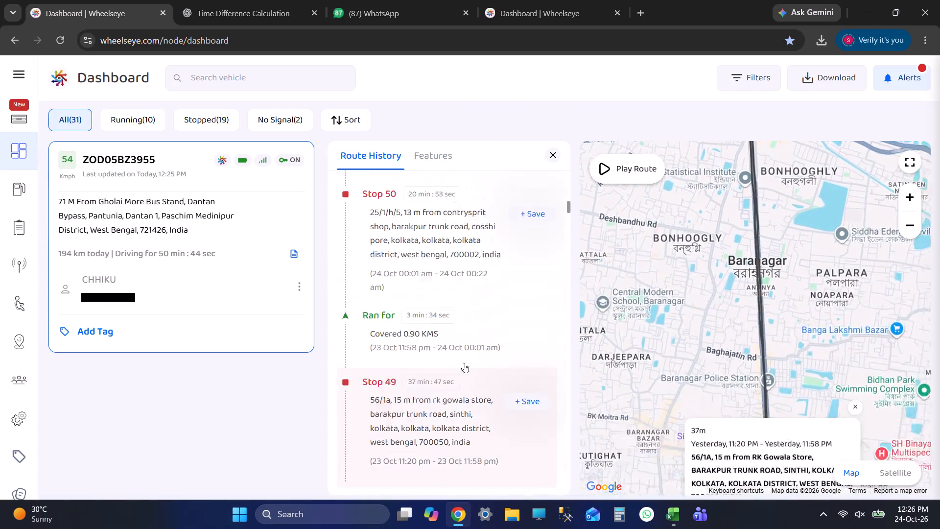
click(451, 351)
scroll(451, 349, up, 1)
click(451, 229)
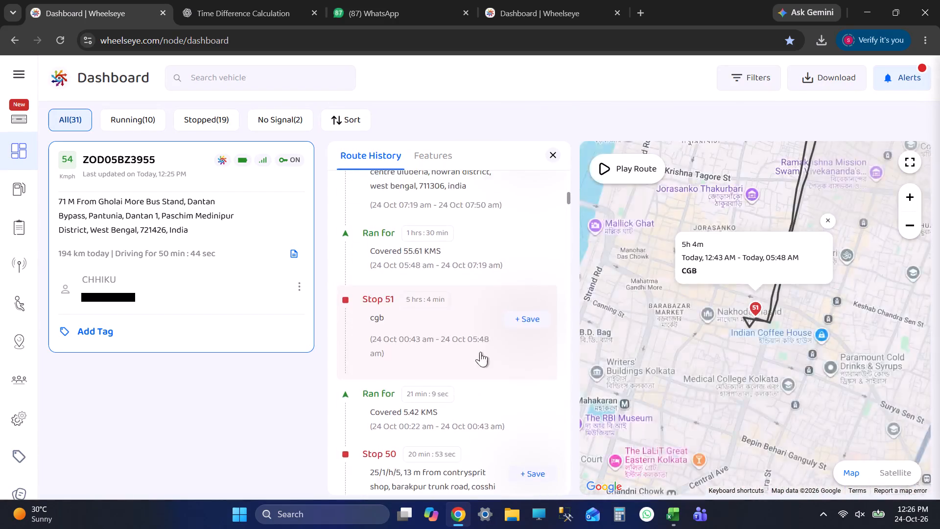
scroll(480, 352, down, 7)
scroll(482, 331, up, 1)
scroll(482, 331, down, 1)
scroll(485, 330, up, 1)
scroll(485, 332, down, 9)
scroll(486, 369, up, 1)
scroll(486, 369, down, 3)
scroll(486, 376, up, 1)
scroll(486, 376, down, 1)
click(484, 298)
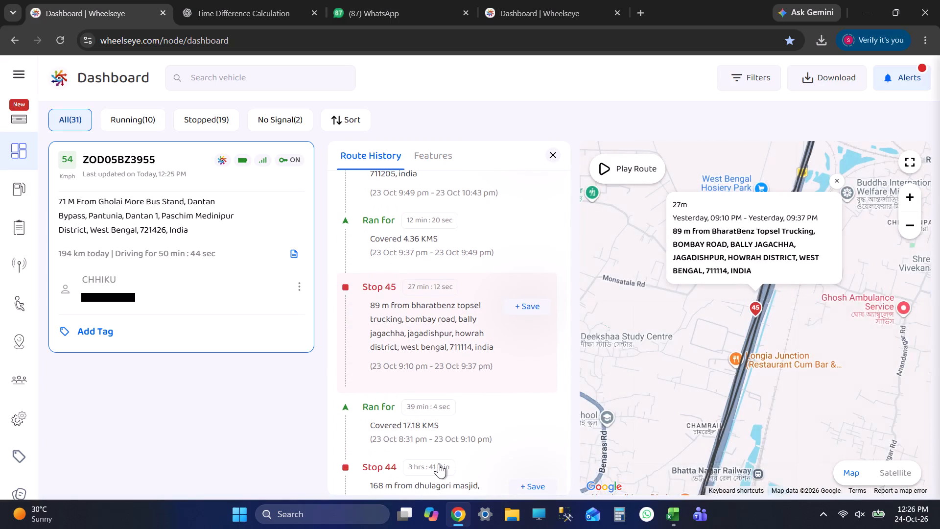
click(439, 463)
scroll(689, 350, down, 4)
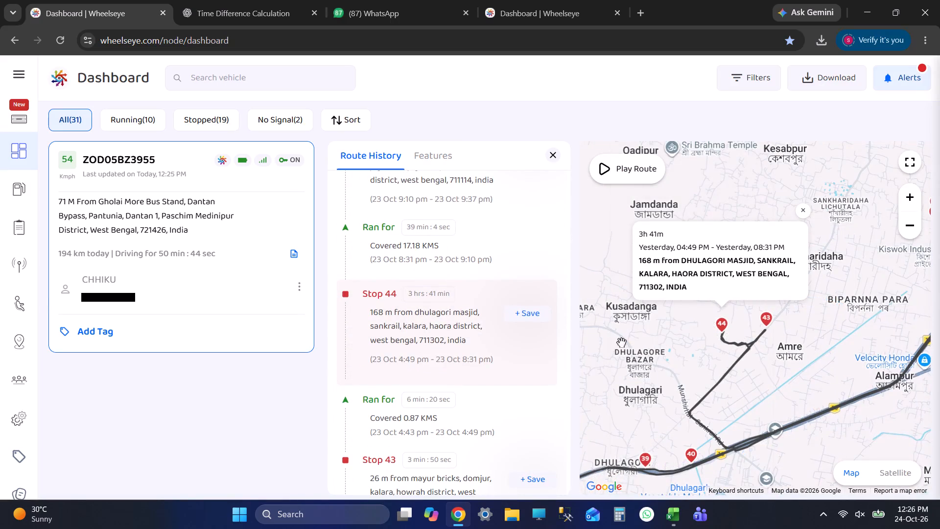
scroll(451, 344, up, 3)
click(450, 336)
scroll(452, 342, down, 1)
scroll(452, 347, up, 2)
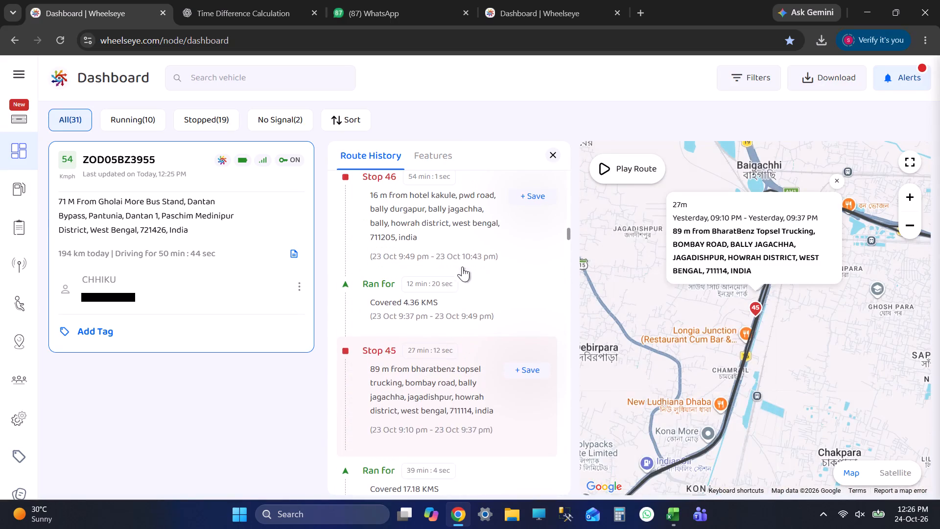
Examine the map locations of Stops 46, 47, 48 and 49 in turn.
click(459, 214)
scroll(478, 268, up, 2)
click(477, 259)
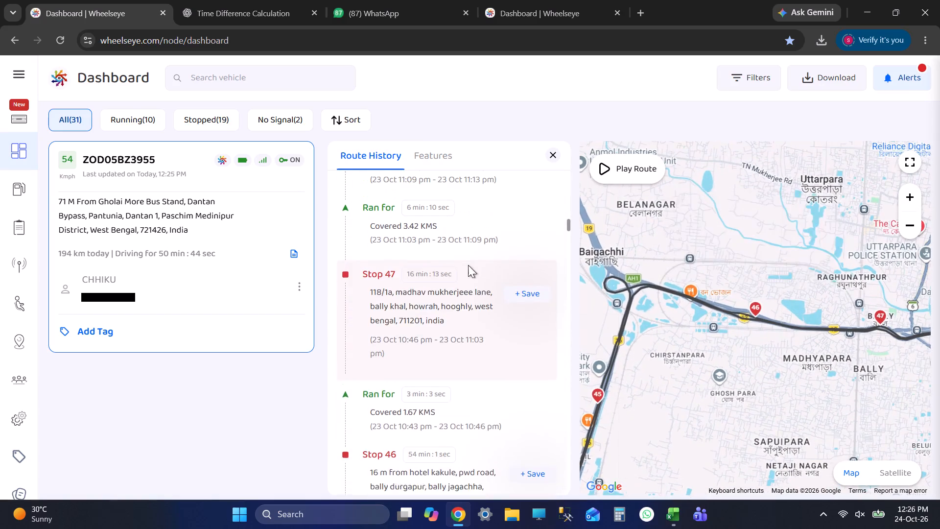
scroll(468, 276, up, 3)
click(412, 343)
scroll(444, 330, down, 1)
scroll(444, 330, up, 2)
click(465, 219)
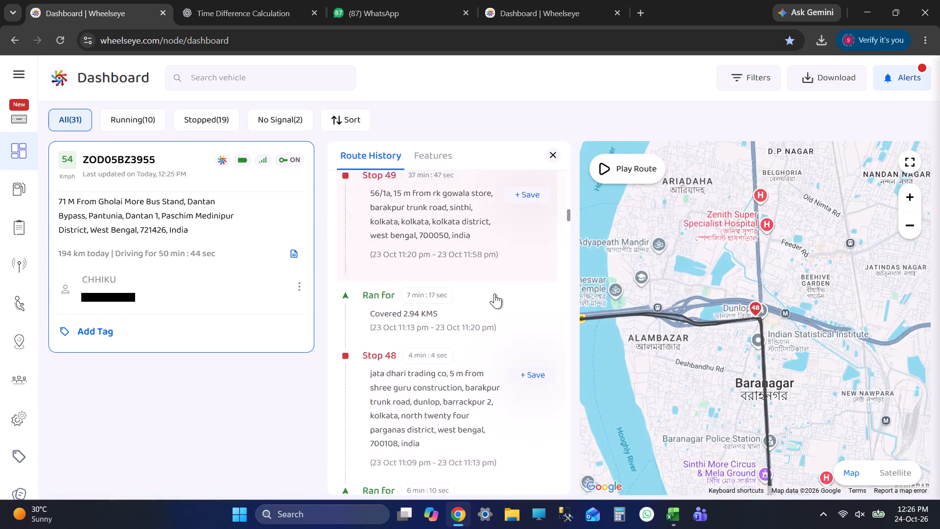
scroll(498, 320, up, 3)
scroll(454, 320, down, 5)
scroll(469, 333, up, 1)
scroll(469, 335, down, 1)
scroll(469, 335, up, 1)
scroll(469, 335, down, 5)
scroll(470, 337, up, 1)
scroll(470, 337, down, 1)
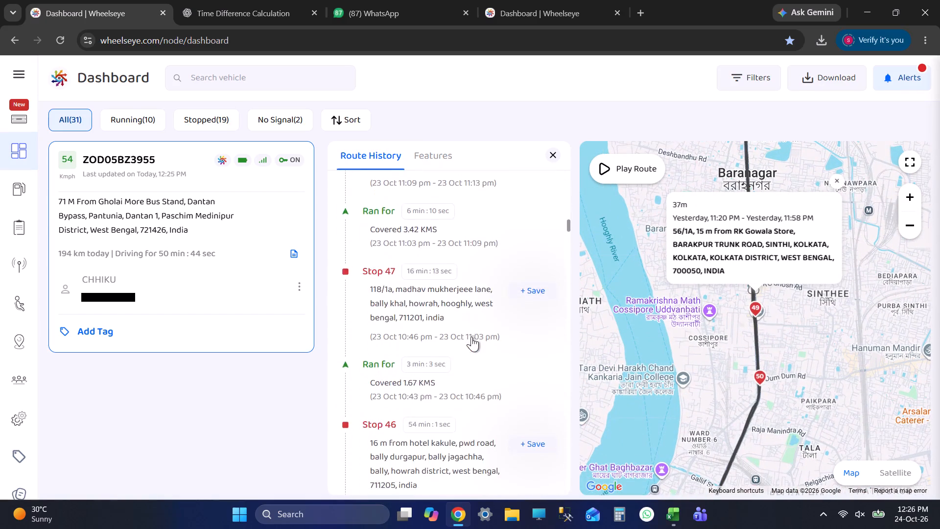
scroll(471, 344, down, 4)
scroll(471, 362, up, 1)
scroll(471, 363, down, 10)
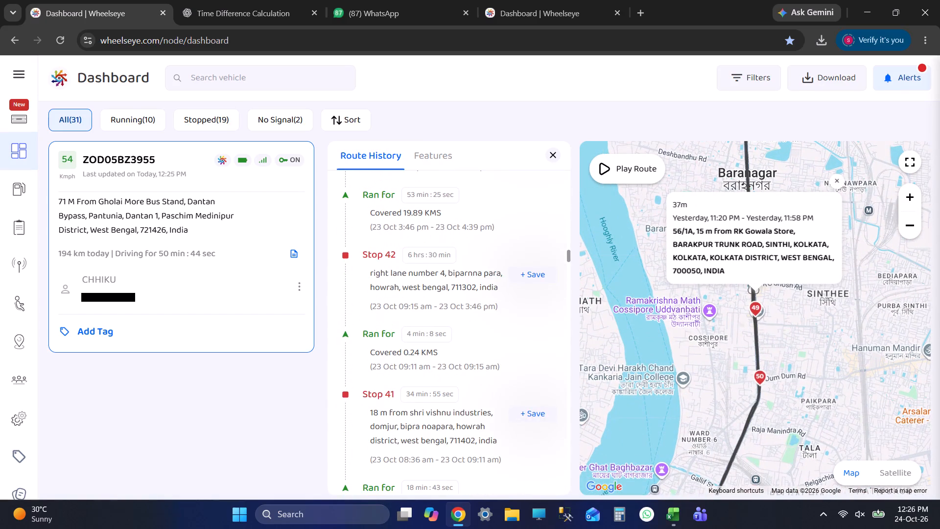
click(432, 402)
scroll(469, 385, down, 3)
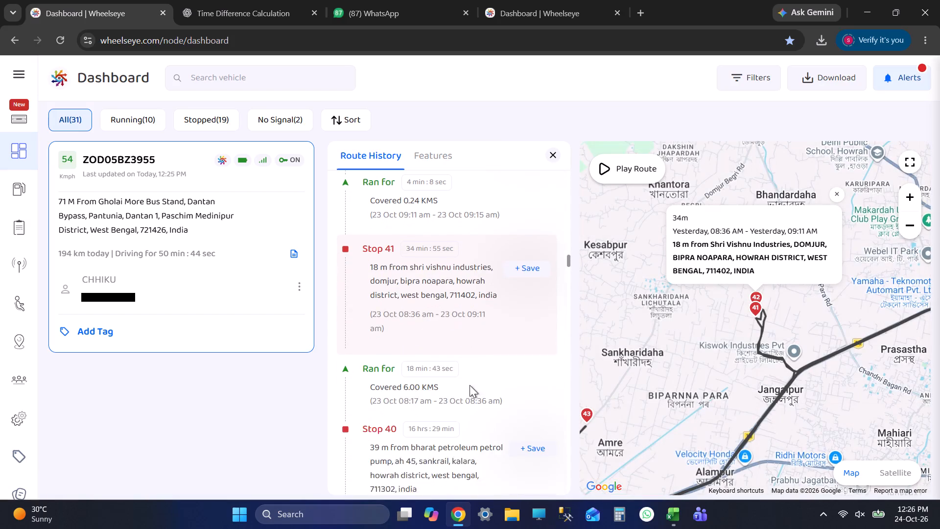
scroll(470, 385, down, 2)
click(460, 344)
scroll(459, 354, up, 1)
scroll(459, 354, down, 4)
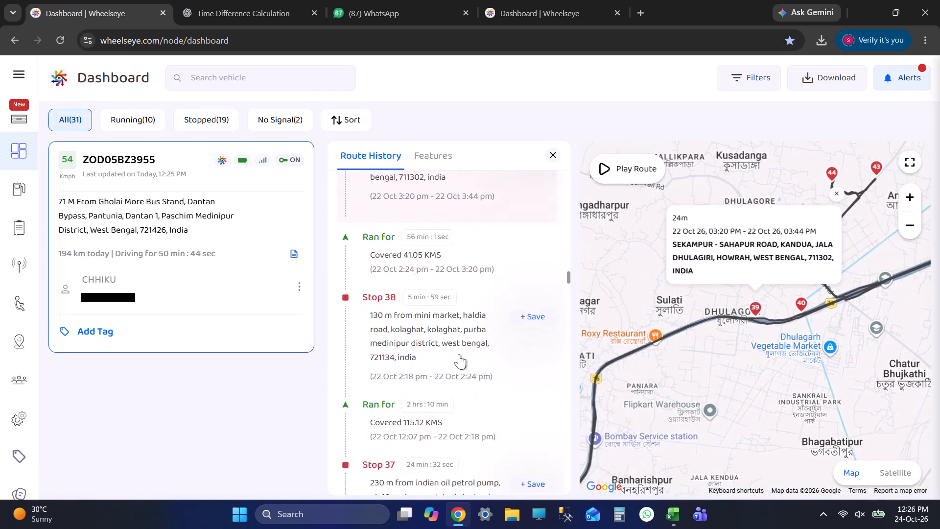
click(453, 308)
scroll(459, 333, down, 4)
scroll(459, 337, up, 4)
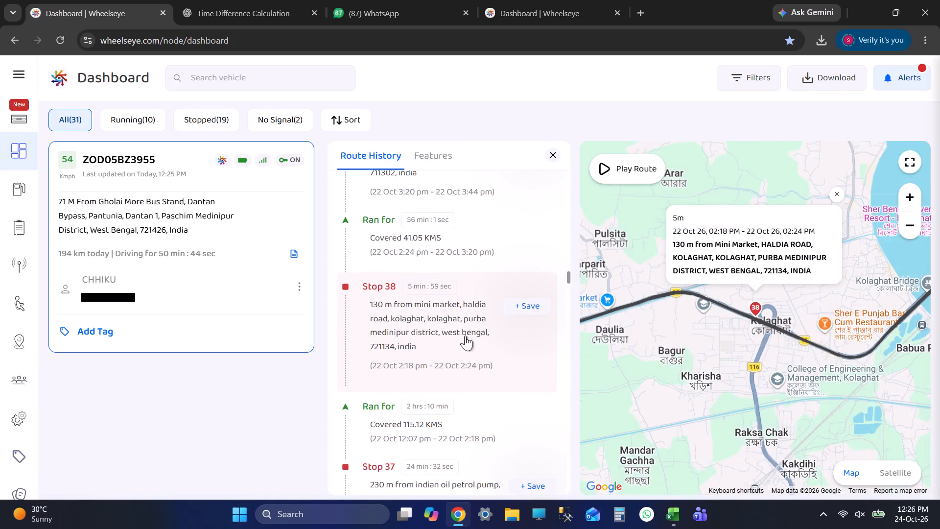
Recheck the map locations and stop times of Stops 39 and 40.
scroll(469, 322, up, 1)
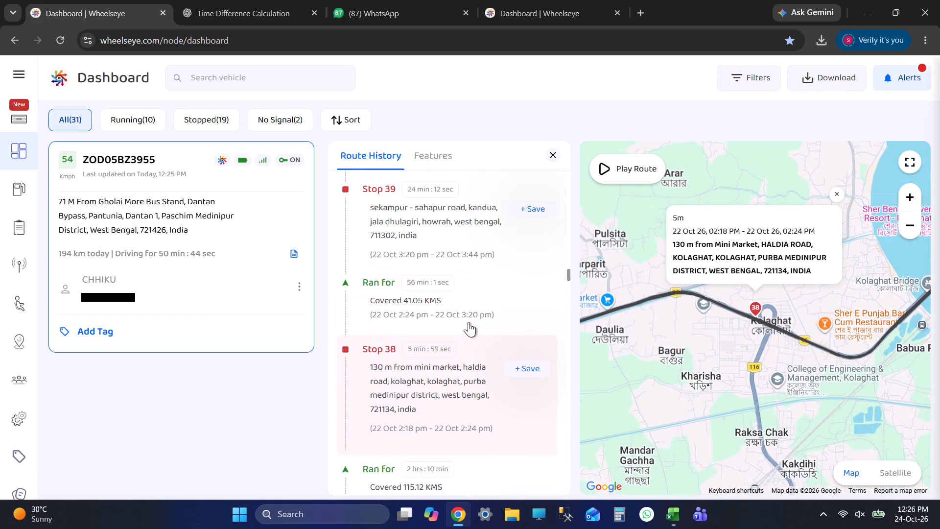
scroll(470, 316, up, 2)
click(452, 341)
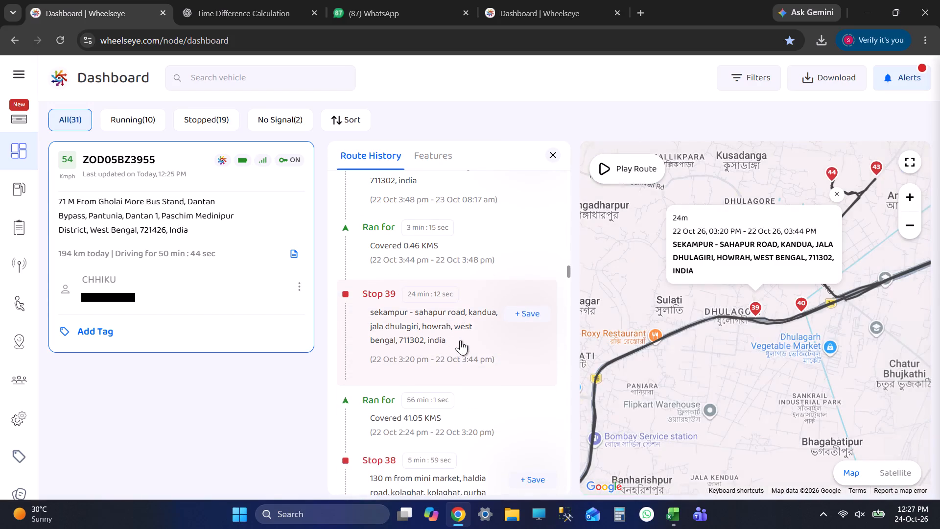
scroll(460, 340, up, 3)
click(449, 353)
scroll(473, 337, up, 1)
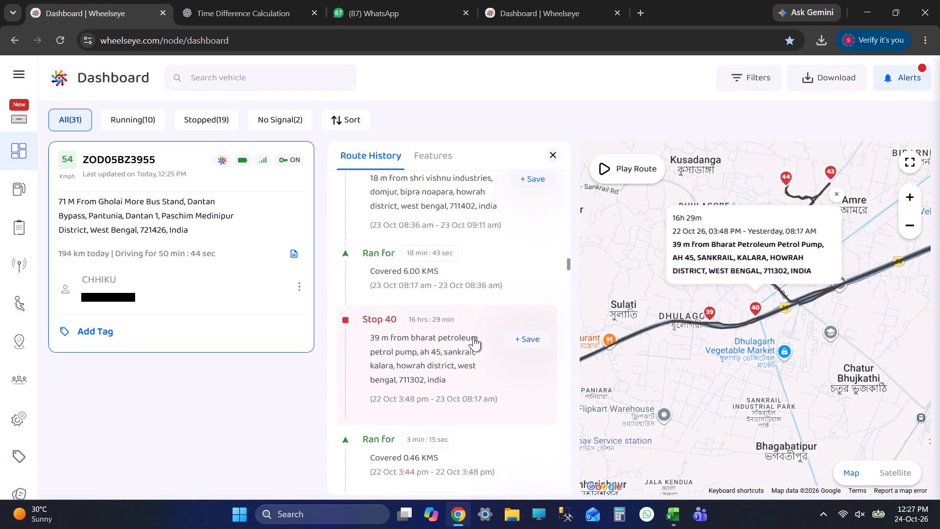
scroll(473, 337, up, 1)
scroll(466, 343, down, 1)
Switch to the 17 OCT TO 23 OCT distance report in Excel.
key(alt+Tab)
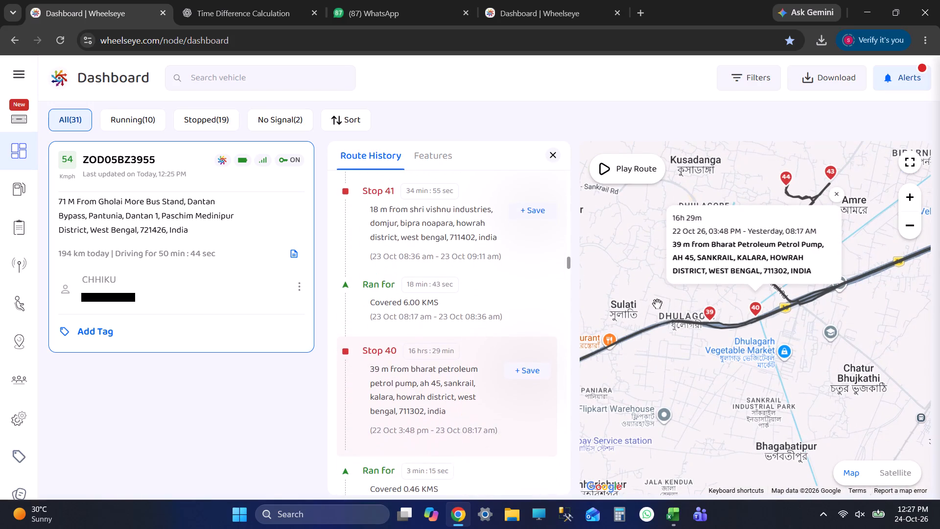
key(alt+Tab)
key(alt+Tab)
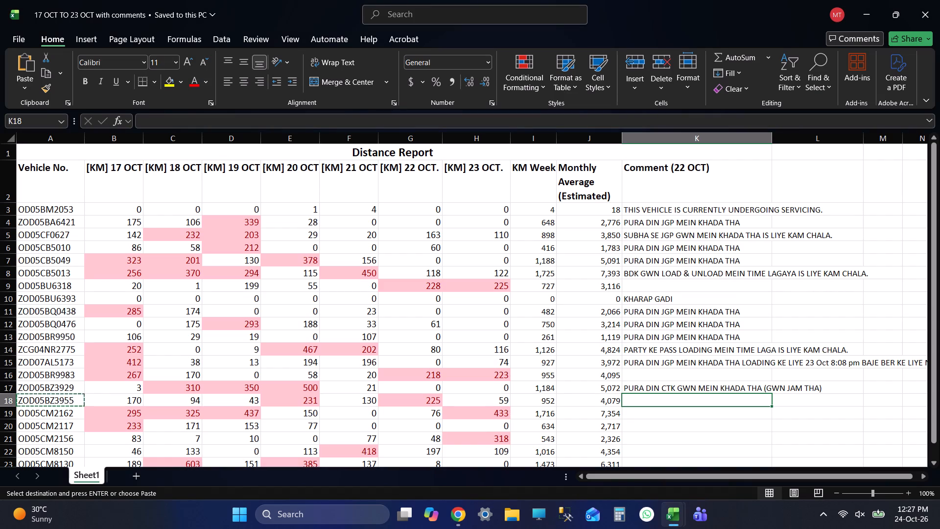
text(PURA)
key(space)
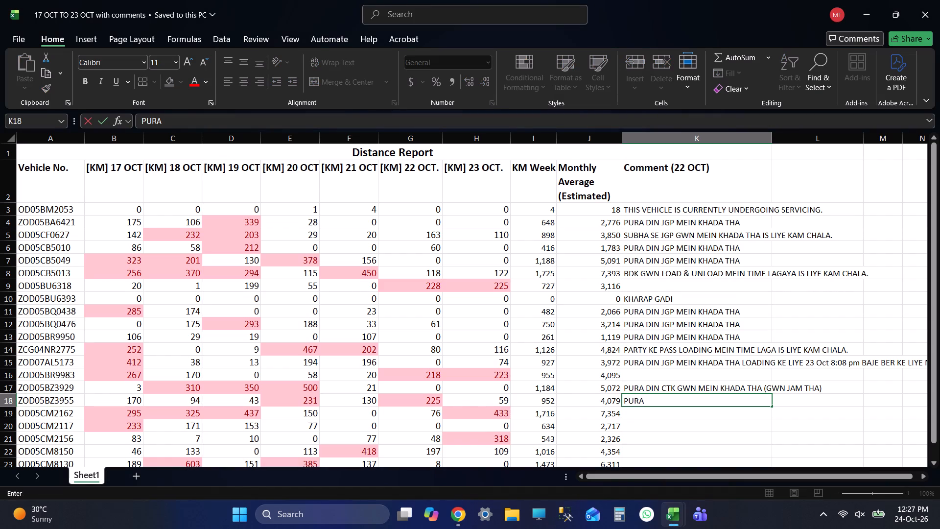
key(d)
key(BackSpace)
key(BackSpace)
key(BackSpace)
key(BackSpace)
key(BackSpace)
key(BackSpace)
text(DHU)
text(LAGORI)
key(space)
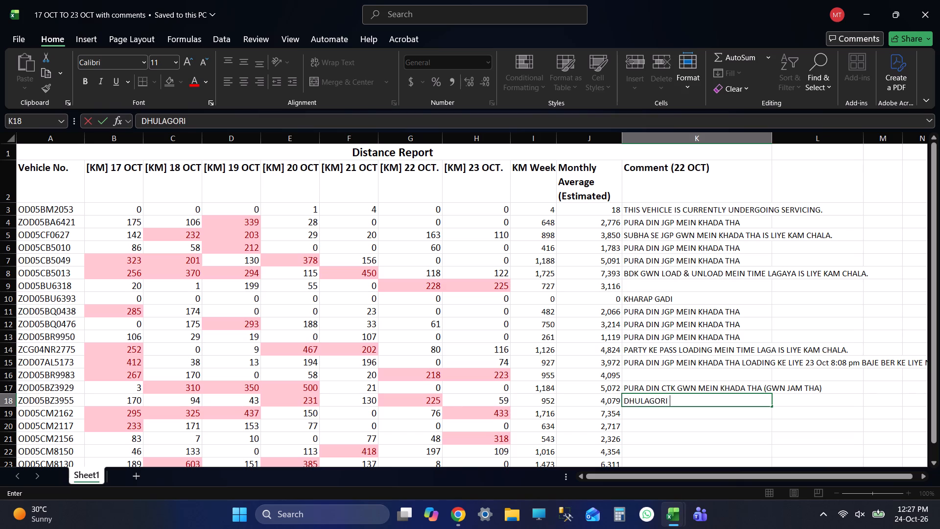
key(alt+Tab)
scroll(466, 367, up, 1)
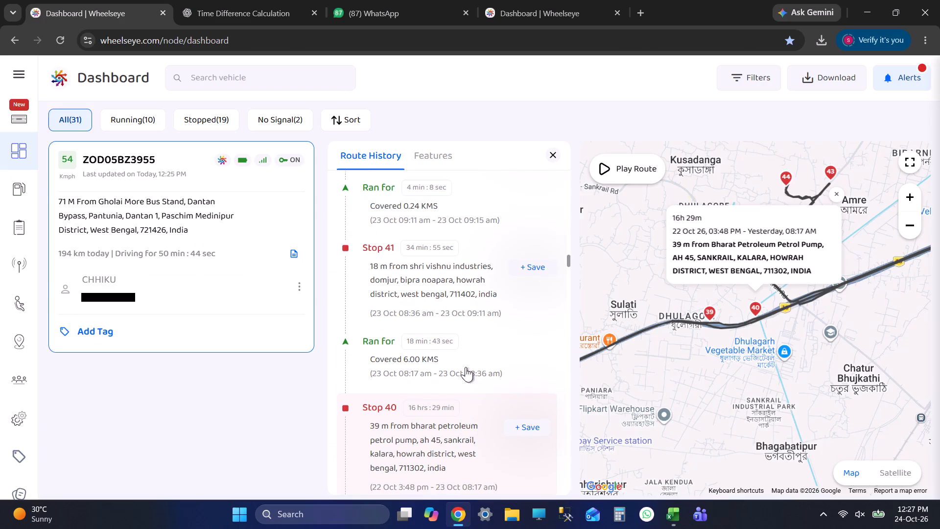
click(444, 313)
scroll(506, 312, up, 4)
click(438, 390)
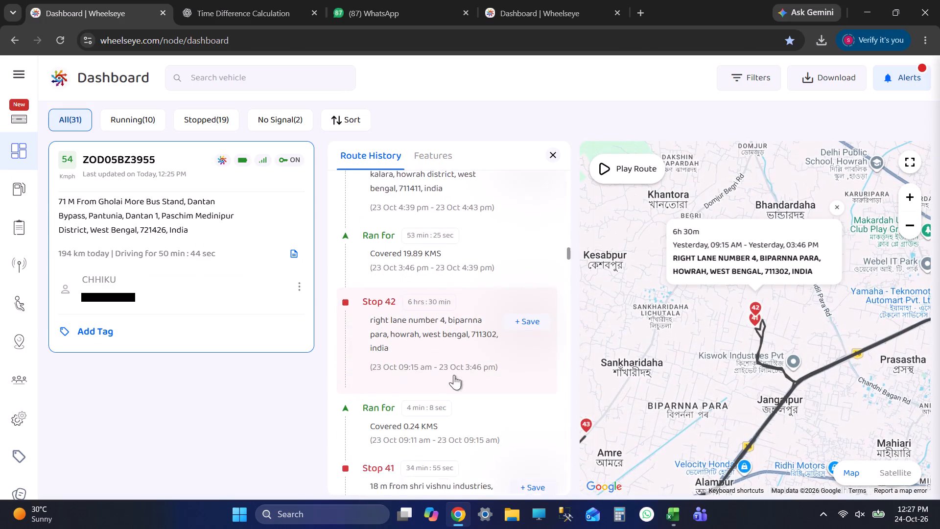
key(alt+Tab)
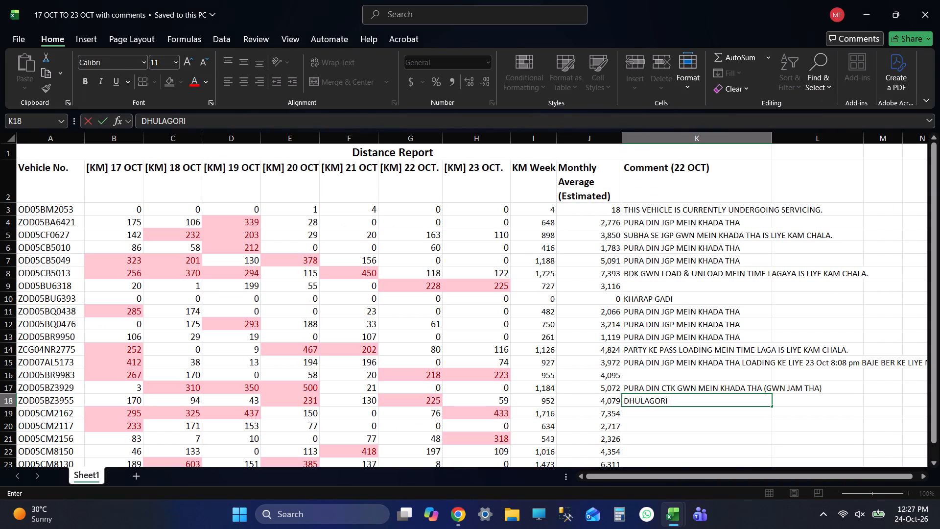
text(PARTY)
key(space)
text(PASS KHADA THA)
key(space)
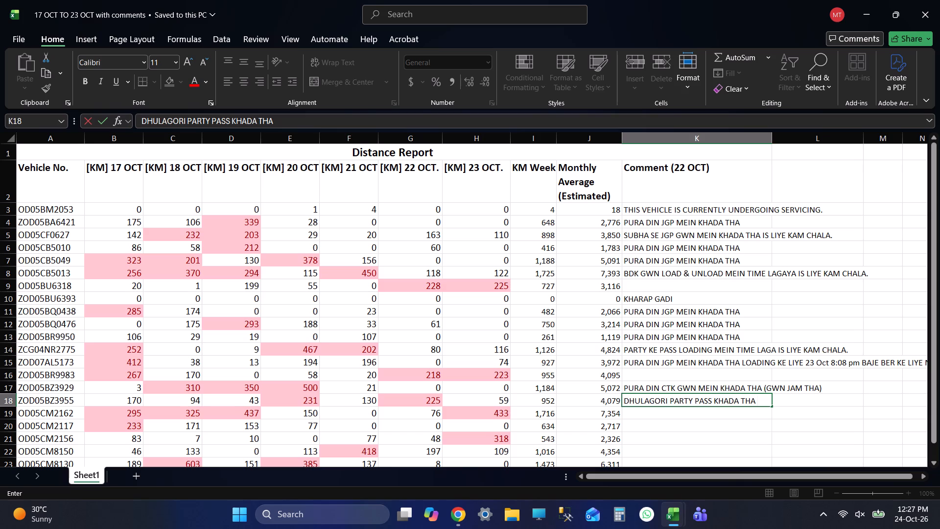
text(AND KOL. NOI)
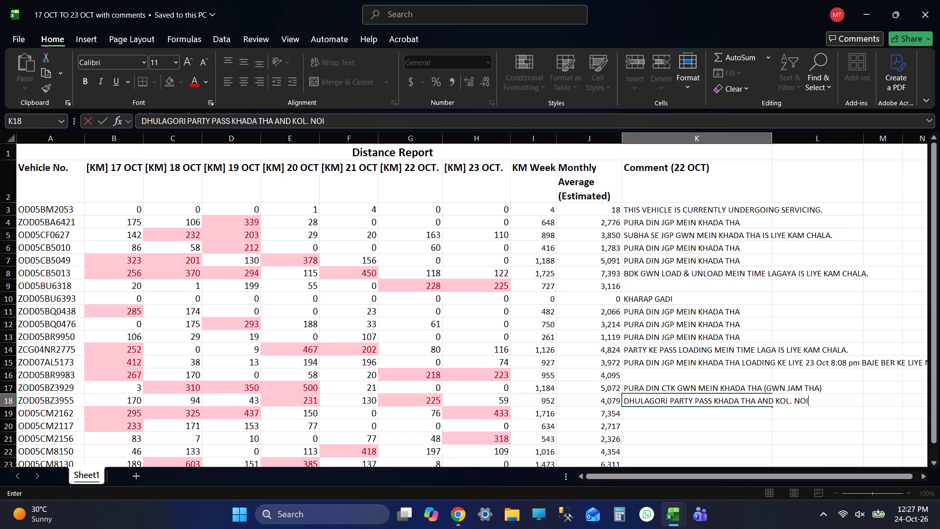
key(BackSpace)
key(BackSpace)
text(O ENTRY)
key(space)
text(KE WAJE SE KH)
key(BackSpace)
key(BackSpace)
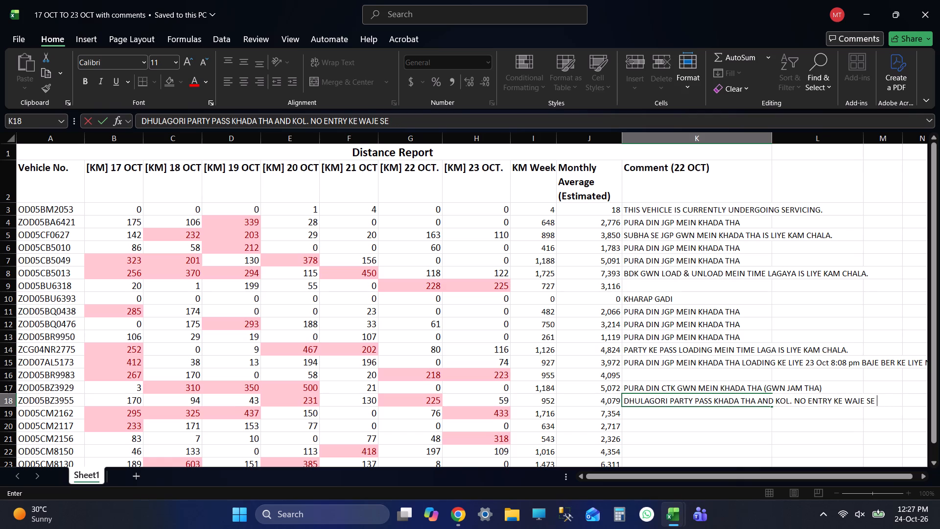
text(KAM CHAL)
text(A.)
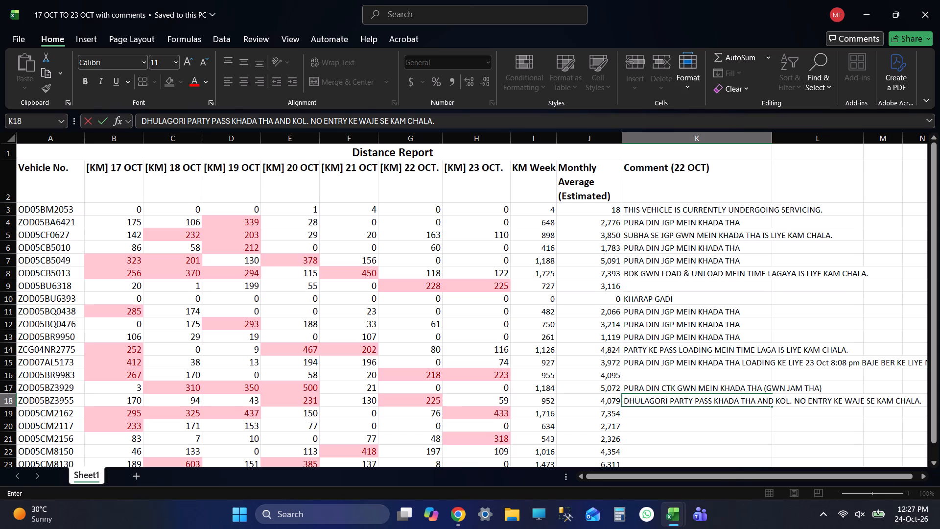
key(Return)
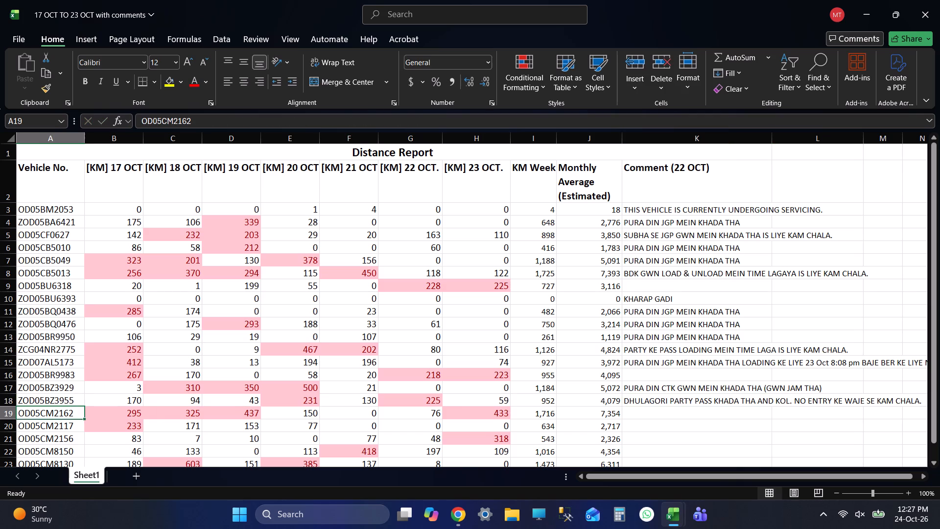
key(Right)
key(Right)
key(Right)
key(Right)
key(Right)
key(Right)
key(Right)
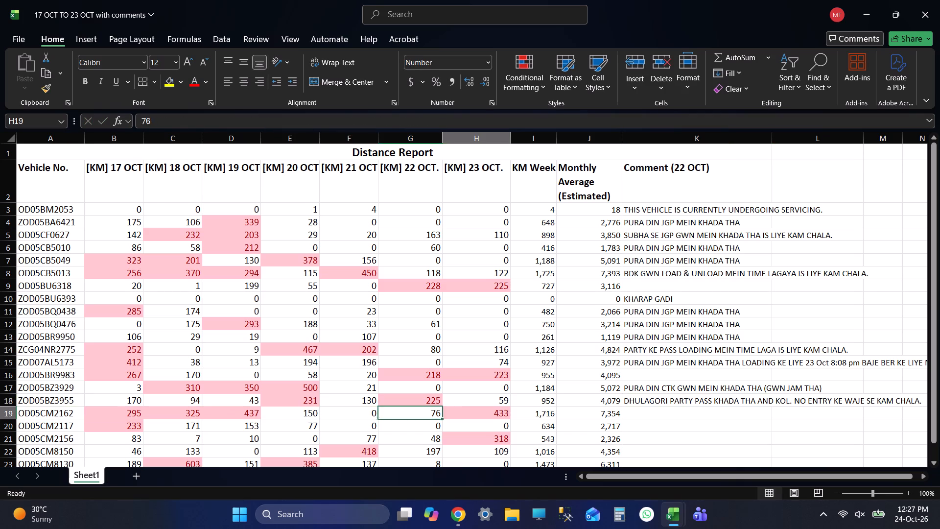
key(Down)
key(Left)
key(Left)
key(Left)
key(Left)
key(Left)
key(Left)
key(Left)
key(Left)
key(Left)
key(Left)
key(Left)
key(Left)
key(Left)
key(Left)
key(Left)
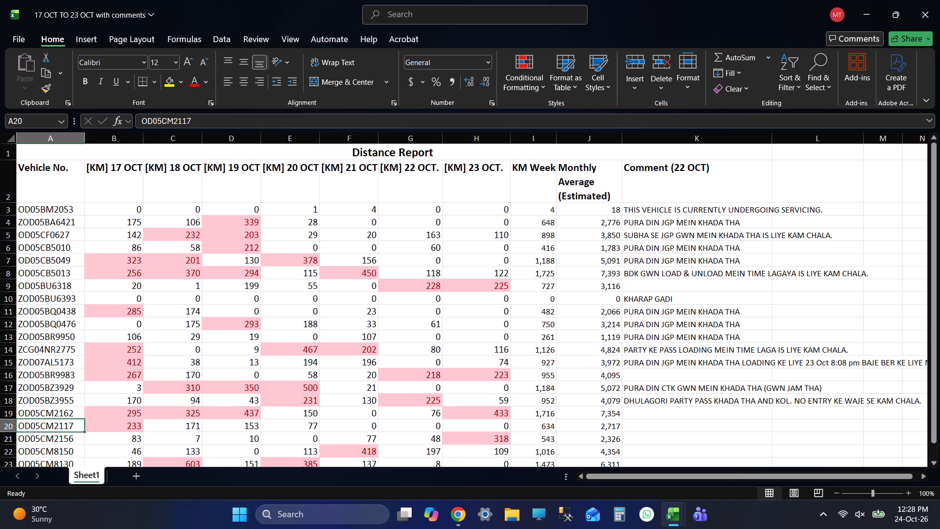
scroll(921, 414, down, 4)
key(ctrl+c)
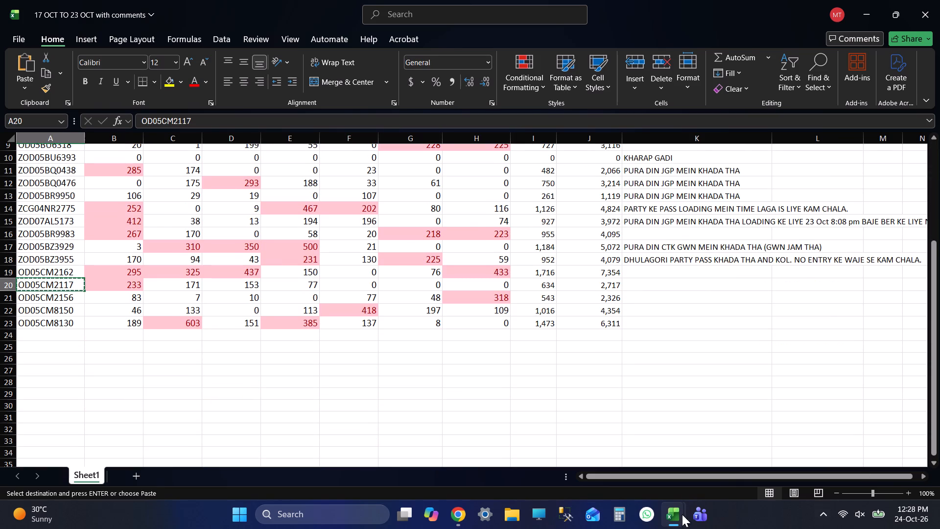
key(alt+Tab)
click(232, 68)
key(ctrl+v)
key(Return)
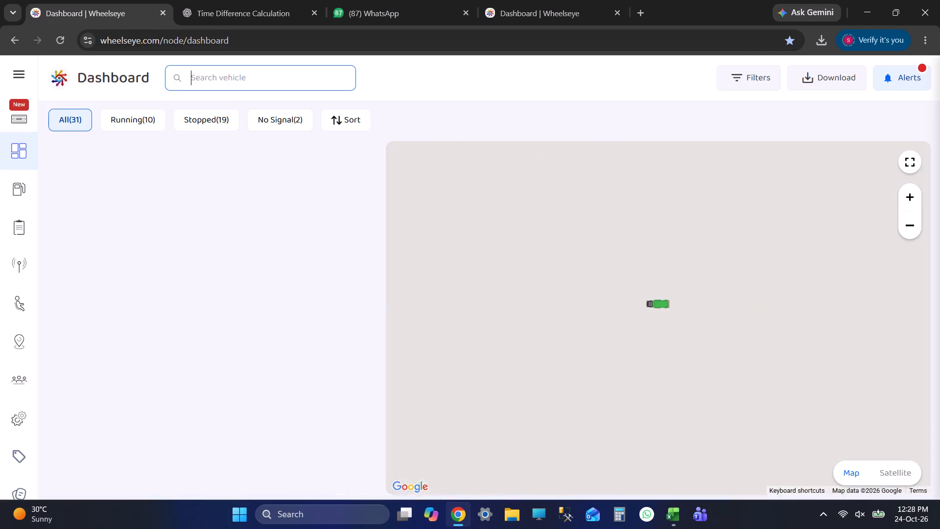
click(131, 216)
click(334, 183)
click(349, 192)
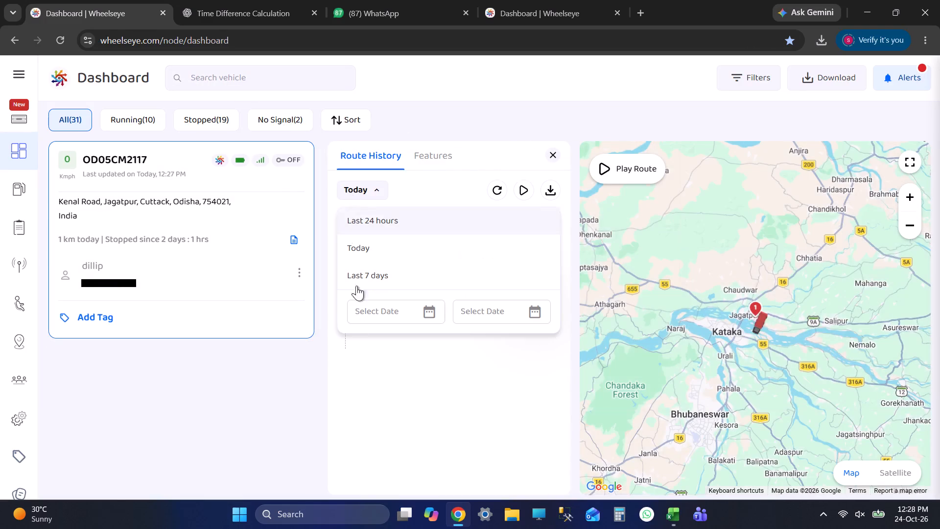
click(380, 319)
click(519, 358)
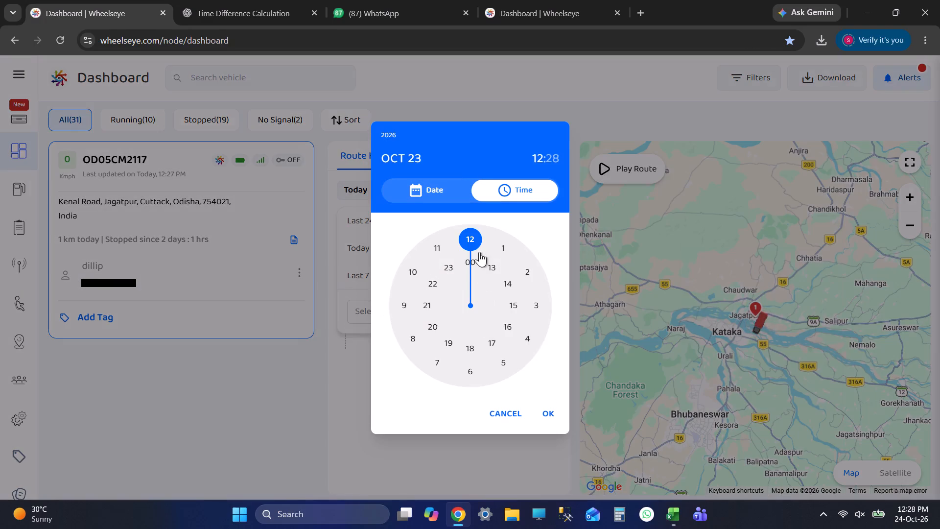
click(466, 263)
click(471, 241)
drag(566, 397, 556, 415)
click(547, 410)
click(478, 312)
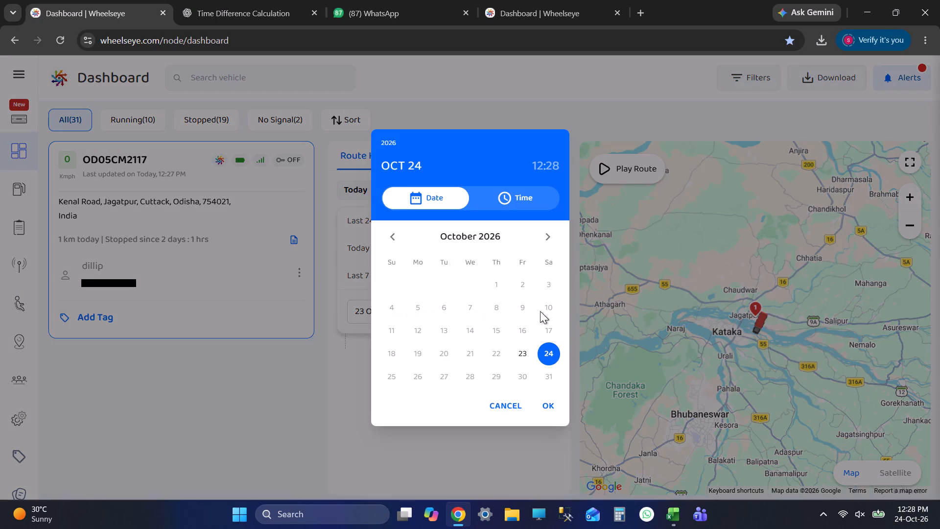
click(518, 354)
click(449, 266)
click(465, 241)
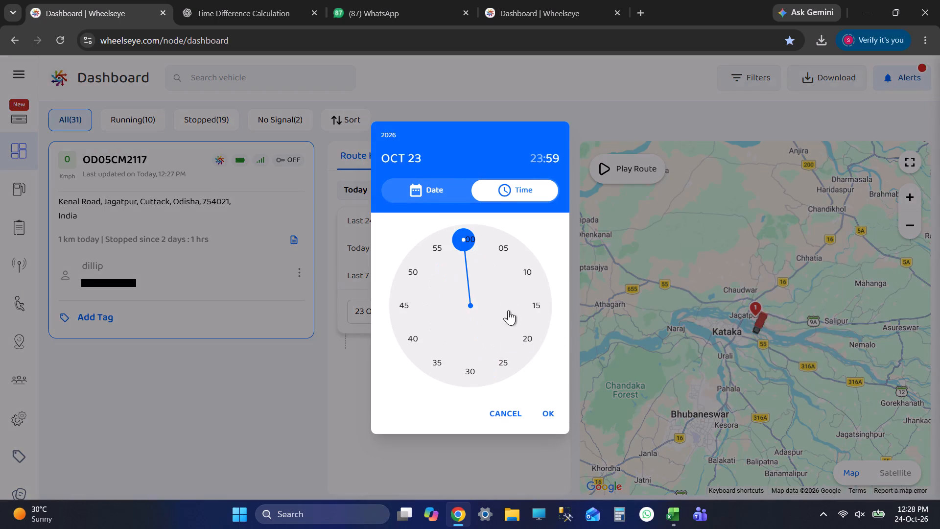
click(547, 420)
click(411, 319)
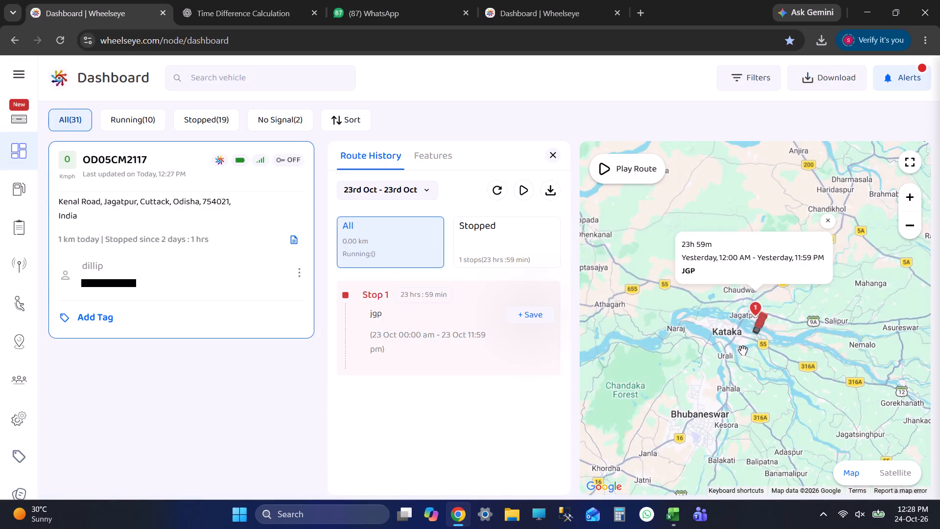
key(alt+Tab)
key(Tab)
key(Tab)
key(Tab)
key(Tab)
key(Tab)
key(Tab)
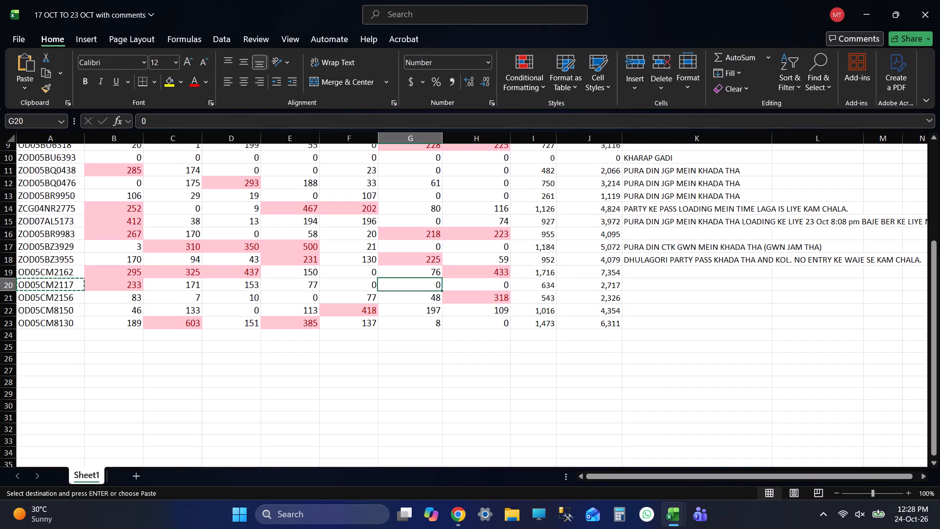
key(Tab)
key(Tab)
key(Tab)
key(Tab)
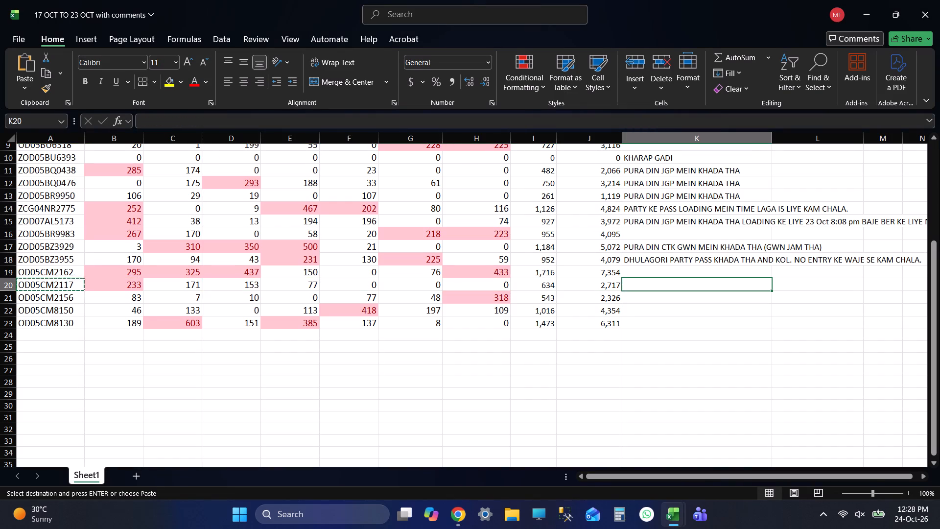
click(722, 194)
key(ctrl+c)
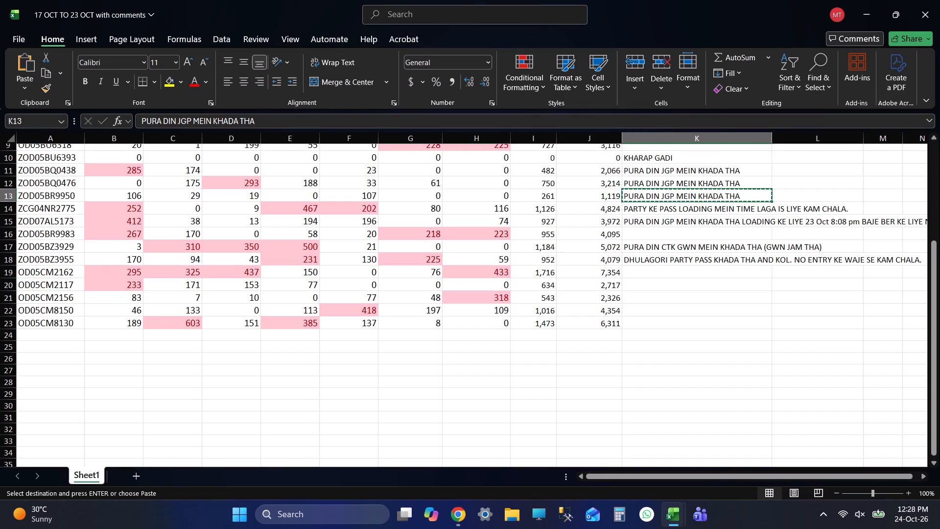
click(497, 284)
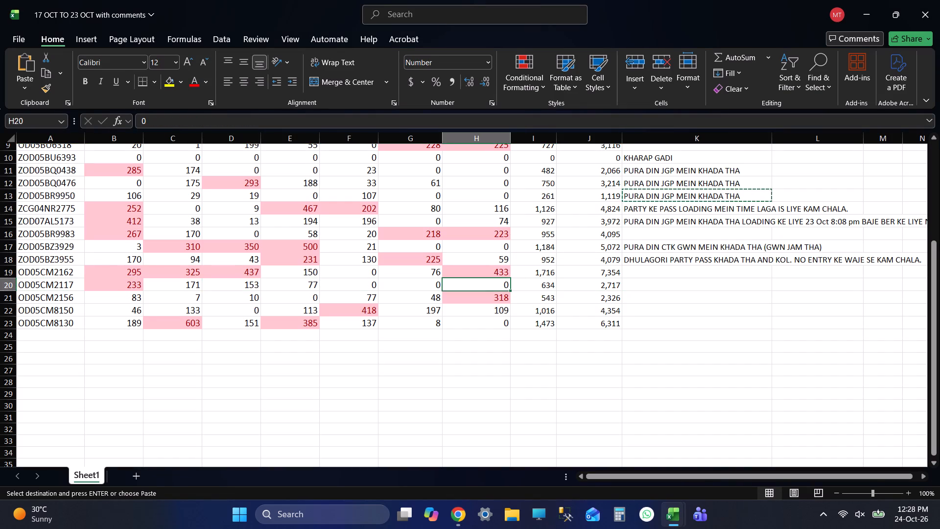
key(Tab)
key(Tab)
key(Tab)
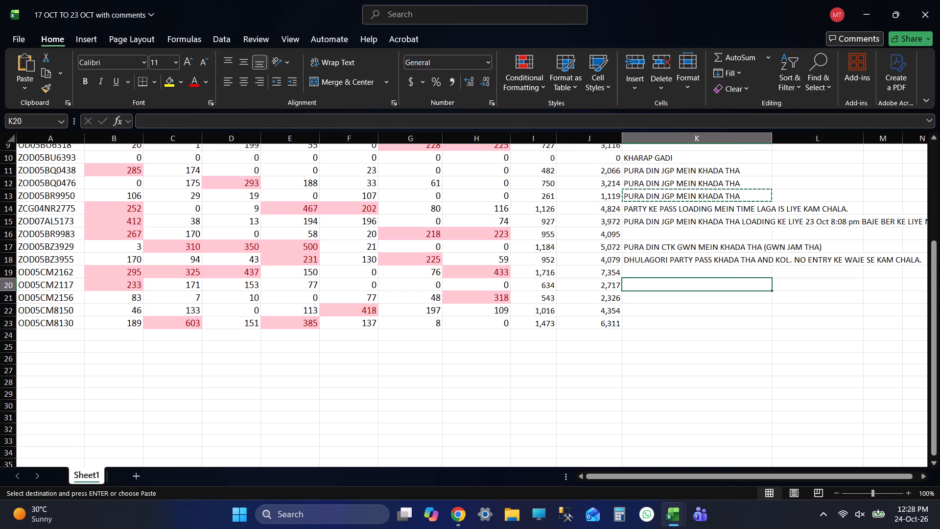
key(ctrl+v)
click(699, 330)
key(ctrl+s)
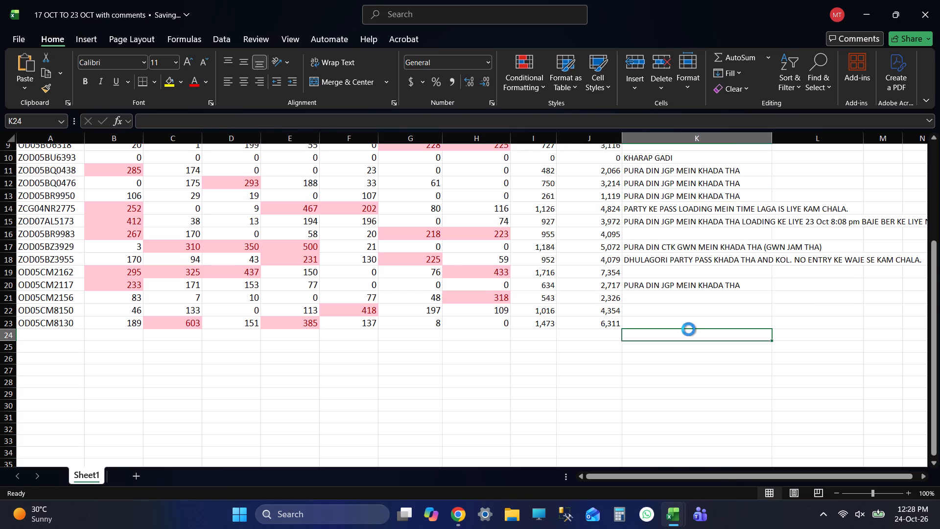
click(506, 308)
key(shift+Tab)
key(shift+Tab)
key(shift+Tab)
key(shift+Tab)
key(shift+Tab)
key(shift+Tab)
key(shift+Tab)
key(shift+Tab)
key(shift+Tab)
key(shift+Tab)
key(shift+Tab)
key(shift+Tab)
key(shift+Tab)
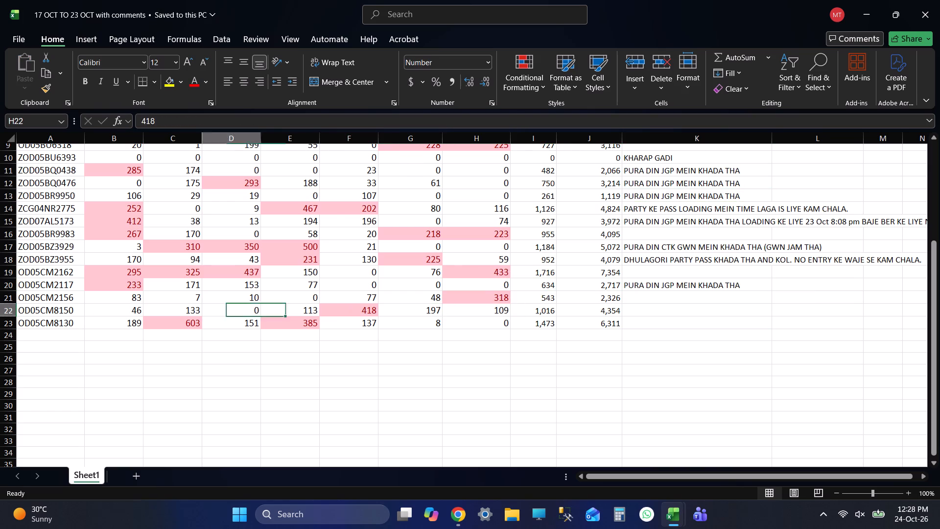
key(ctrl+c)
key(alt+Tab)
click(250, 65)
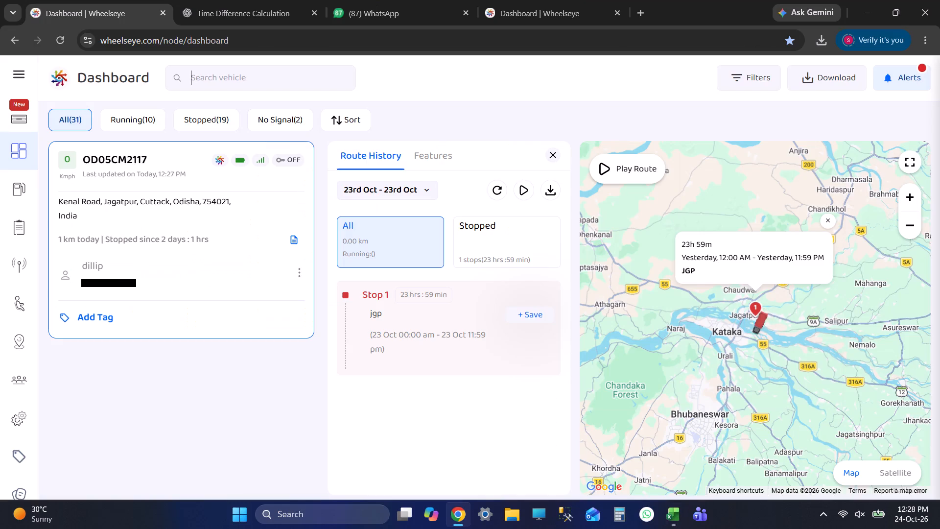
key(ctrl+v)
key(Return)
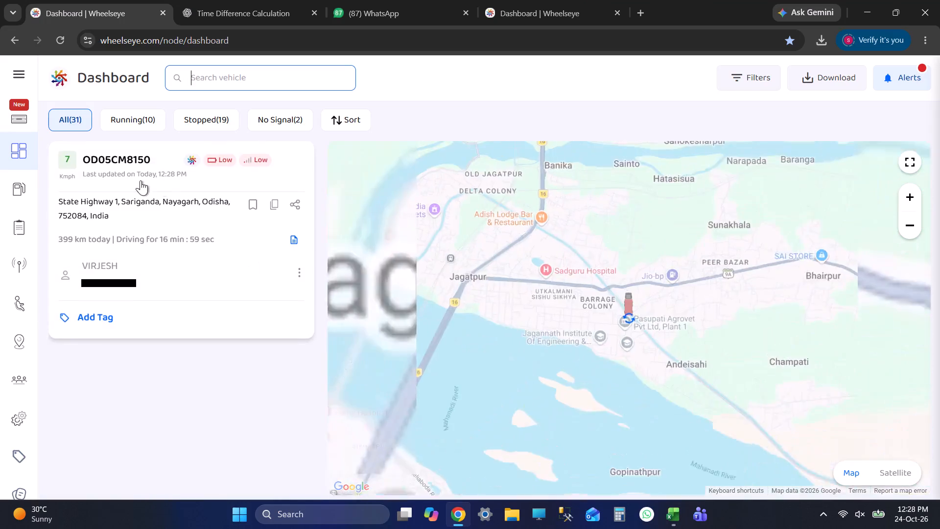
click(130, 181)
click(363, 194)
click(385, 299)
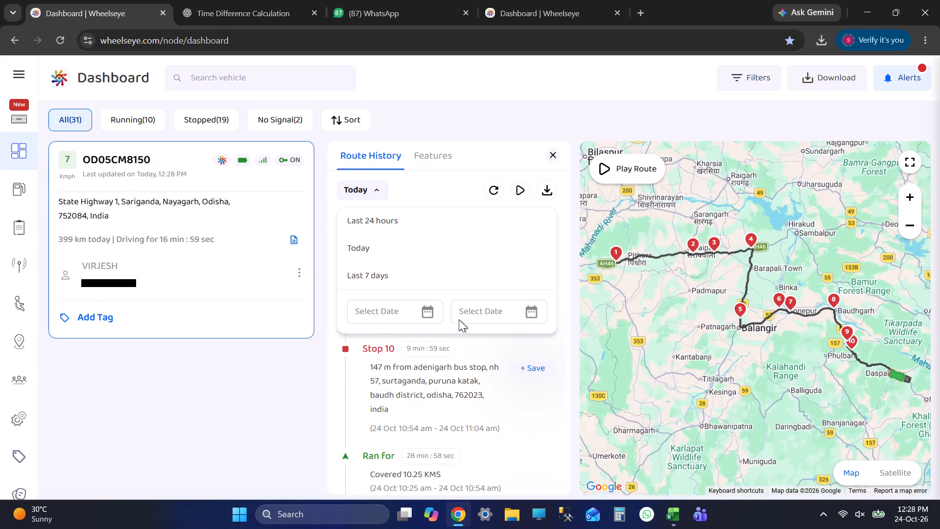
click(384, 307)
click(519, 351)
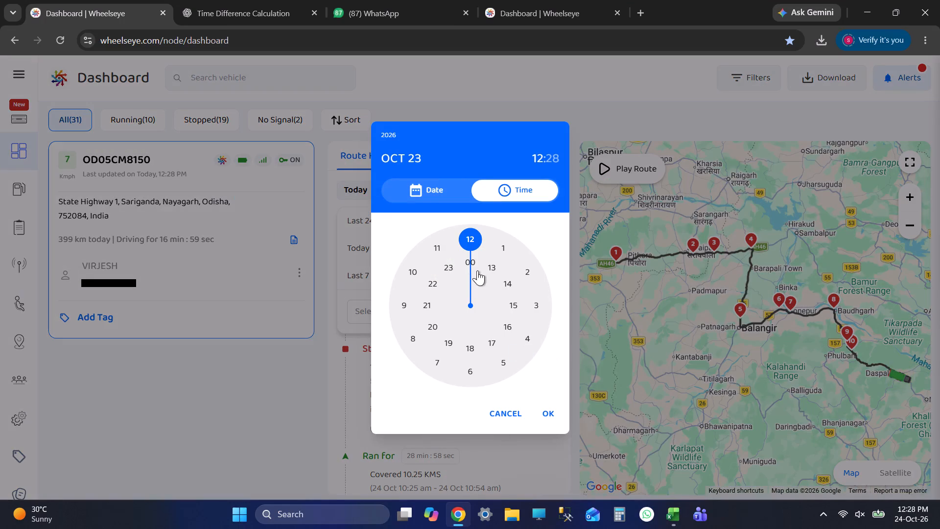
click(470, 261)
click(473, 236)
click(547, 409)
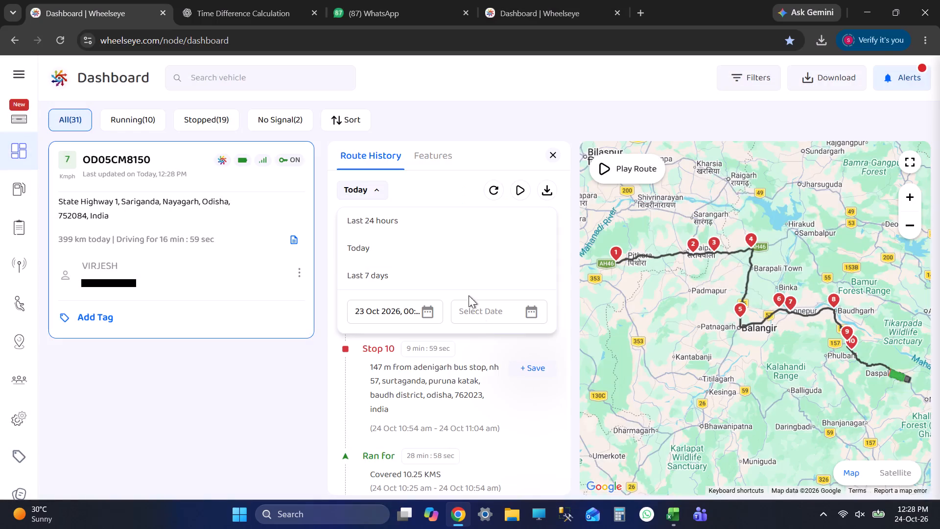
click(484, 319)
click(522, 355)
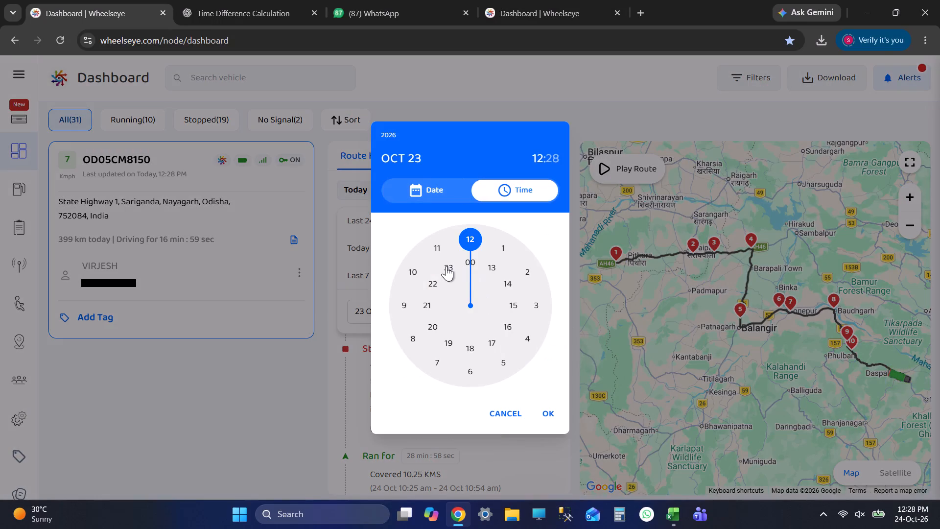
click(446, 266)
click(462, 233)
click(550, 405)
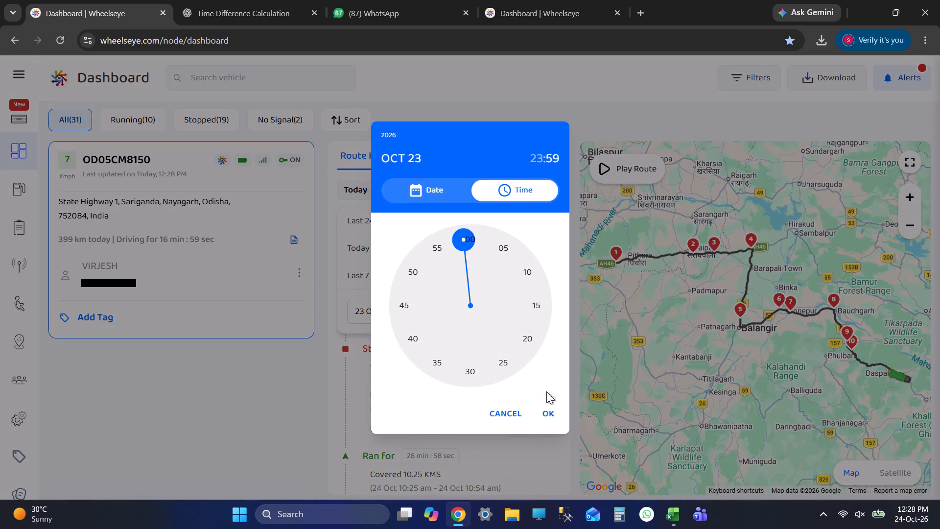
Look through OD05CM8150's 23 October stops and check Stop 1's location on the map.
scroll(450, 341, down, 1)
scroll(458, 355, up, 1)
scroll(459, 358, down, 1)
scroll(459, 361, up, 1)
scroll(459, 362, down, 7)
scroll(475, 397, up, 1)
scroll(478, 403, down, 1)
scroll(480, 406, up, 1)
scroll(481, 406, down, 7)
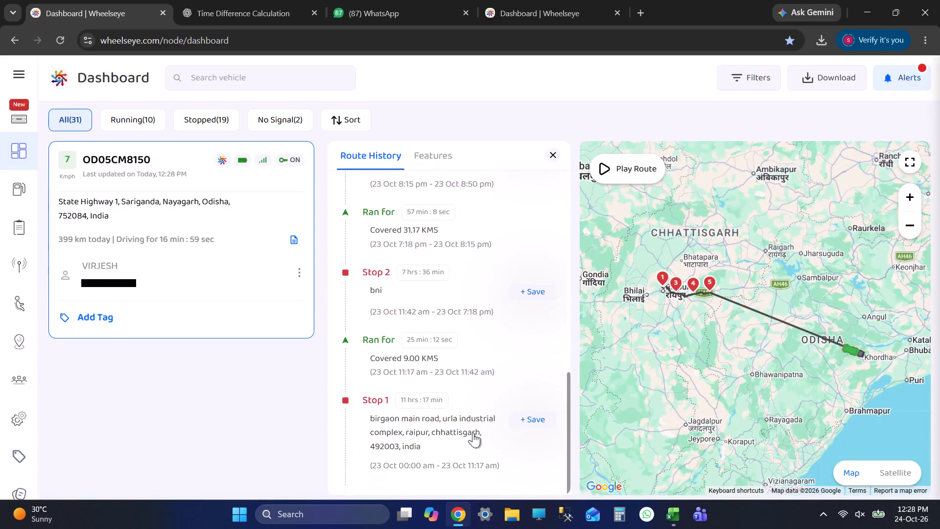
scroll(473, 433, down, 2)
scroll(471, 440, up, 1)
scroll(471, 440, down, 2)
click(434, 435)
scroll(481, 410, down, 3)
scroll(761, 320, up, 2)
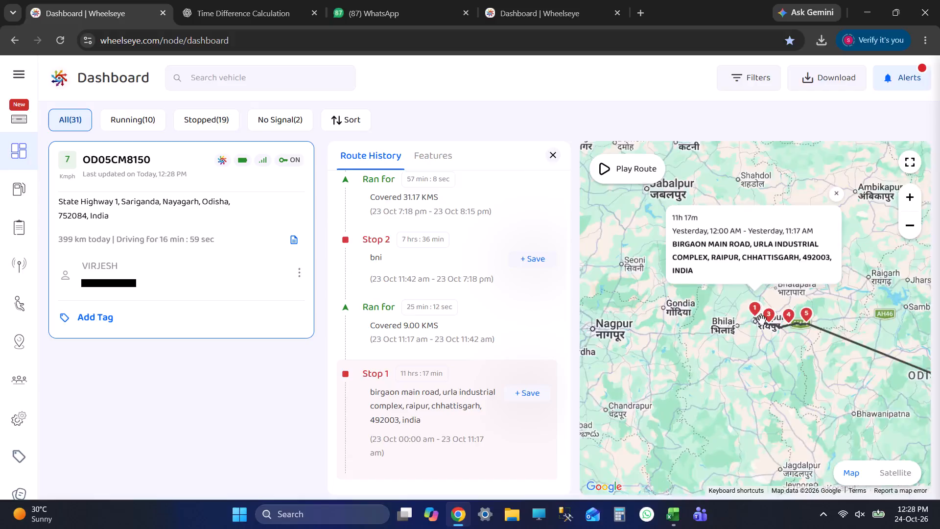
scroll(761, 320, up, 17)
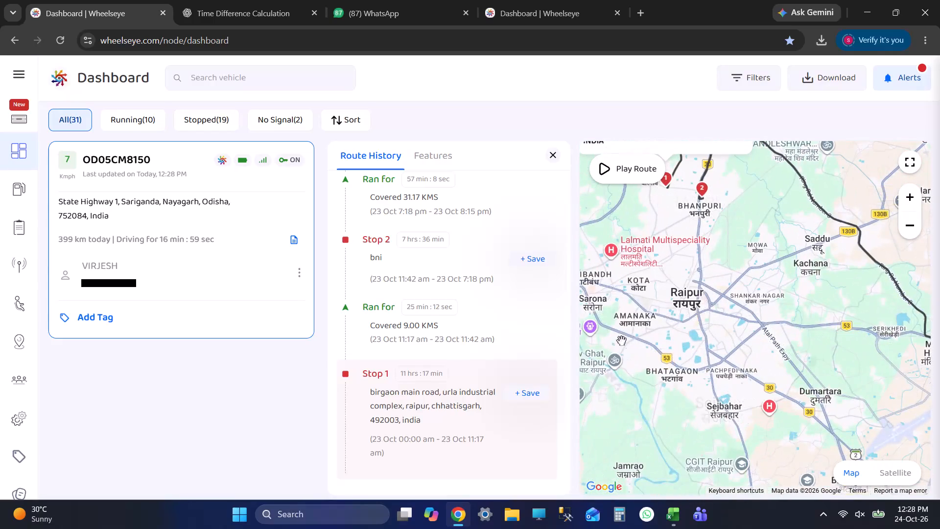
scroll(497, 372, up, 1)
click(444, 334)
scroll(484, 344, up, 3)
click(452, 349)
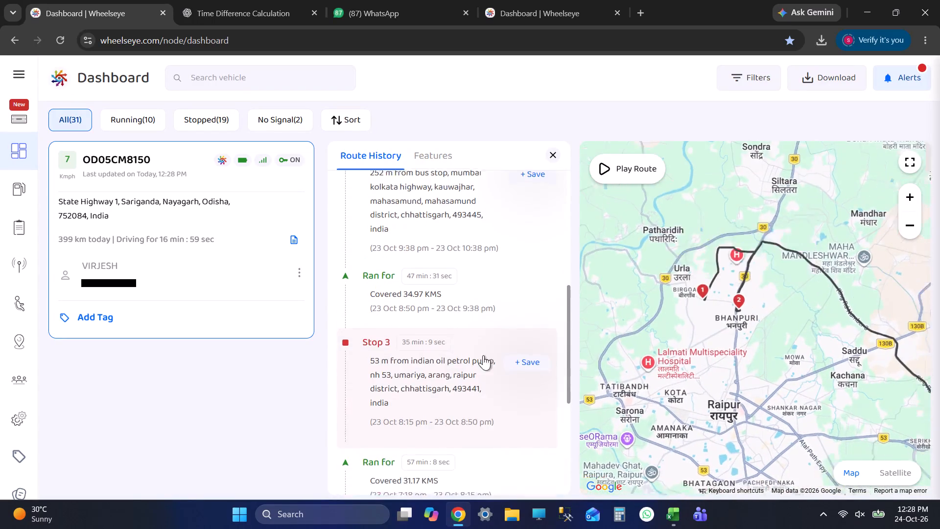
scroll(486, 360, down, 2)
click(469, 368)
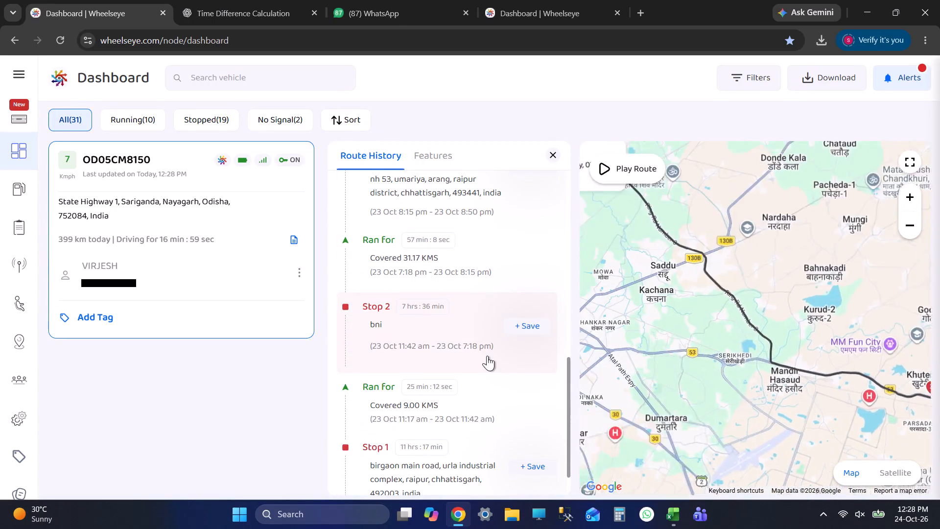
scroll(487, 356, up, 1)
scroll(442, 389, up, 2)
click(443, 369)
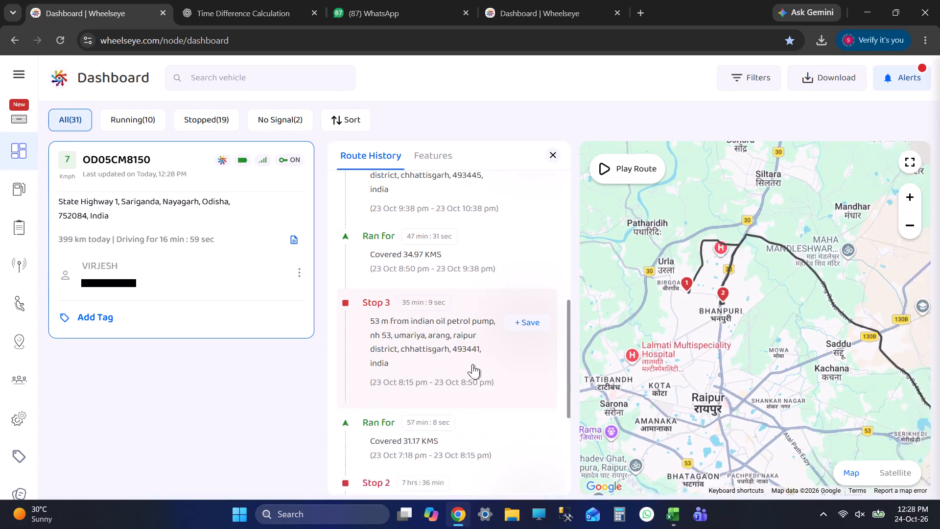
scroll(472, 364, up, 2)
click(483, 306)
scroll(451, 350, up, 4)
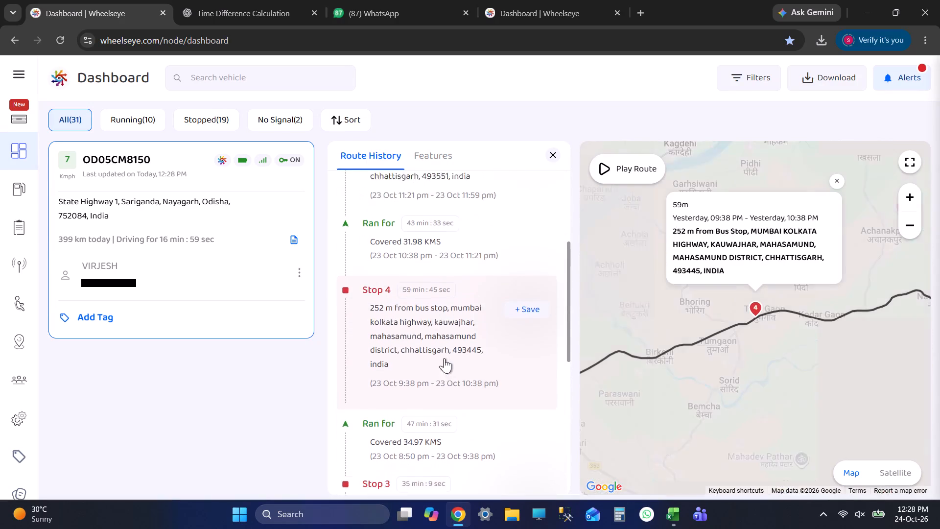
click(438, 318)
scroll(643, 335, down, 7)
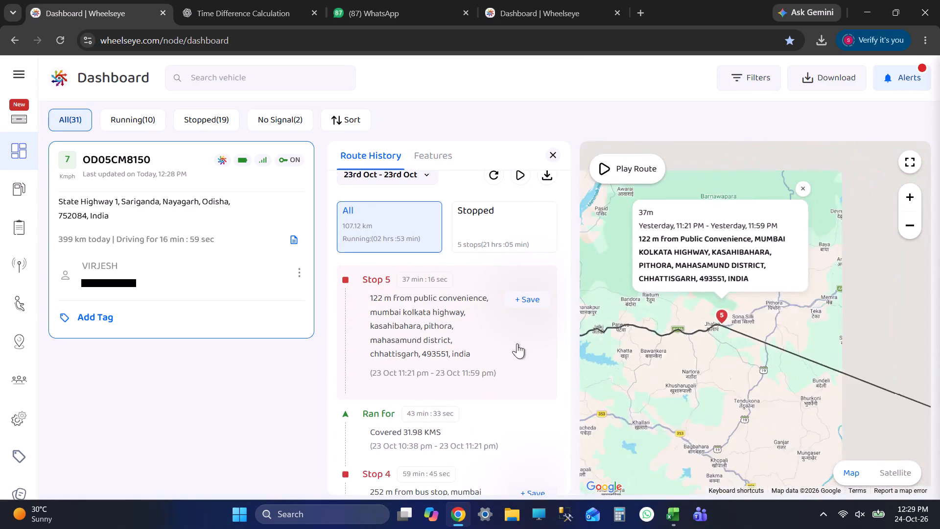
scroll(451, 359, down, 1)
scroll(451, 361, up, 1)
scroll(451, 361, down, 8)
scroll(451, 361, up, 1)
scroll(451, 361, down, 6)
click(468, 322)
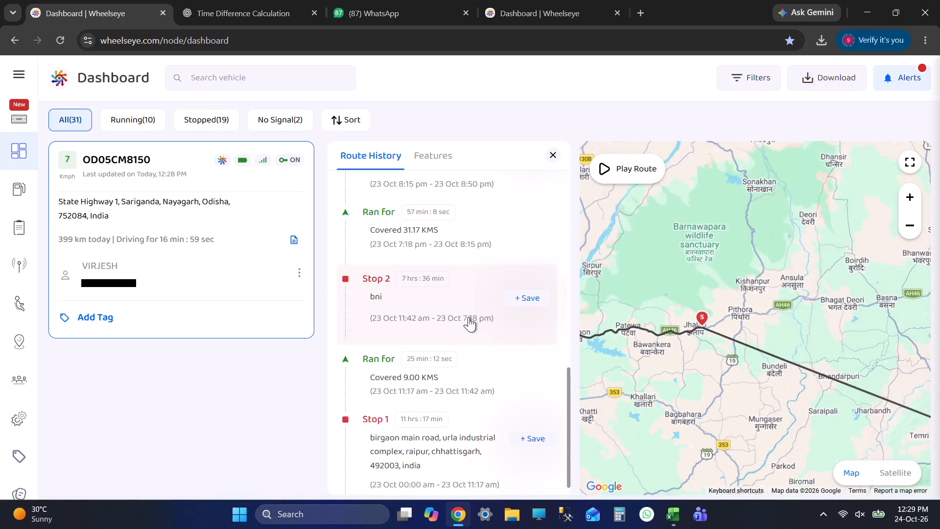
scroll(740, 326, up, 6)
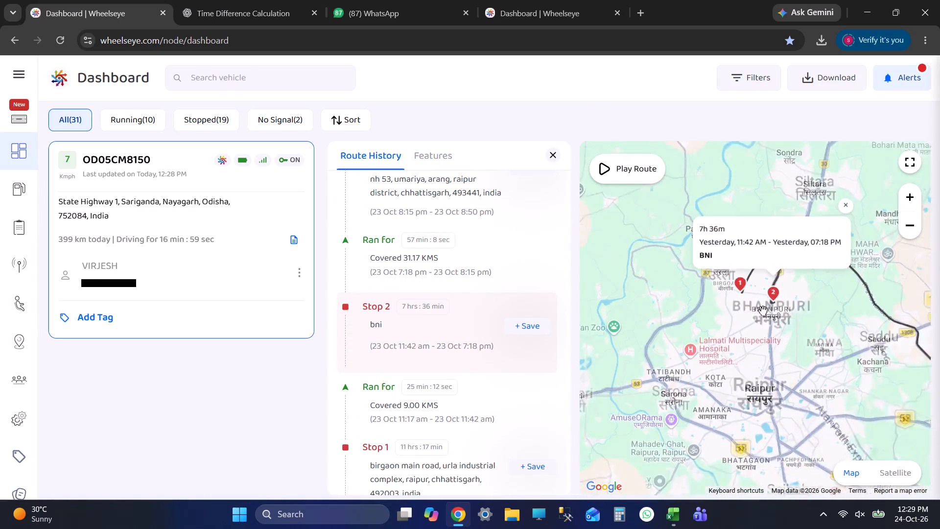
click(455, 340)
click(455, 340)
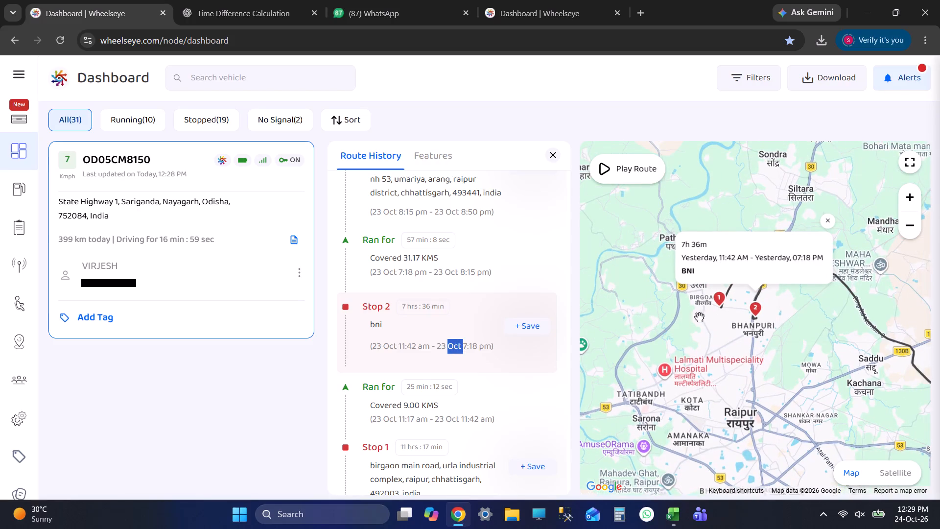
scroll(460, 332, up, 1)
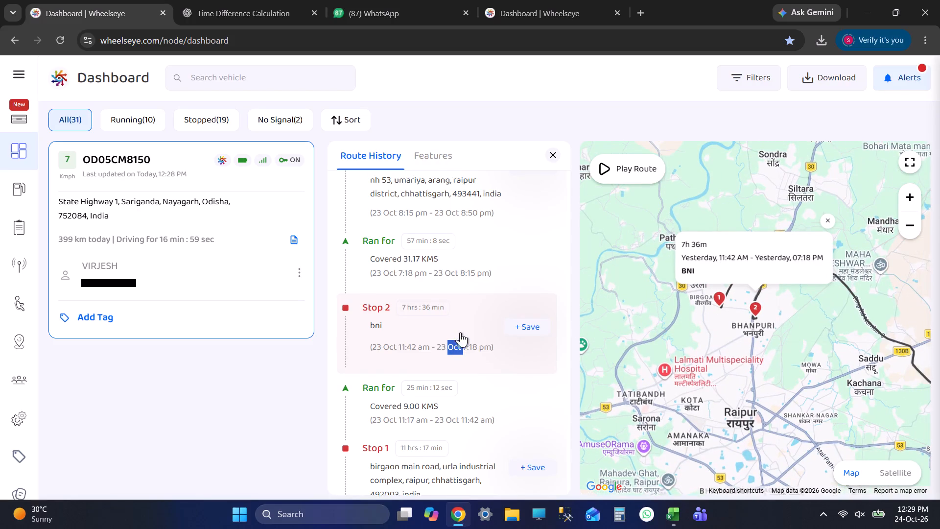
scroll(460, 332, up, 4)
scroll(460, 332, down, 1)
scroll(460, 332, up, 4)
key(alt+Tab)
key(Tab)
key(Tab)
key(Tab)
key(Tab)
key(Tab)
key(Tab)
key(Tab)
key(Tab)
key(Tab)
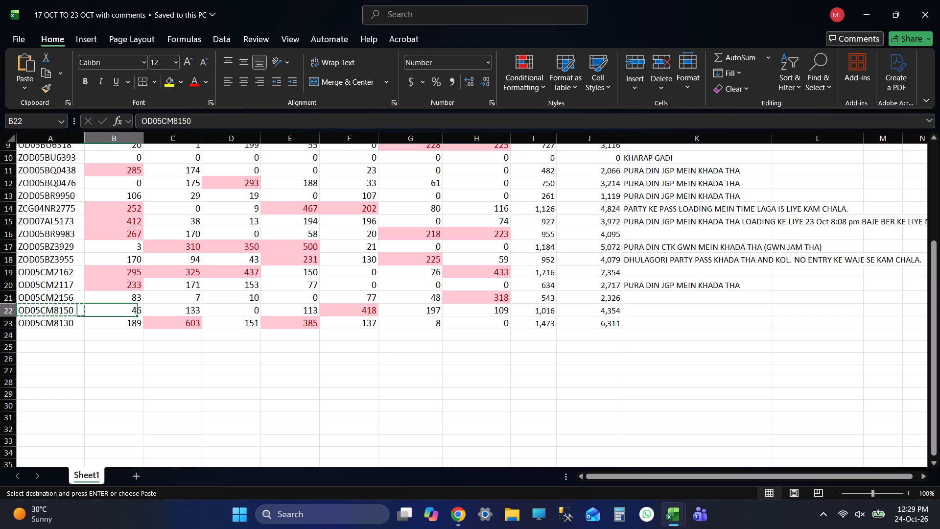
key(Tab)
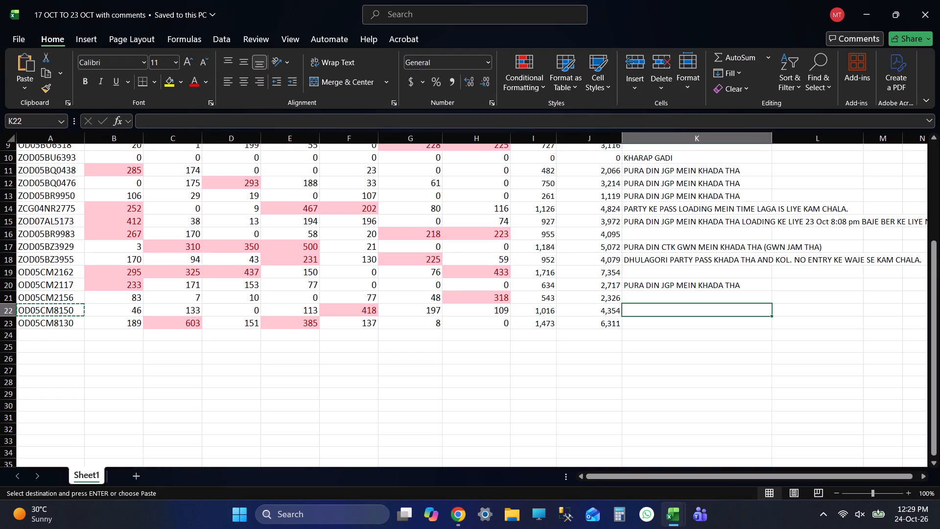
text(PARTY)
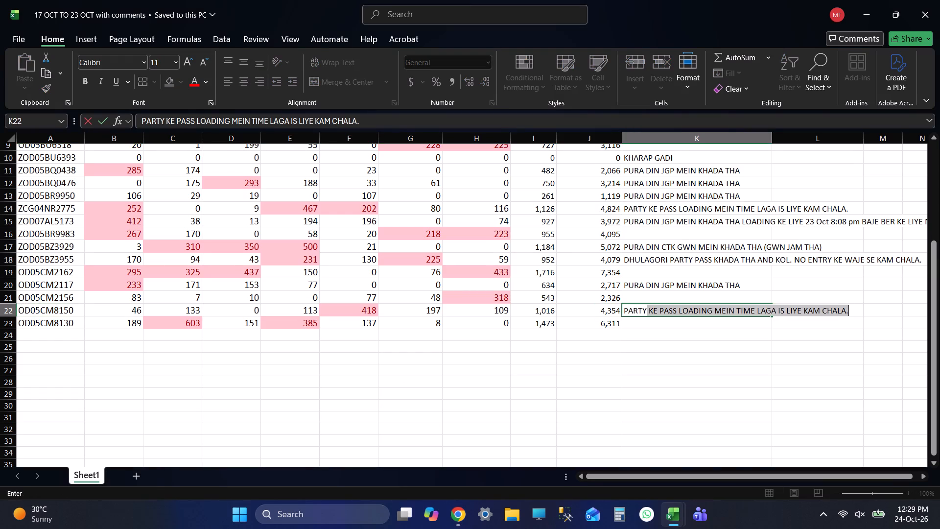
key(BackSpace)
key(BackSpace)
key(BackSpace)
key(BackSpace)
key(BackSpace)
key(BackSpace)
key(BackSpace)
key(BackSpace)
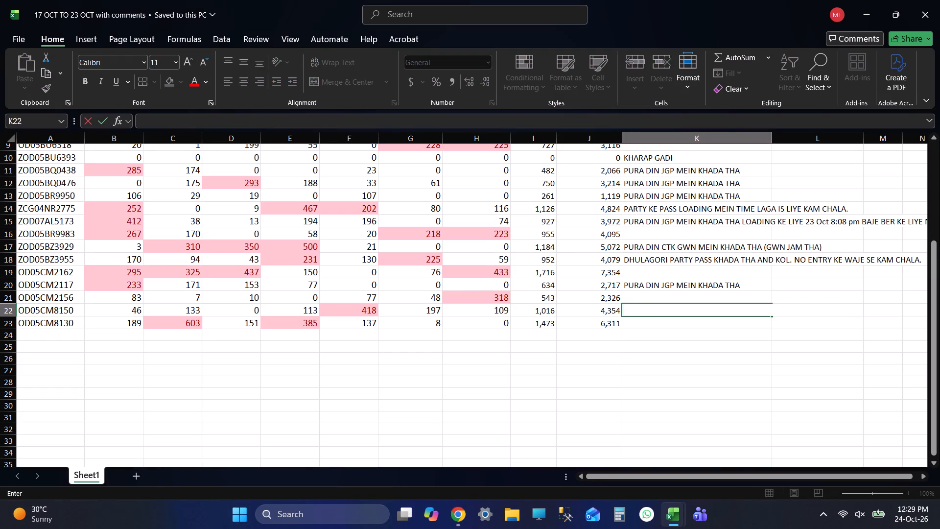
text(RAIPUR PARTY KE PASS KHALI KARKE)
key(space)
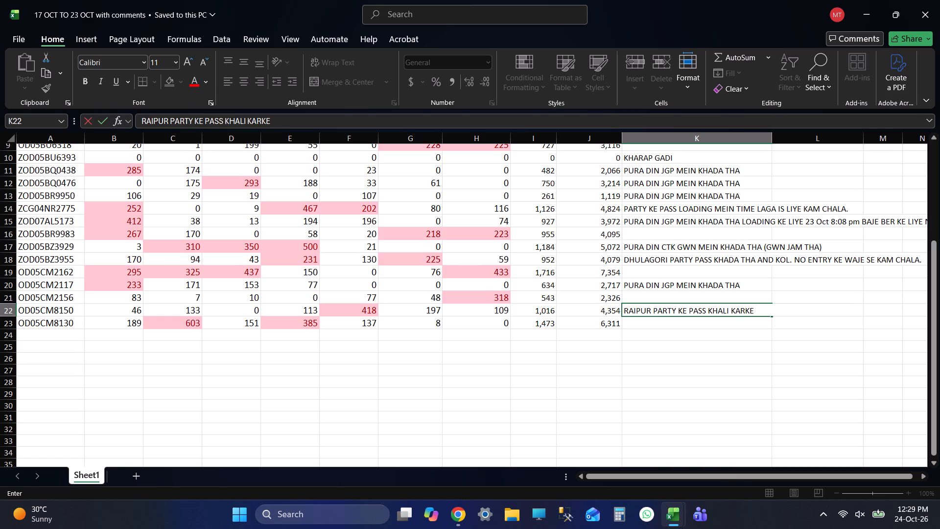
text(BNI MEIN)
key(space)
text(LOADING)
key(space)
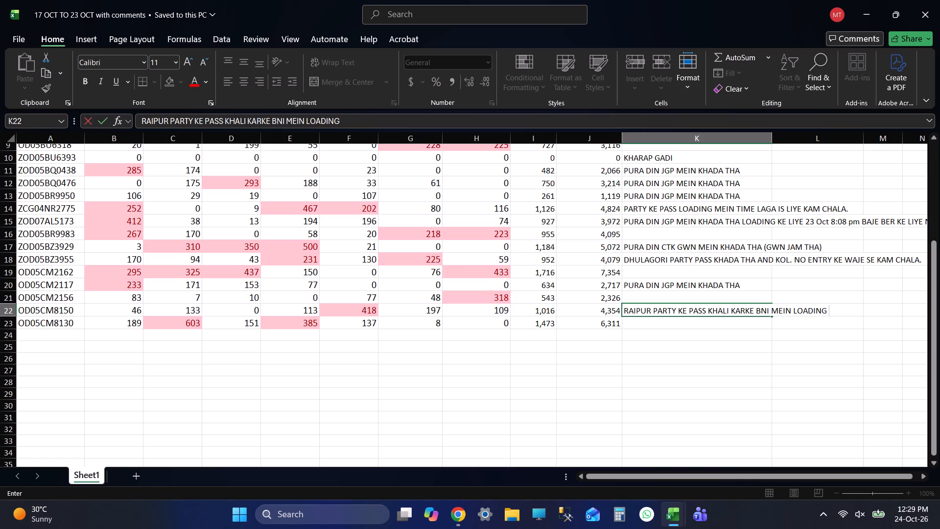
text(MEIN TIME LAGA)
key(space)
key(alt+Tab)
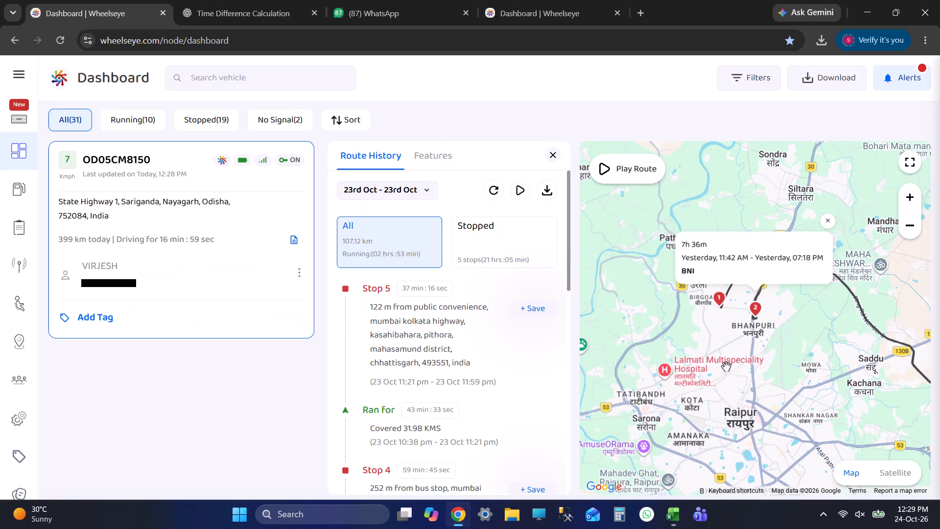
scroll(447, 390, down, 10)
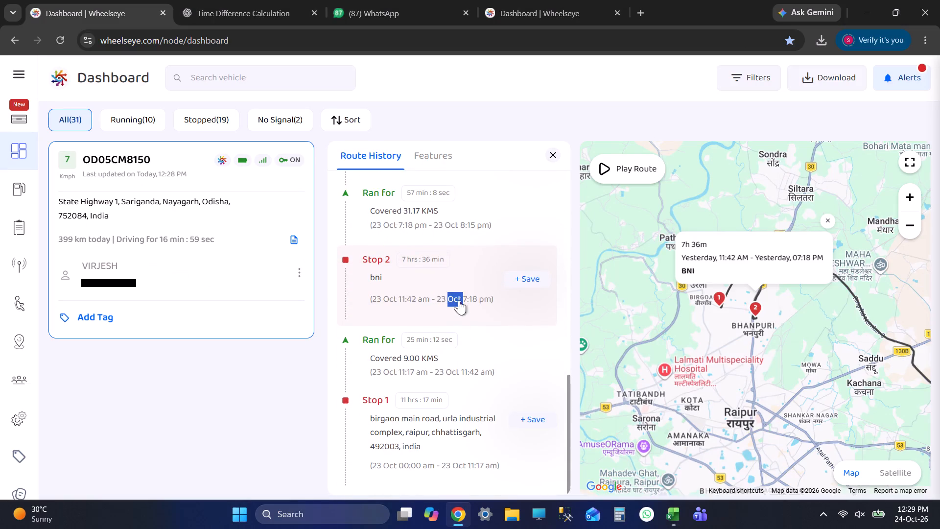
click(441, 293)
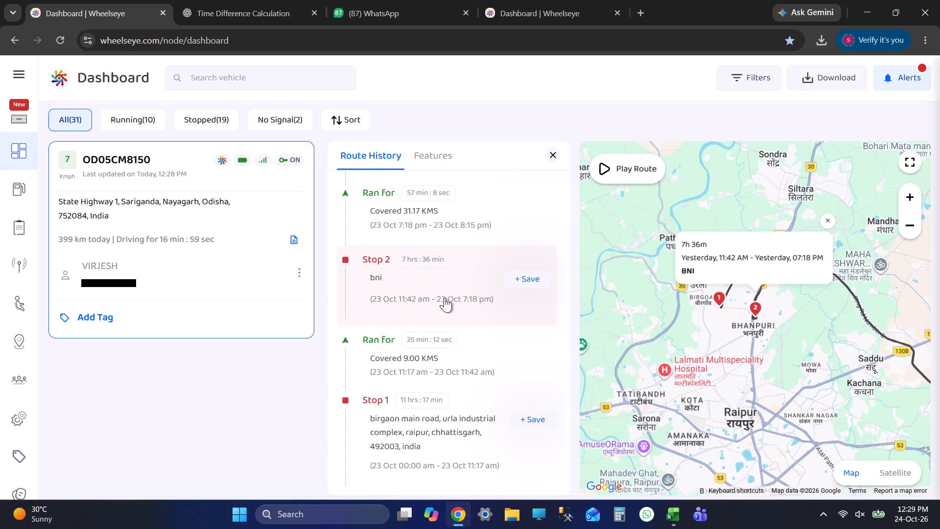
drag(439, 294, 481, 302)
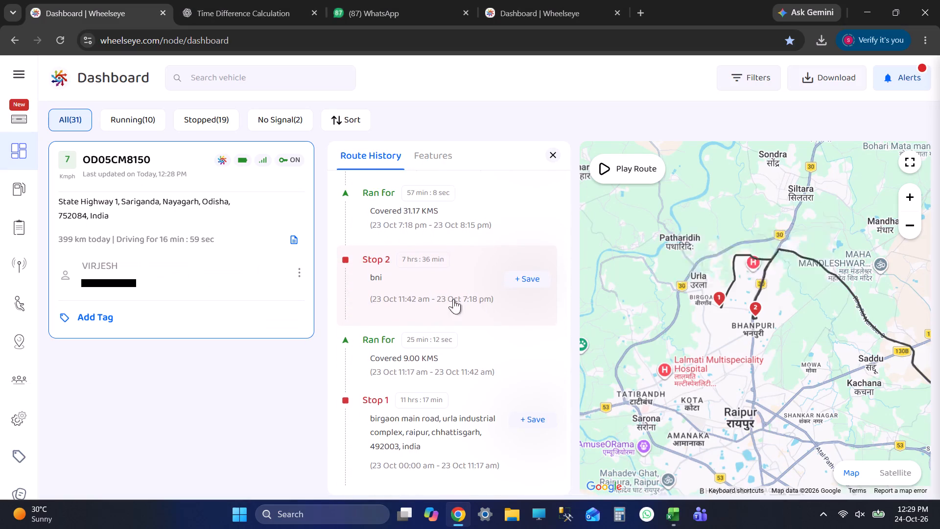
drag(439, 344, 481, 356)
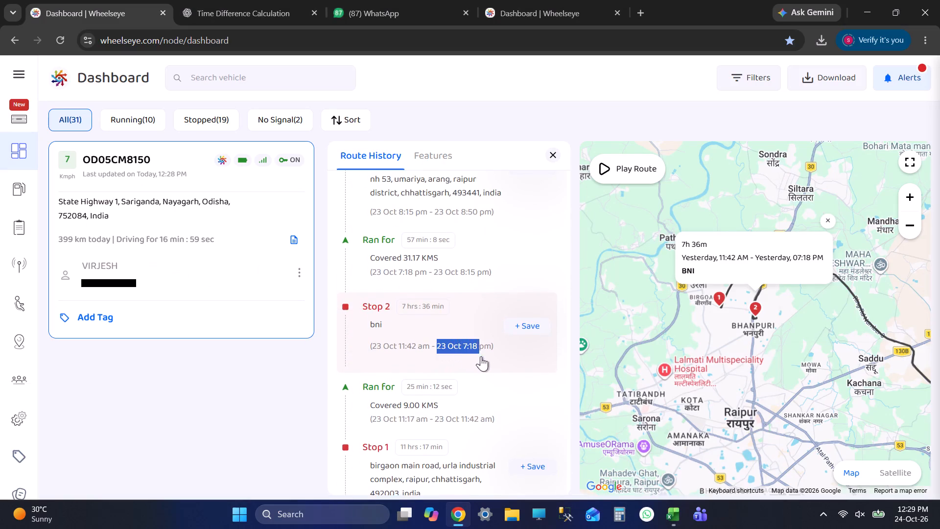
drag(481, 356, 490, 358)
key(ctrl+c)
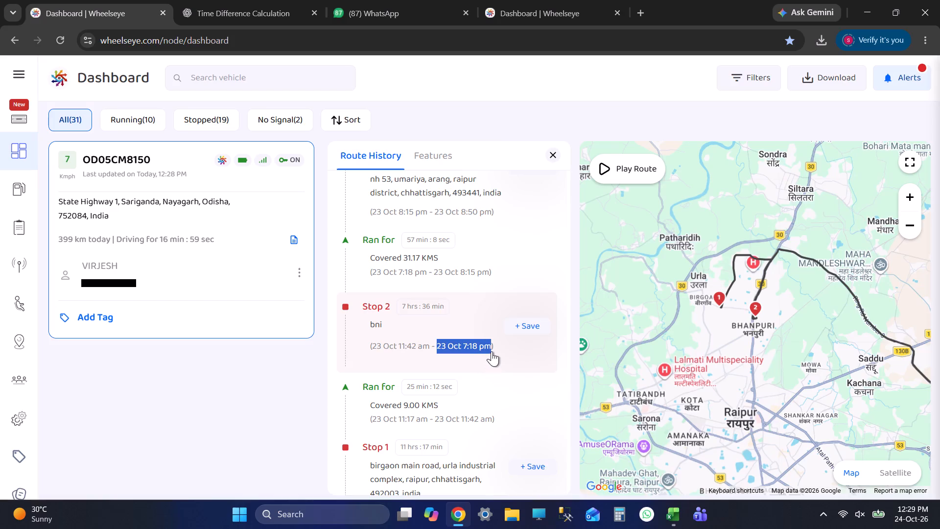
key(alt+Tab)
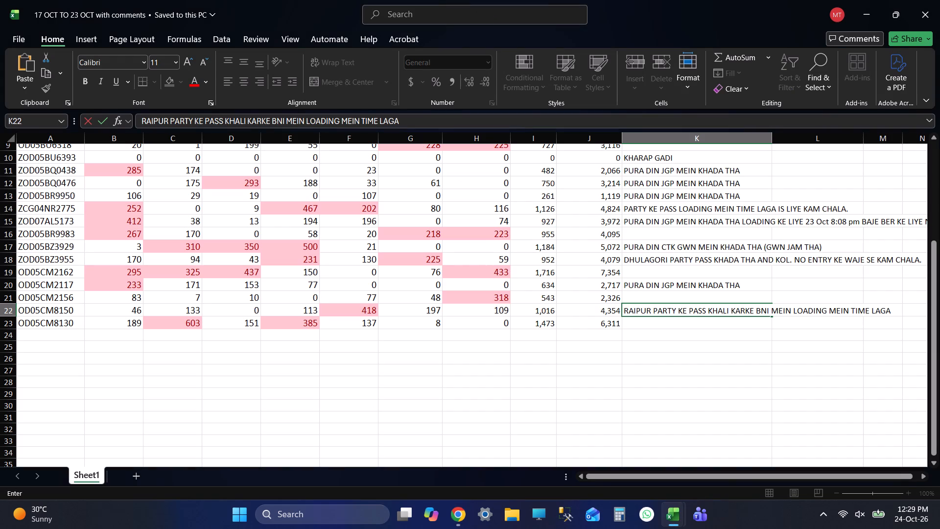
key(ctrl+v)
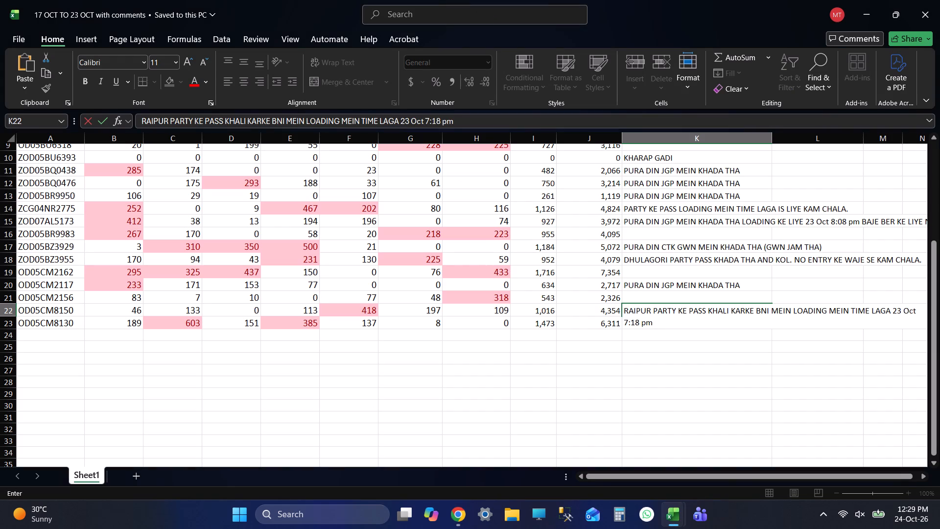
click(486, 122)
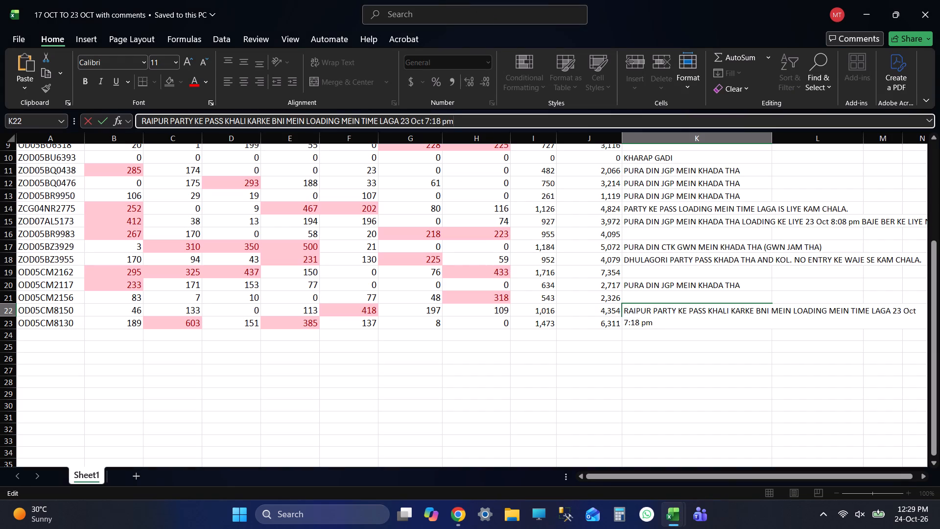
key(space)
text(BAJE)
key(space)
text(BNUI)
key(BackSpace)
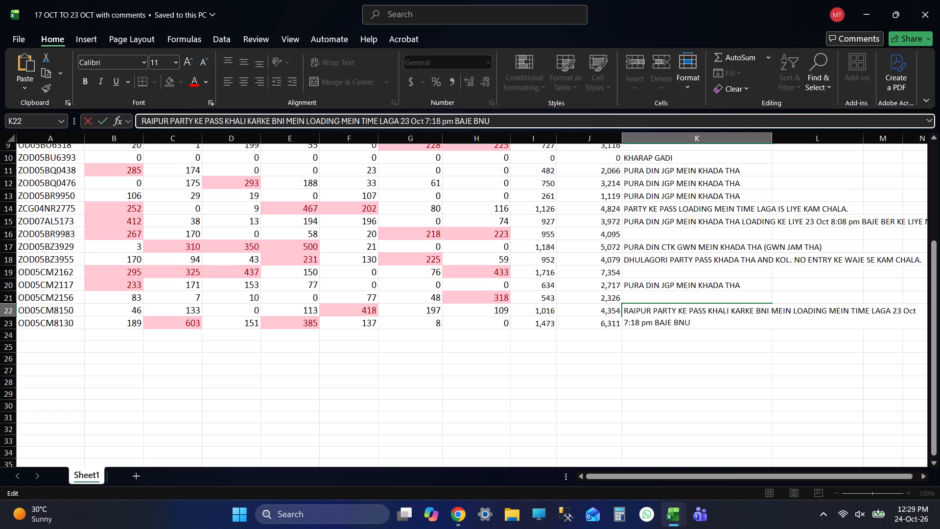
key(BackSpace)
text(I SE N)
text(IKLA)
key(space)
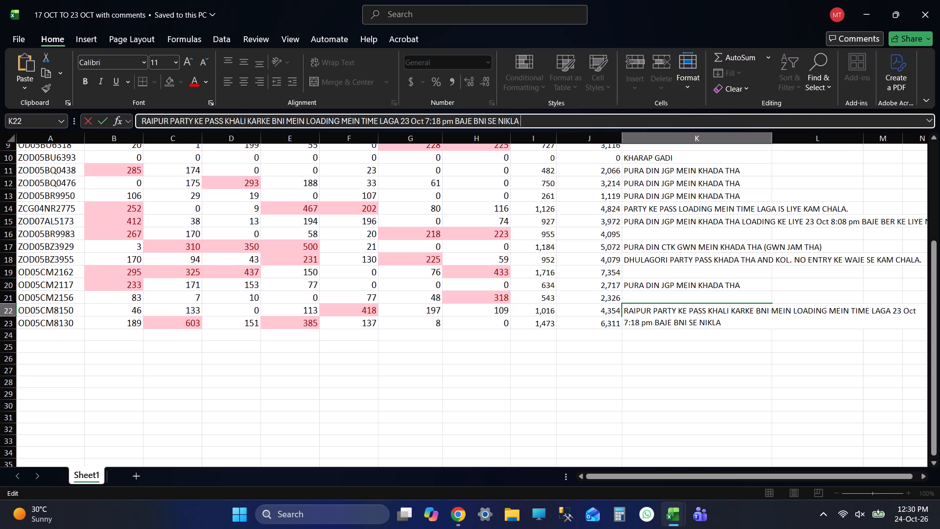
click(399, 121)
text(YA)
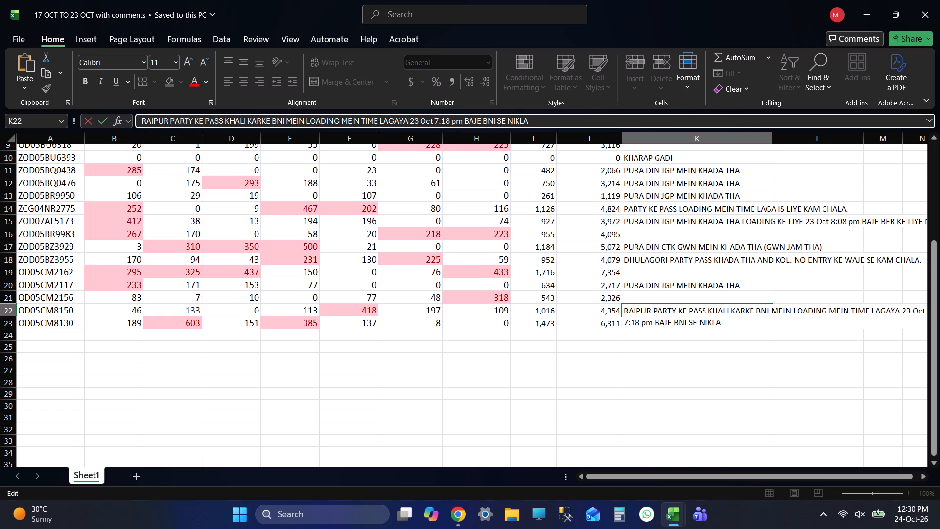
click(548, 121)
text(IS LIYE KAM)
key(space)
text(CHALA)
key(period)
key(Return)
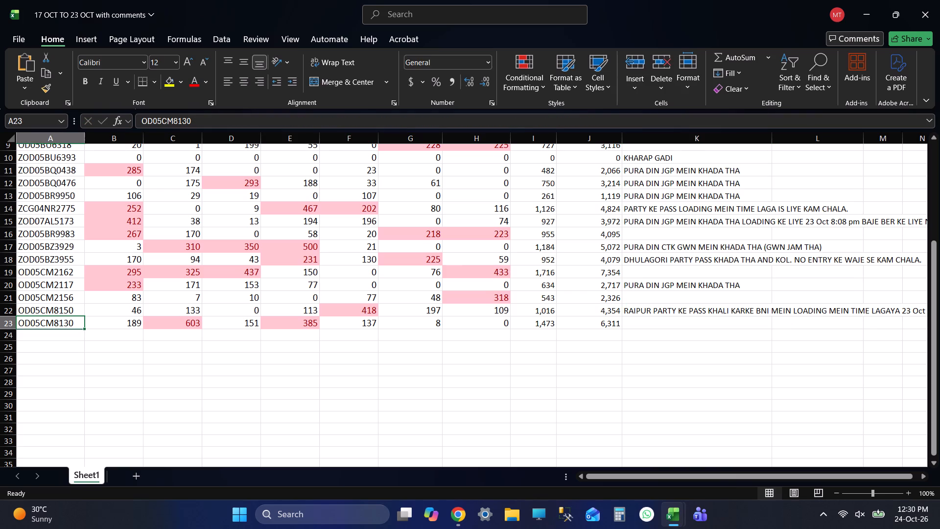
click(675, 304)
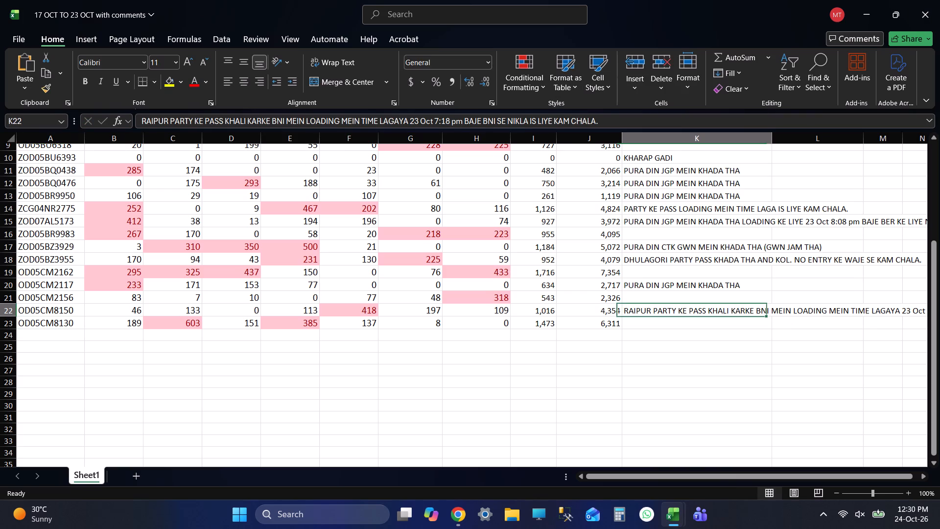
key(ctrl+s)
key(ctrl+s)
key(ctrl+s)
key(ctrl+s)
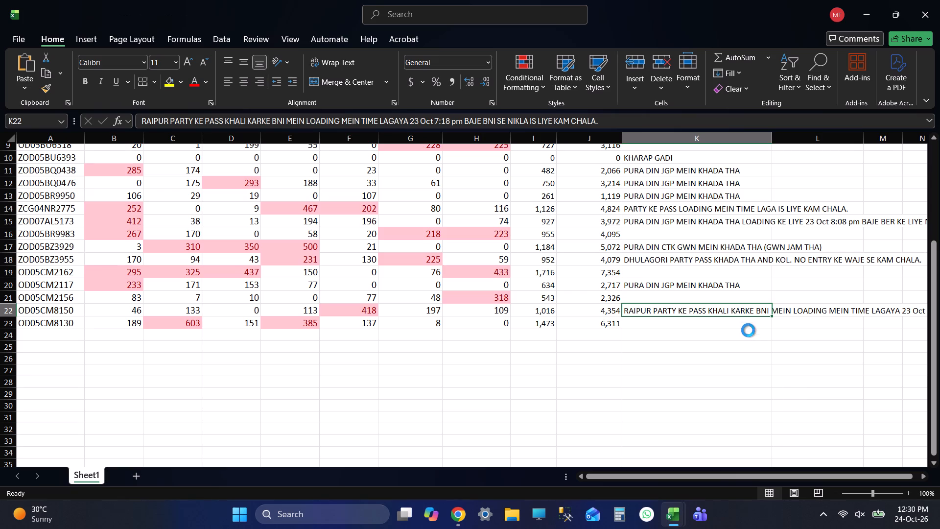
Save the 17 OCT TO 23 OCT distance report with its comments.
key(ctrl+s)
key(ctrl+s)
key(ctrl+s)
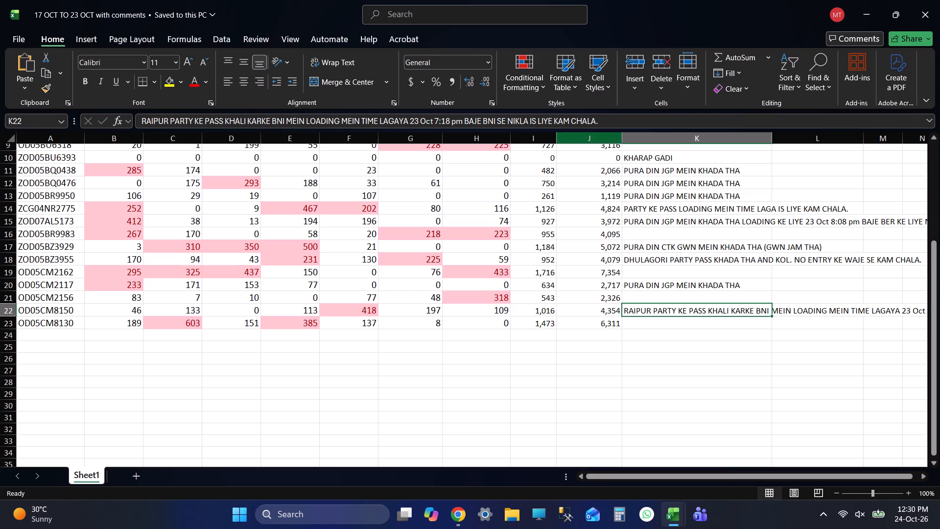
key(Return)
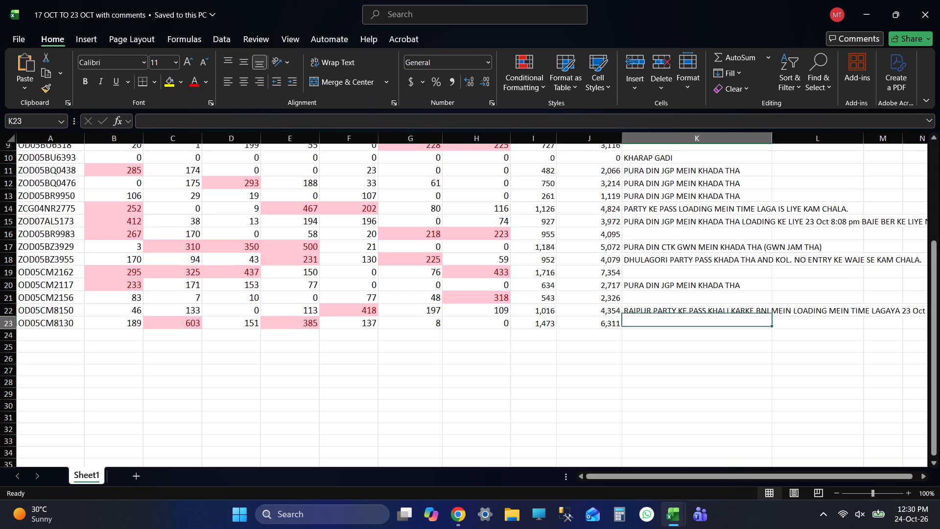
key(ctrl+s)
key(shift+Tab)
key(shift+Tab)
key(shift+Tab)
key(shift+Tab)
key(shift+Tab)
key(shift+Tab)
key(shift+Tab)
key(shift+Tab)
key(shift+Tab)
key(shift+Tab)
key(shift+Tab)
key(shift+Tab)
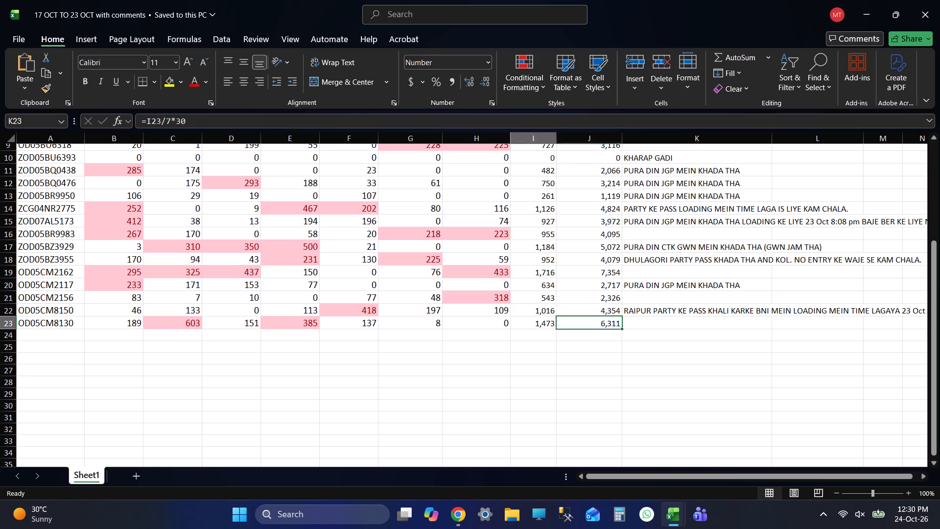
key(ctrl+c)
key(alt+Tab)
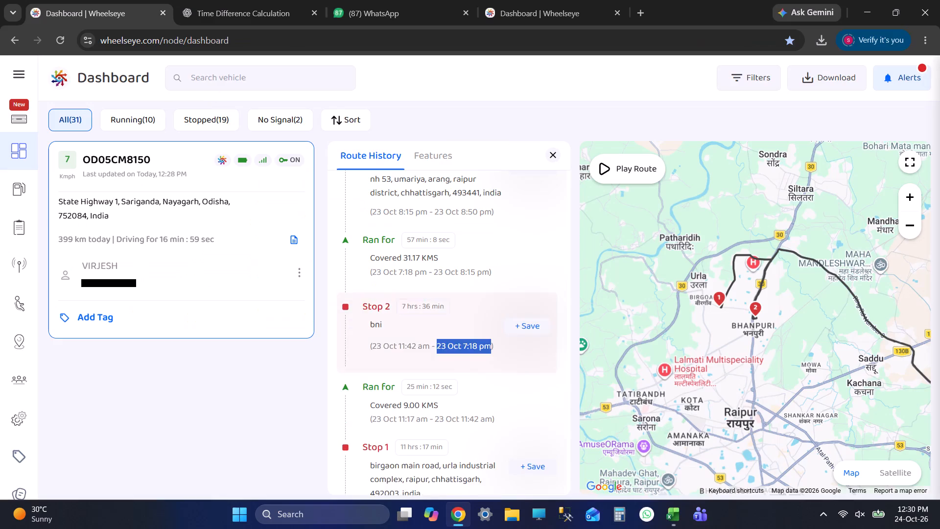
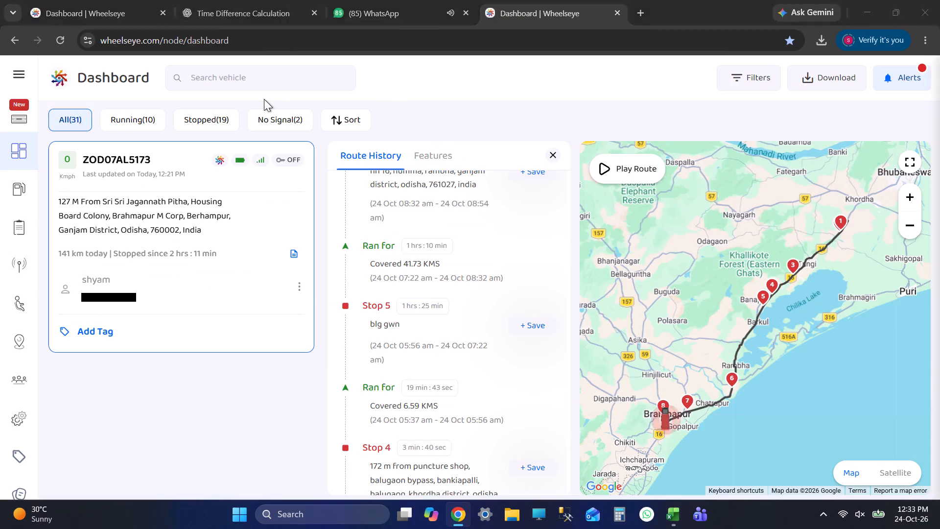
Switch to the Wheelseye dashboard in Chrome and search for the vehicle number copied from the Excel report.
key(alt+Tab)
click(227, 86)
key(ctrl+v)
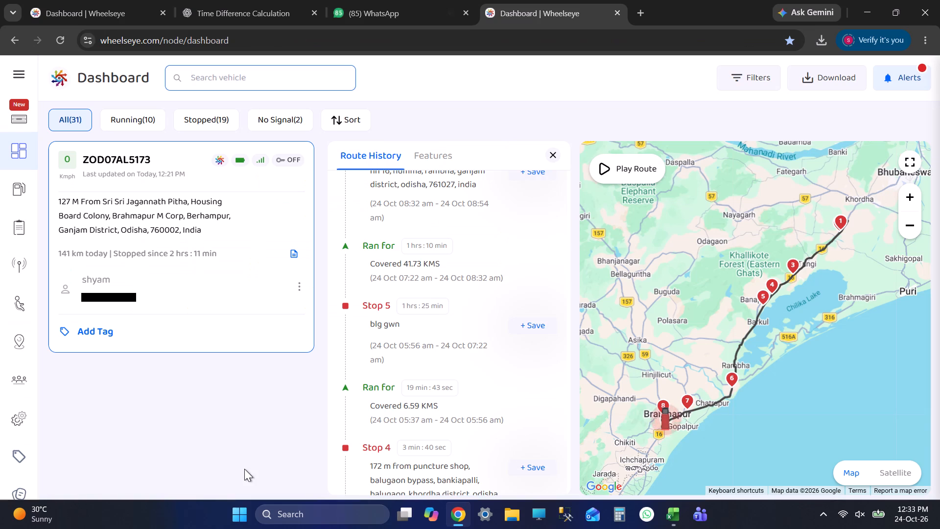
key(Return)
key(alt+Tab)
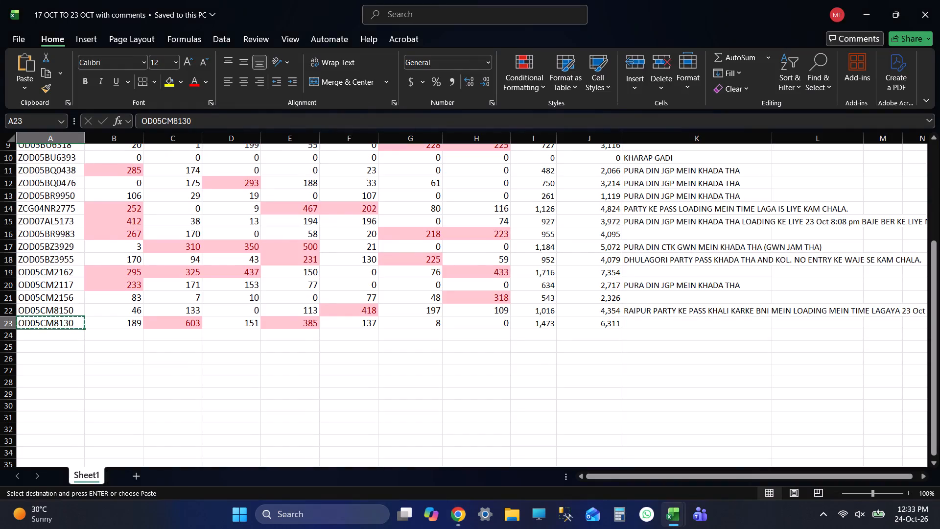
key(alt+Tab)
click(199, 218)
click(360, 174)
click(363, 181)
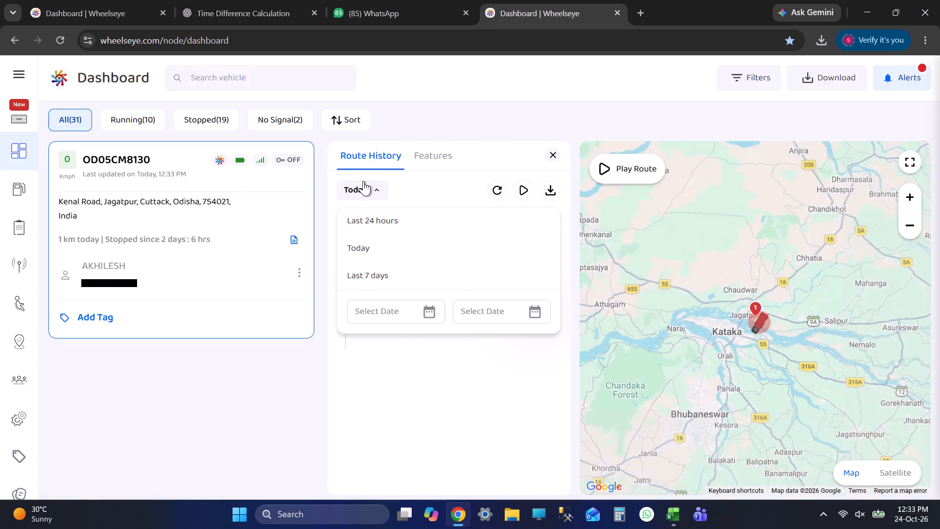
click(405, 275)
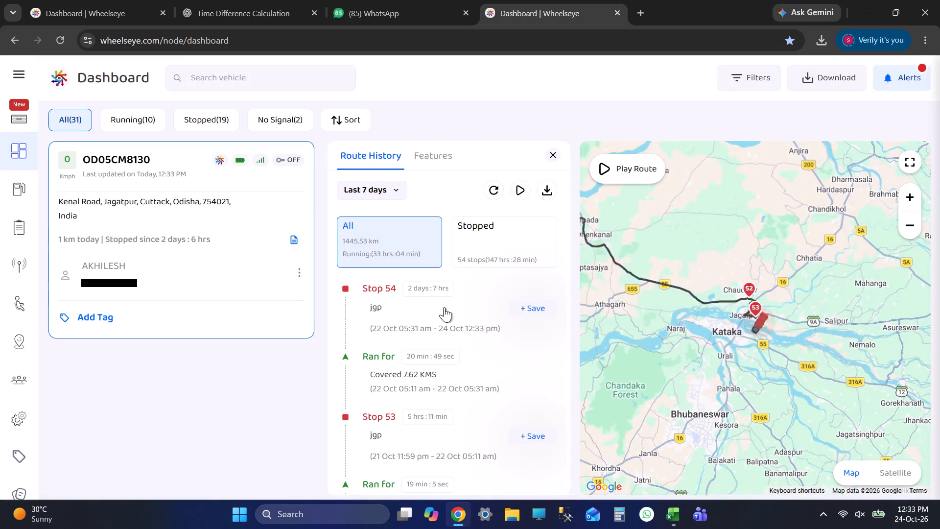
Limit the vehicle's route history to 23 Oct 00:00 through 23 Oct 23:59 and inspect its stop.
click(380, 197)
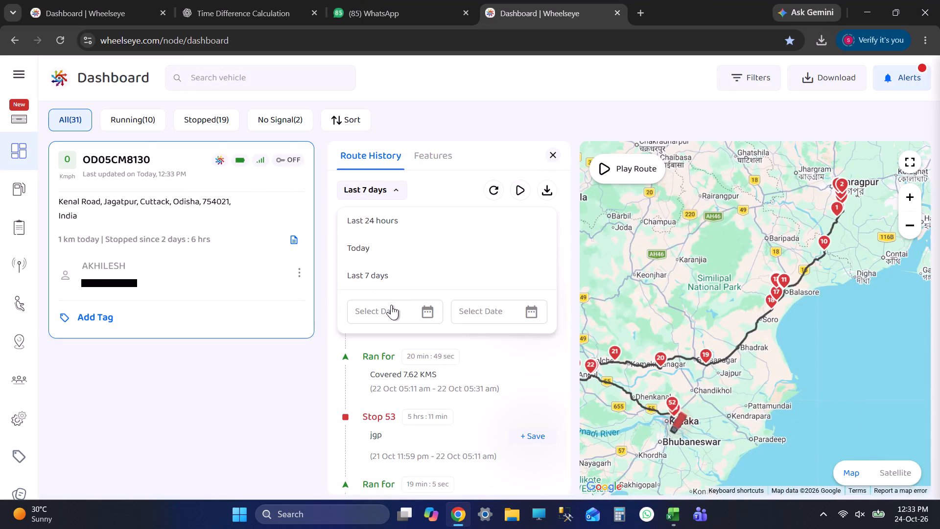
click(391, 305)
click(529, 353)
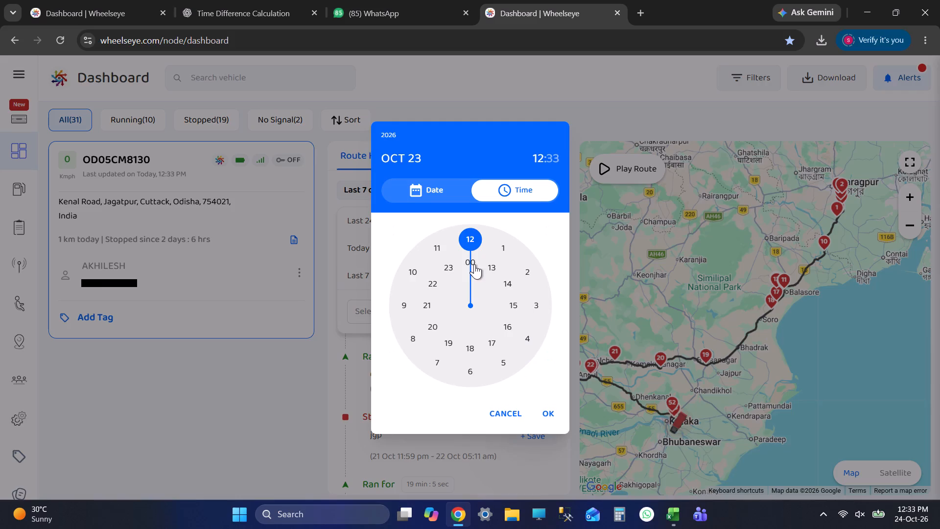
click(468, 261)
click(470, 244)
click(544, 425)
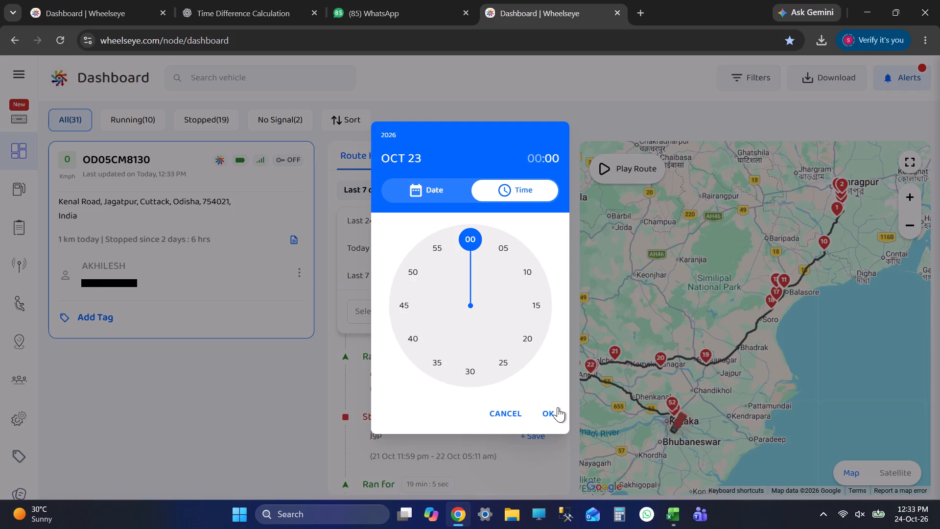
click(550, 409)
click(501, 310)
click(519, 354)
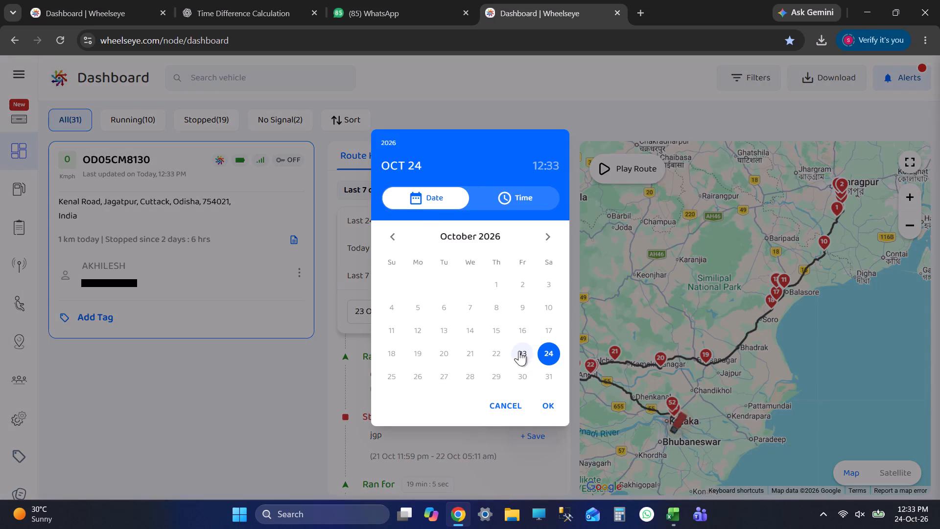
click(452, 270)
click(462, 238)
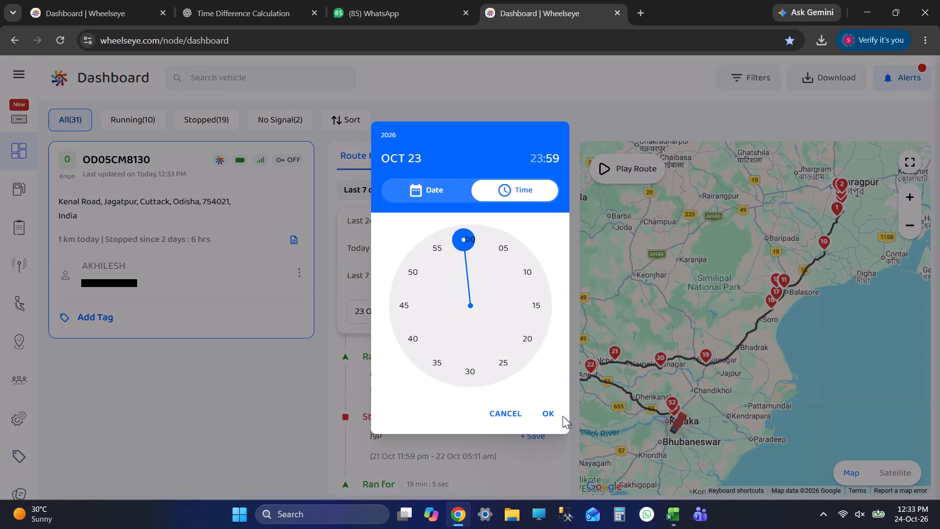
click(556, 411)
click(390, 299)
key(alt+Tab)
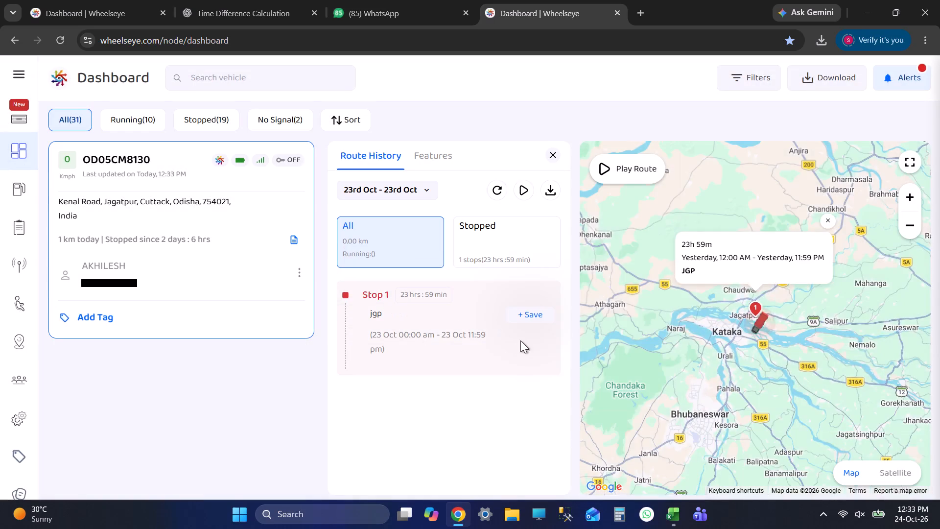
key(Tab)
key(Tab)
key(Tab)
key(Tab)
key(Tab)
key(Tab)
key(Tab)
key(Tab)
key(Tab)
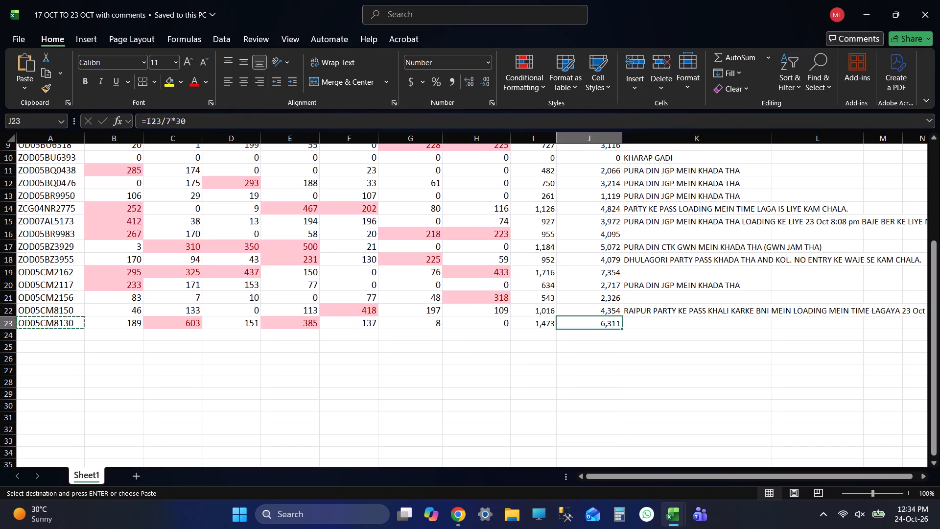
key(Tab)
click(646, 287)
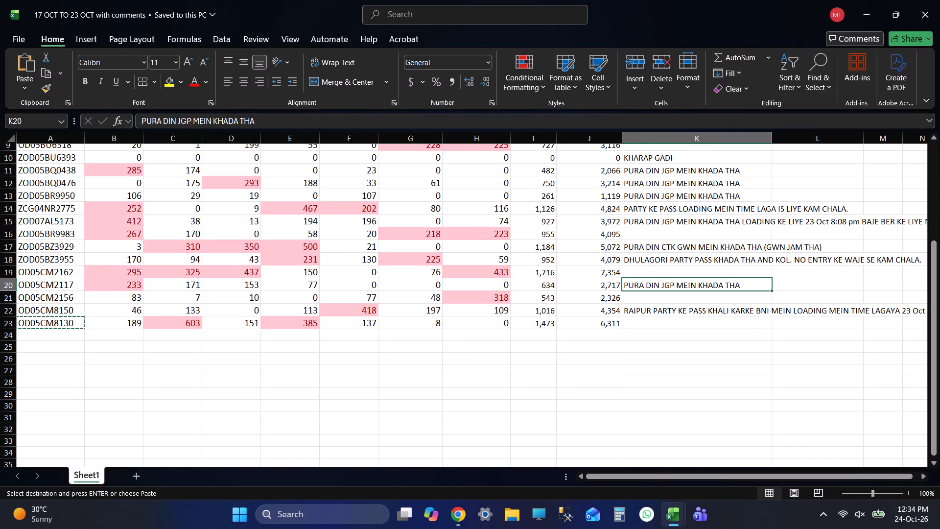
key(ctrl+c)
click(659, 322)
key(ctrl+v)
click(657, 403)
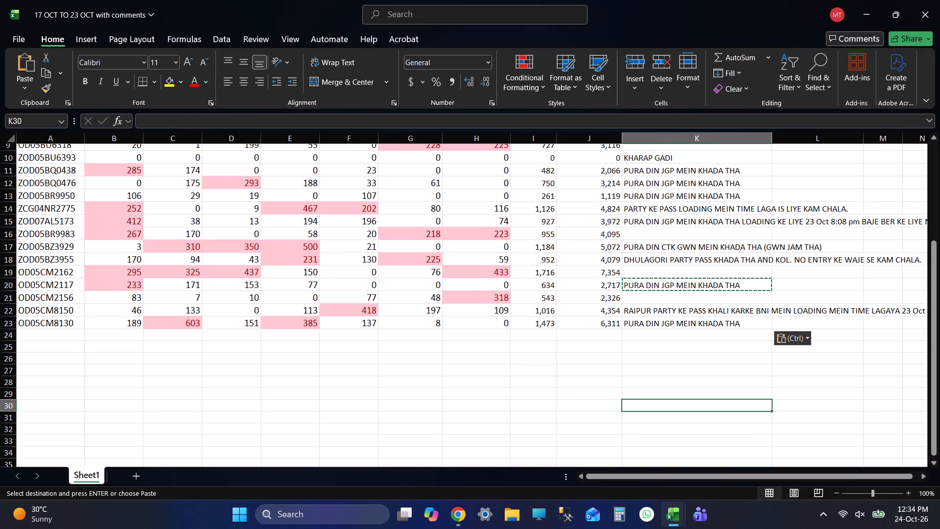
key(ctrl+s)
Change the comment column header to "Comment (23 OCT)" and save the workbook.
scroll(709, 391, up, 1)
scroll(709, 391, down, 1)
scroll(709, 391, up, 6)
scroll(724, 296, down, 1)
scroll(724, 296, up, 4)
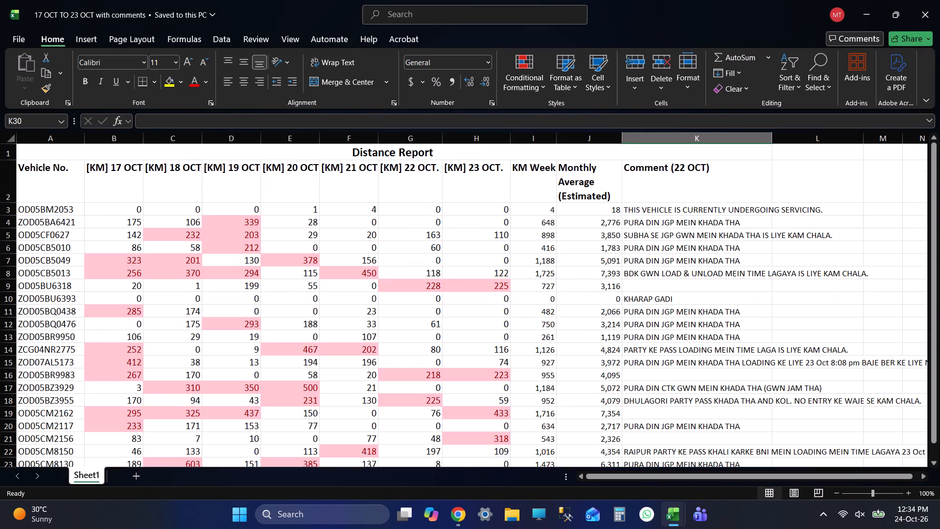
double_click(684, 167)
key(BackSpace)
key(3)
key(Return)
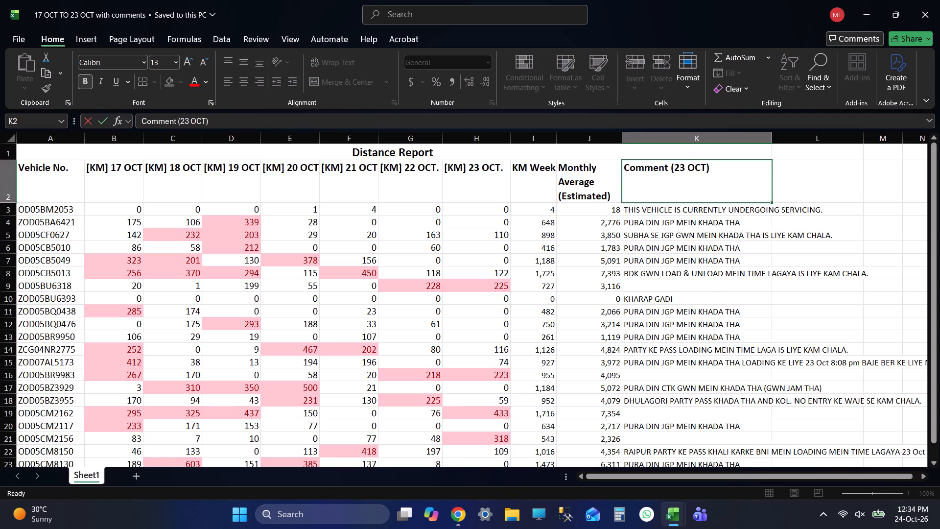
key(ctrl+s)
key(ctrl+s)
key(ctrl+s)
key(ctrl+s)
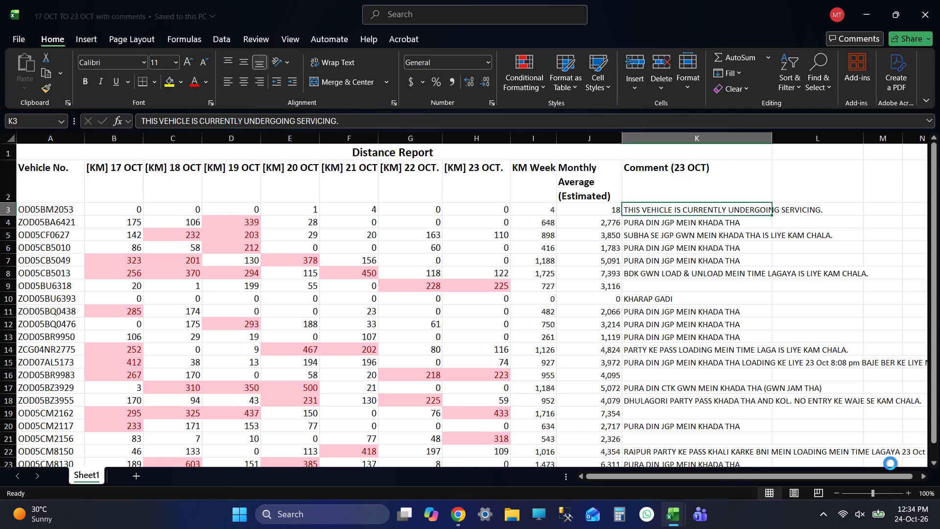
key(ctrl+s)
key(ctrl+s)
key(ctrl+s)
key(ctrl+s)
key(ctrl+s)
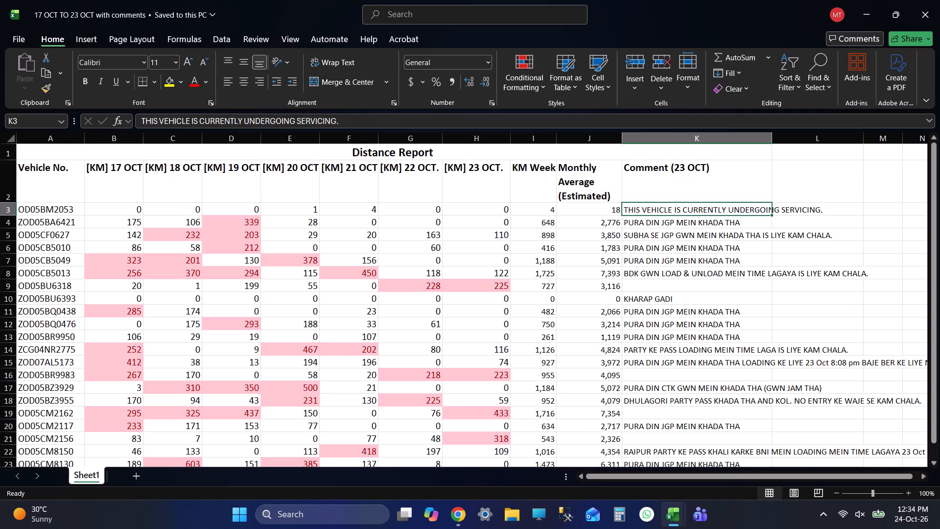
Review the full text of the vehicle comments in rows 4 to 14.
click(679, 220)
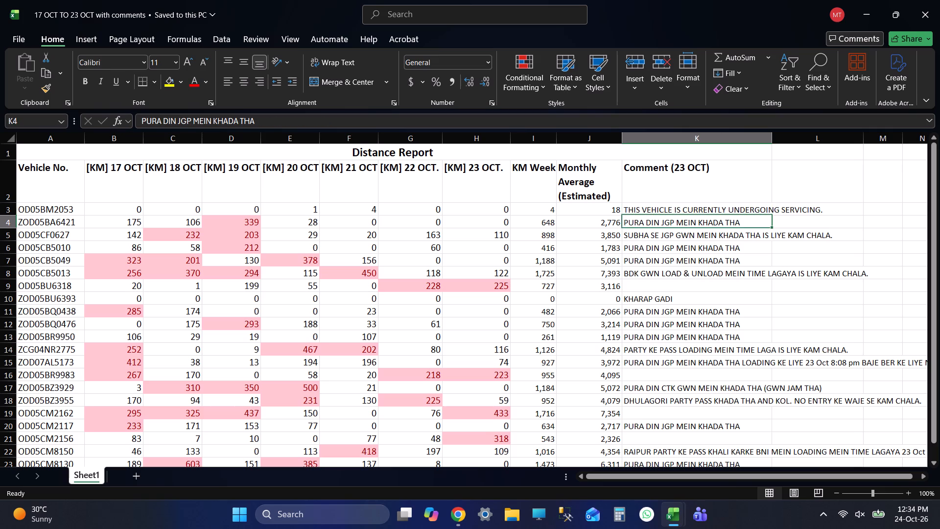
click(713, 238)
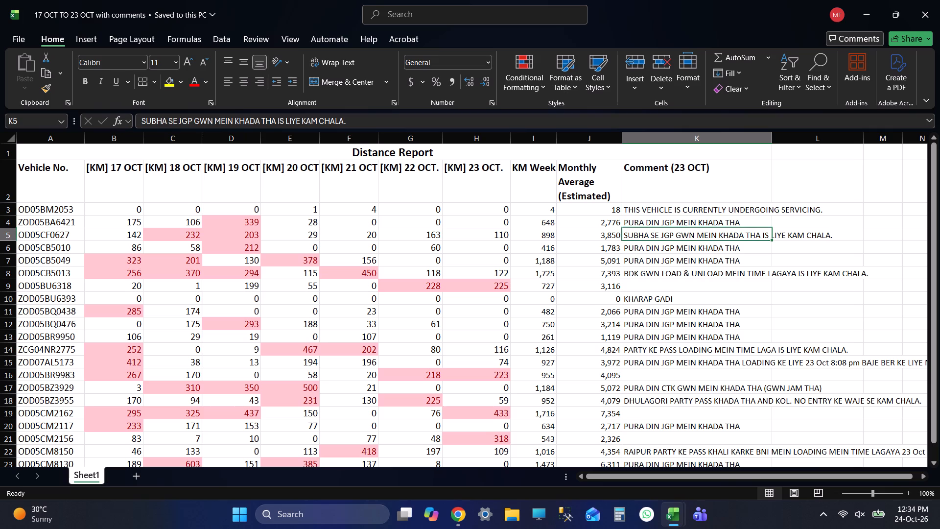
click(693, 244)
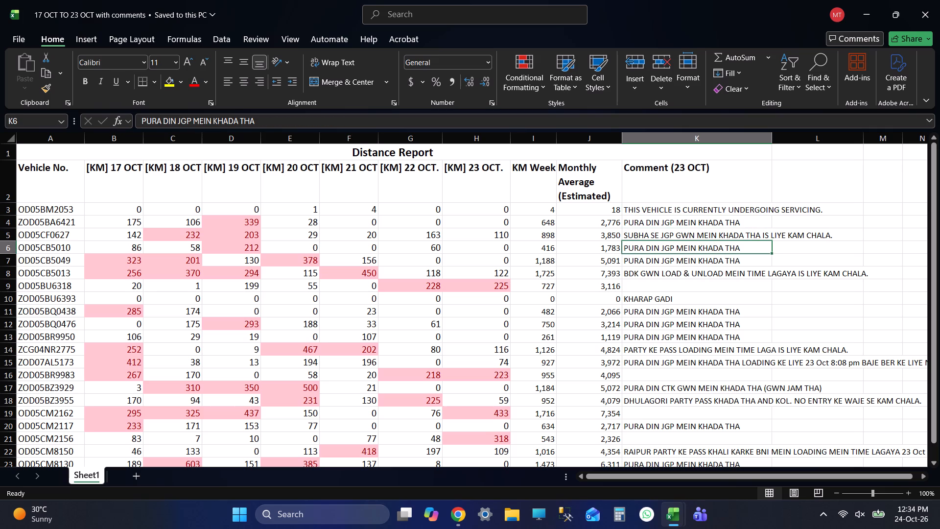
click(709, 262)
click(707, 261)
click(687, 269)
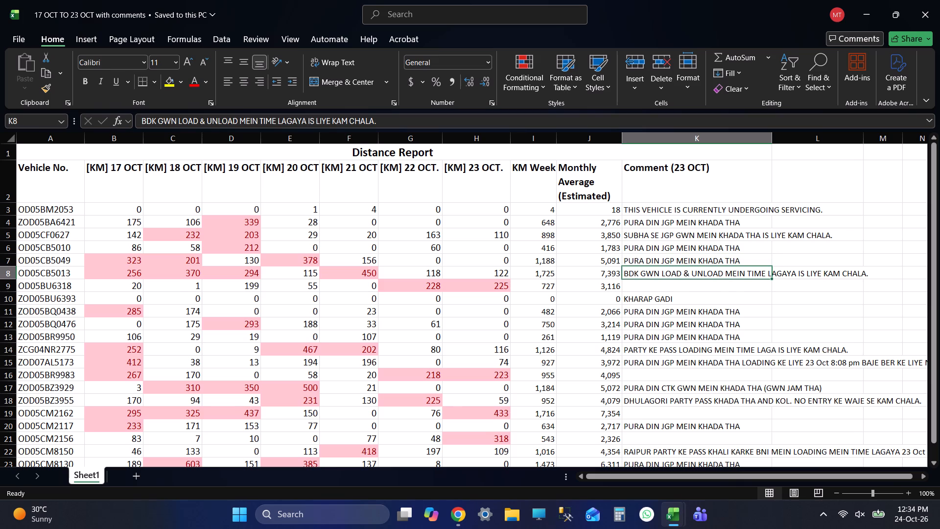
click(669, 307)
click(678, 300)
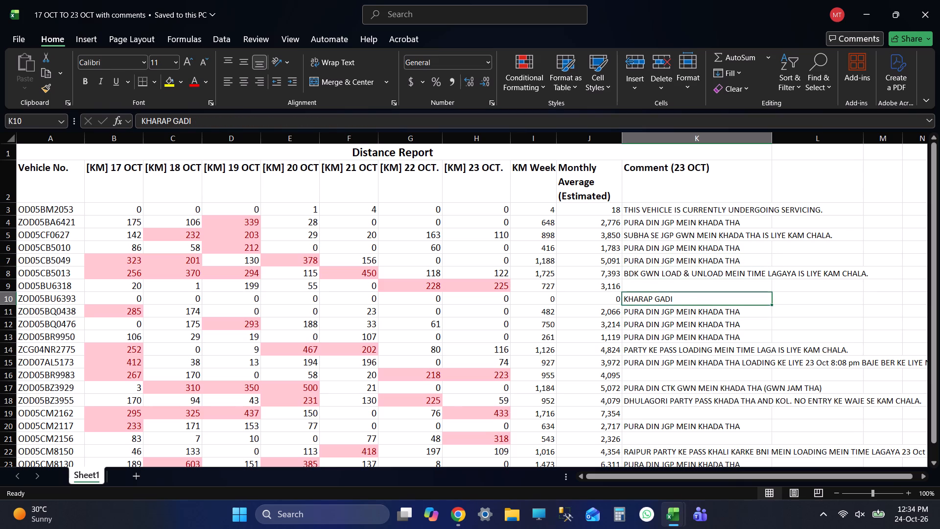
scroll(741, 329, down, 2)
click(683, 234)
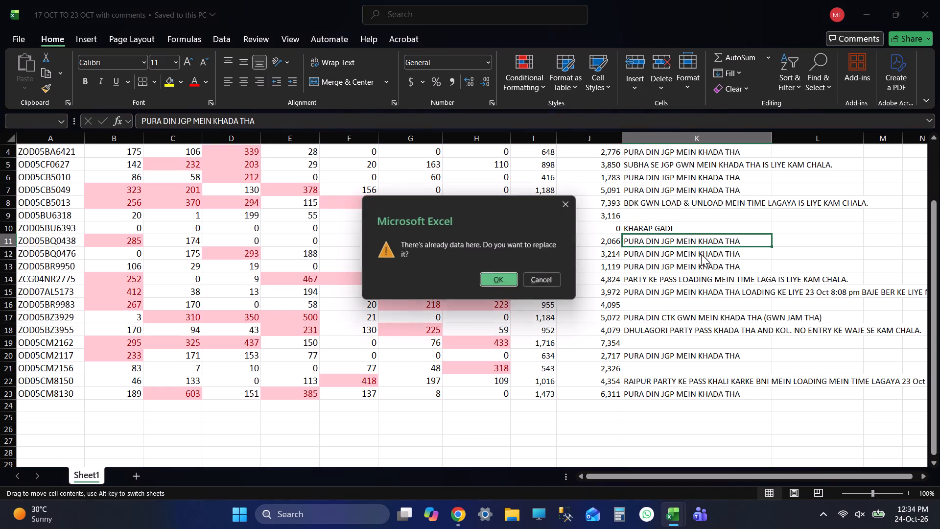
click(573, 205)
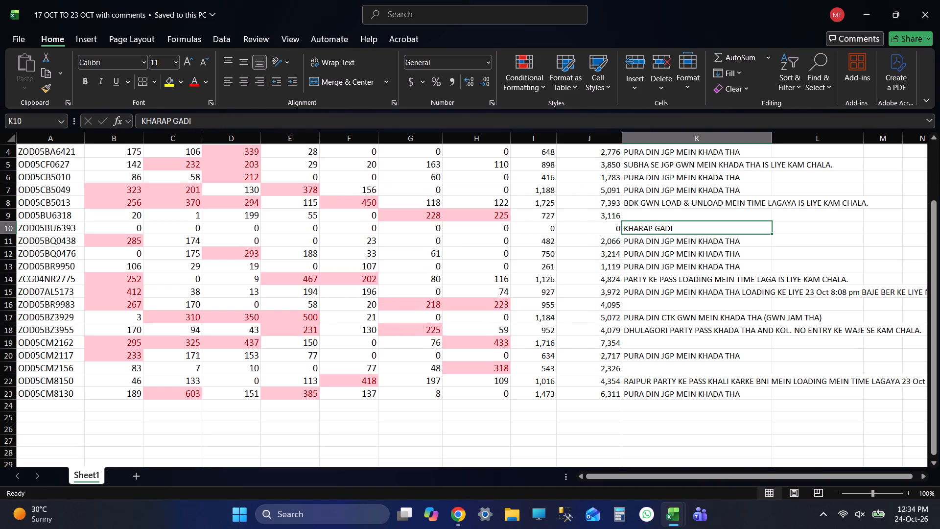
click(702, 257)
click(706, 270)
click(712, 279)
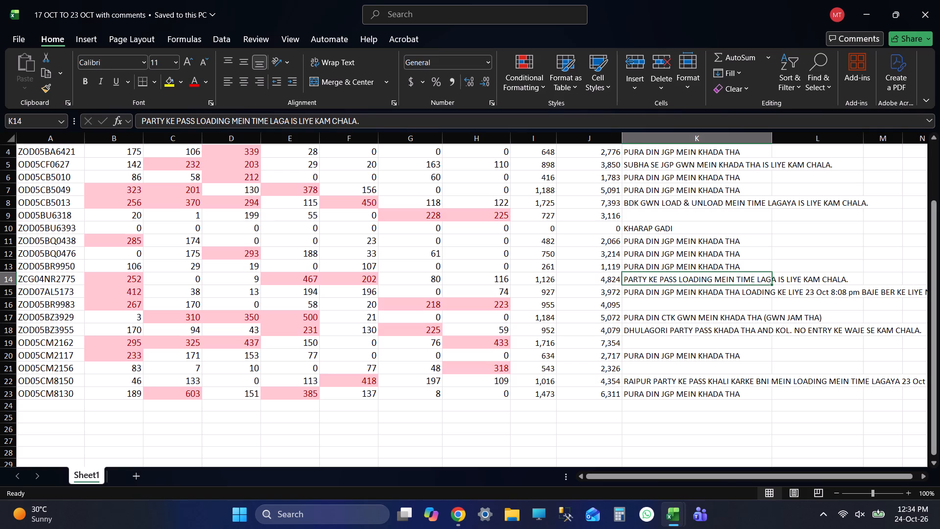
click(667, 290)
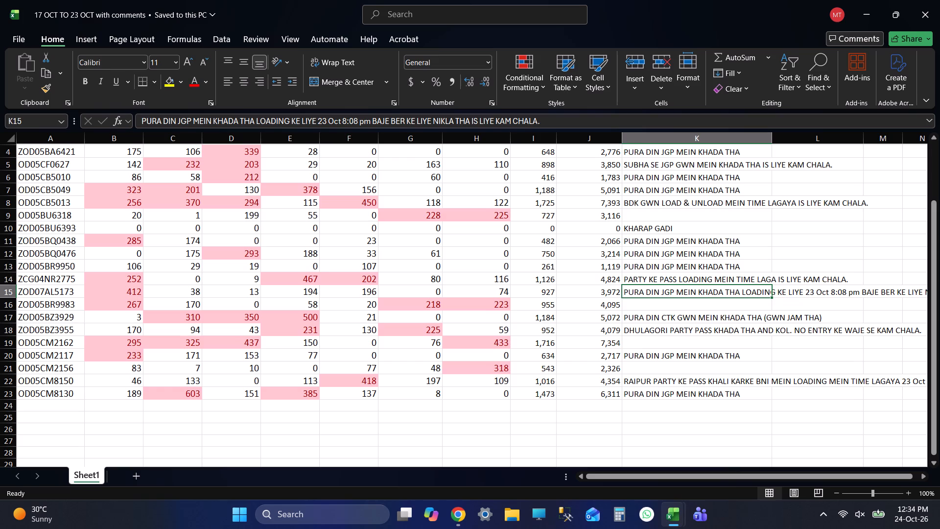
click(404, 122)
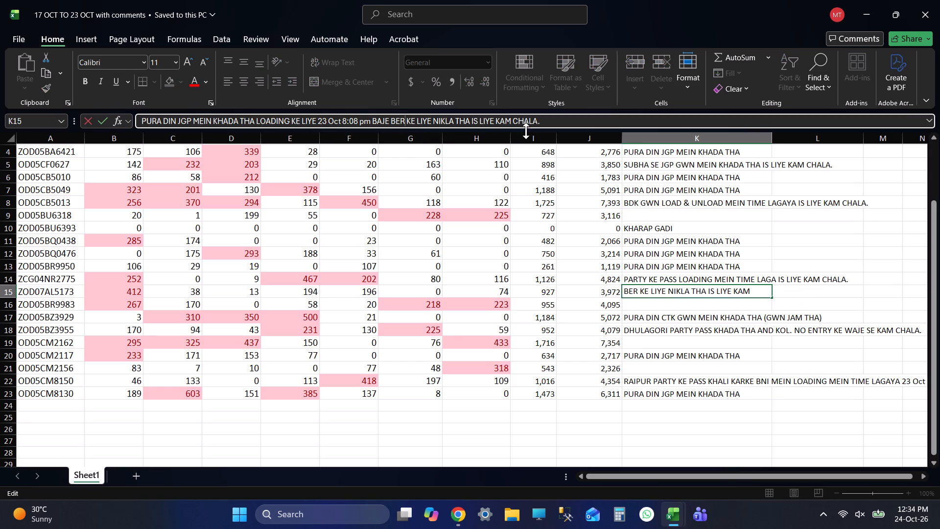
text(HA)
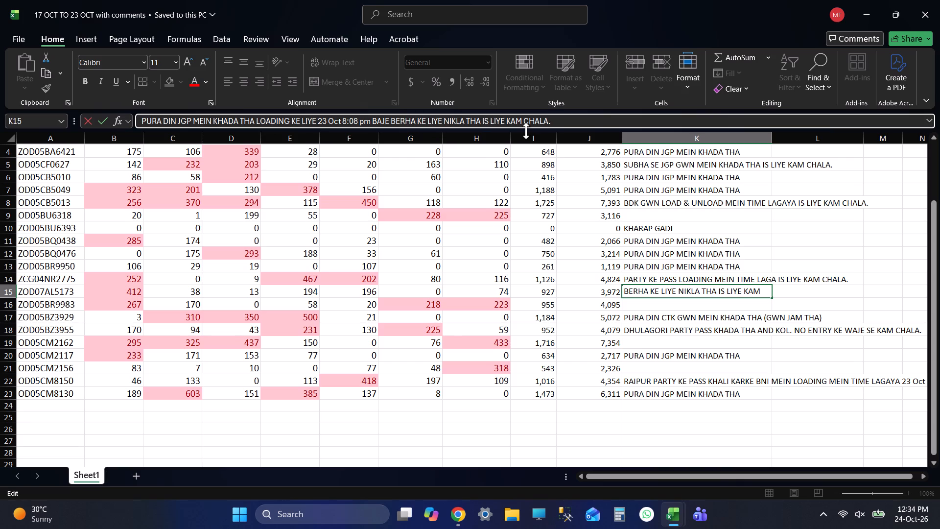
text(MPUR)
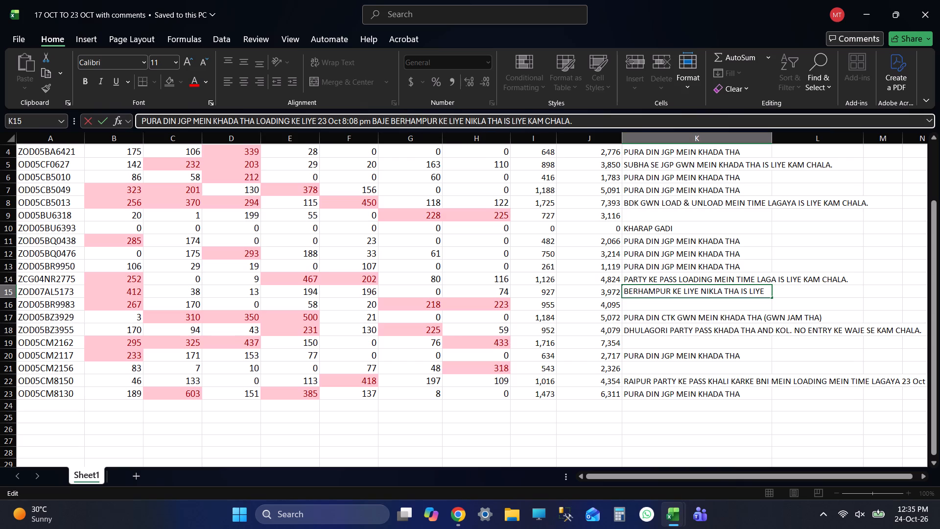
click(681, 336)
click(707, 315)
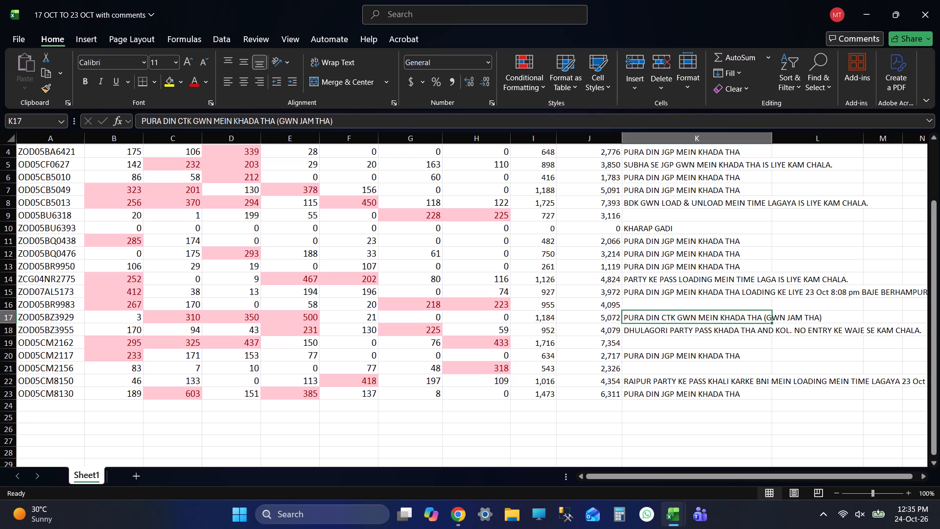
key(Return)
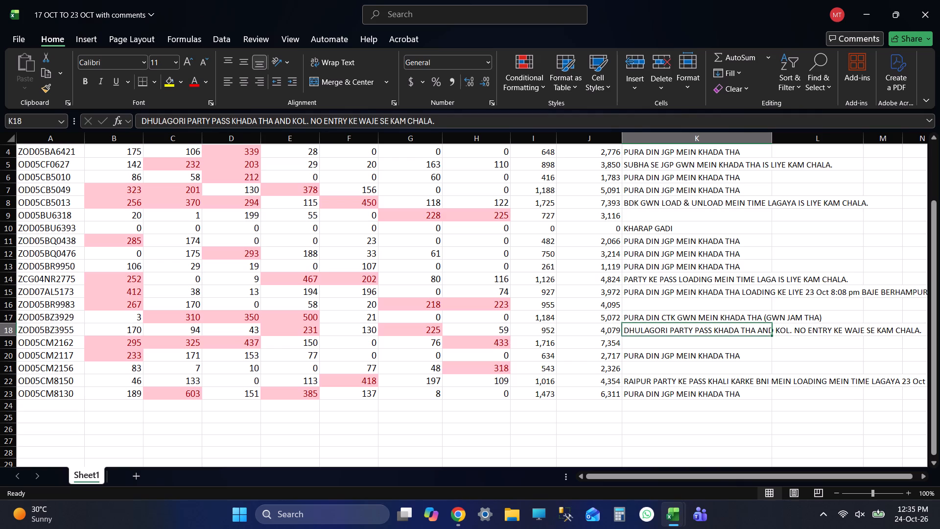
key(ctrl+s)
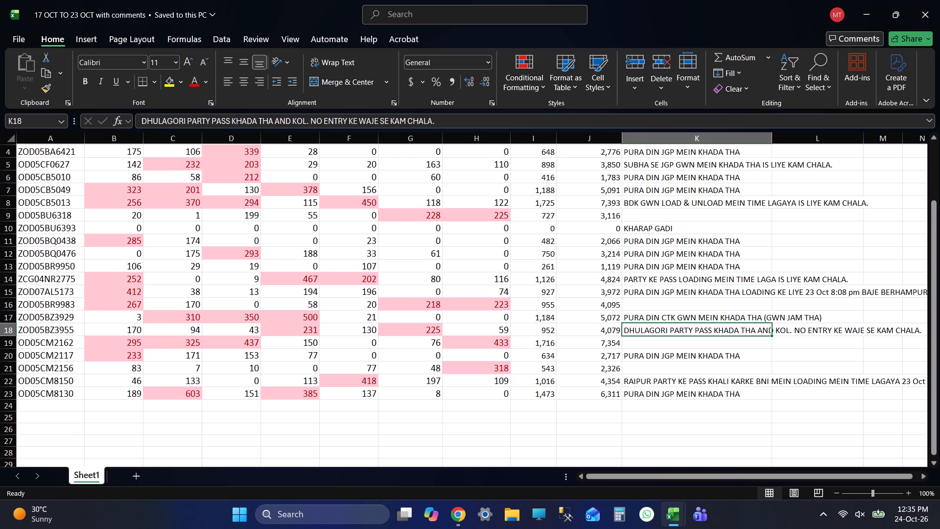
Review the remaining comments through row 23 and save the workbook.
key(Return)
key(Return)
key(Return)
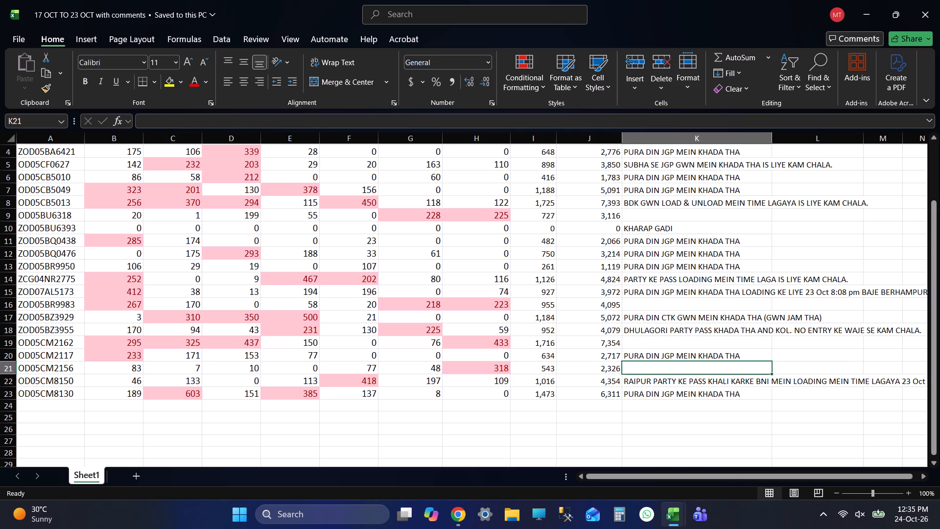
key(Return)
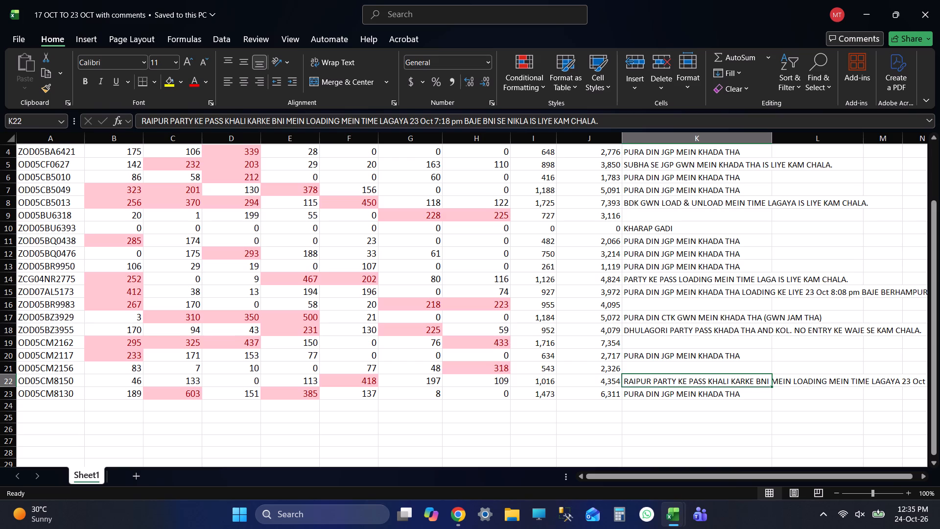
key(Return)
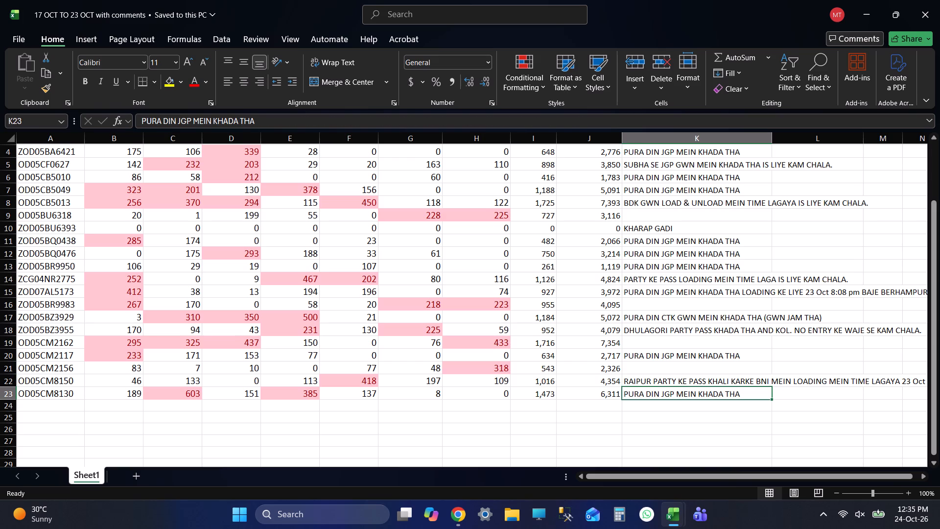
key(Return)
key(ctrl+s)
key(ctrl+s)
Check the cell ranges of the weekly KM sum formulas in rows 3, 9 and 17.
scroll(590, 249, up, 3)
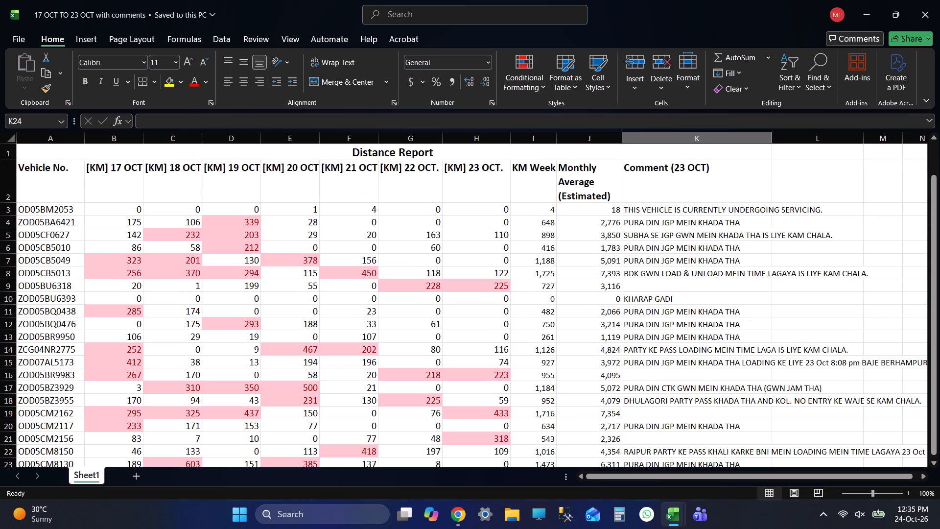
scroll(539, 267, up, 2)
click(494, 212)
click(535, 208)
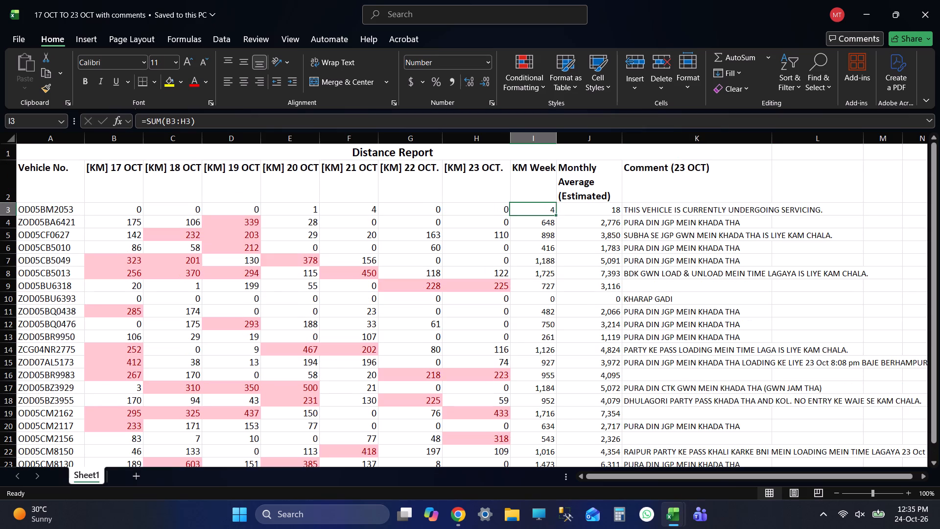
key(F2)
click(548, 283)
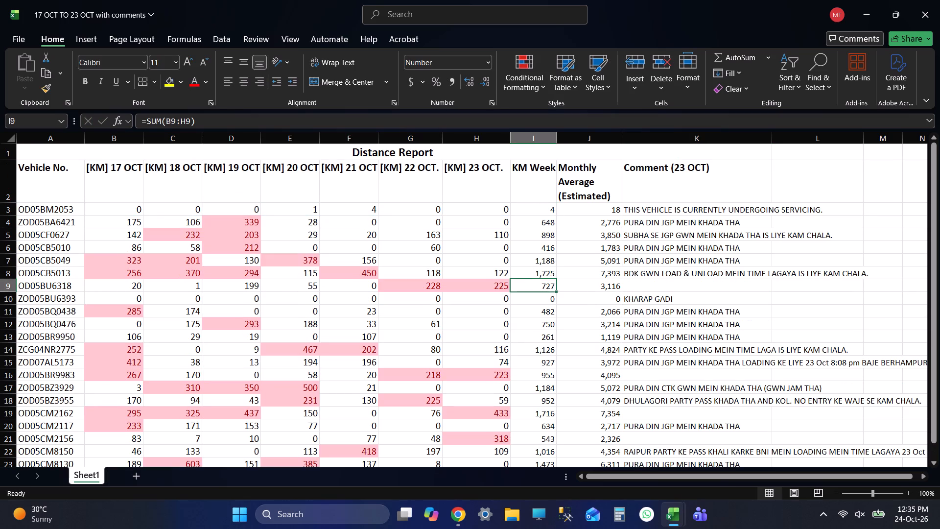
key(F2)
scroll(592, 365, down, 4)
click(543, 255)
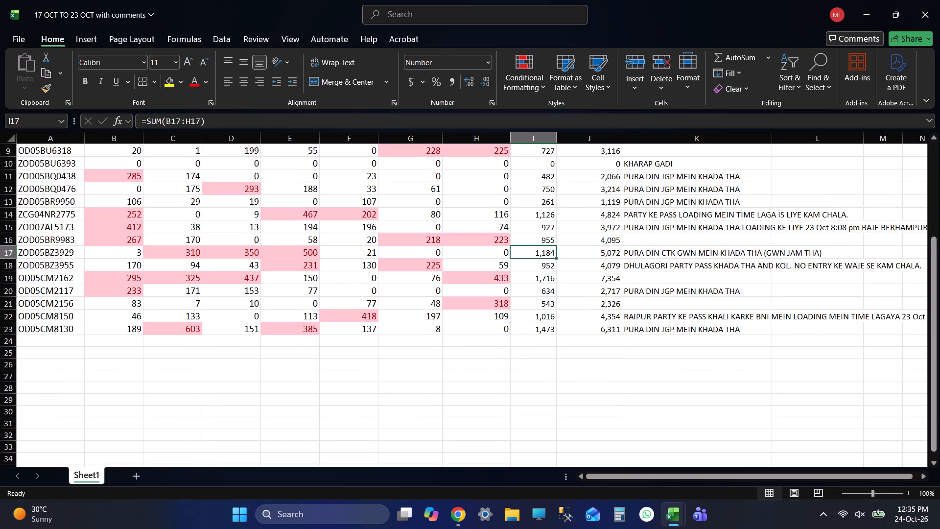
key(F2)
scroll(520, 321, up, 4)
scroll(531, 304, down, 1)
scroll(531, 304, up, 1)
scroll(546, 298, down, 2)
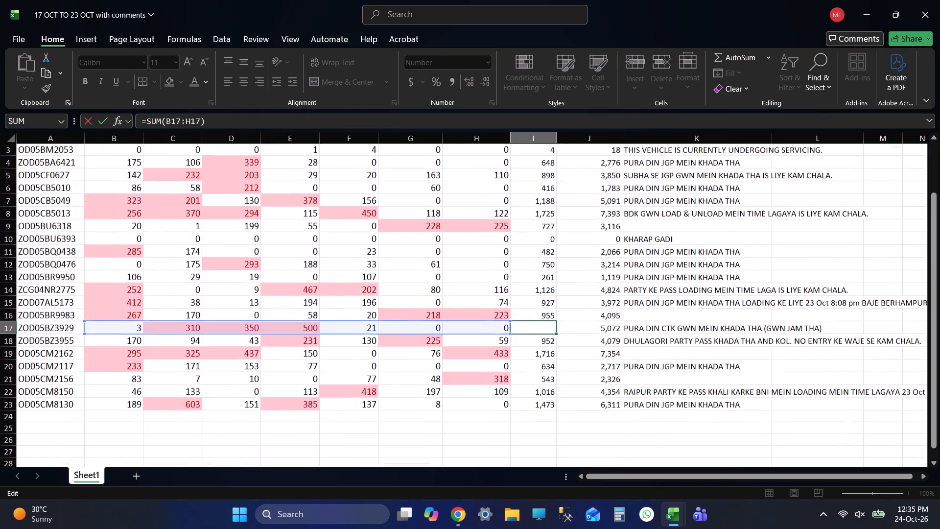
Check the cell ranges of the weekly KM sum formulas in rows 19 and 22.
click(542, 337)
key(F2)
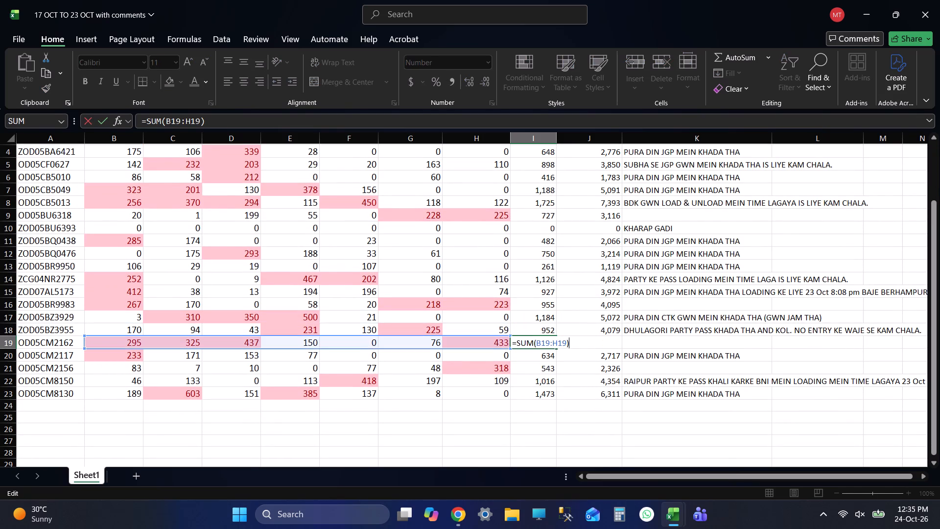
scroll(642, 339, up, 4)
scroll(642, 339, down, 1)
scroll(642, 339, up, 1)
scroll(642, 339, down, 2)
click(525, 380)
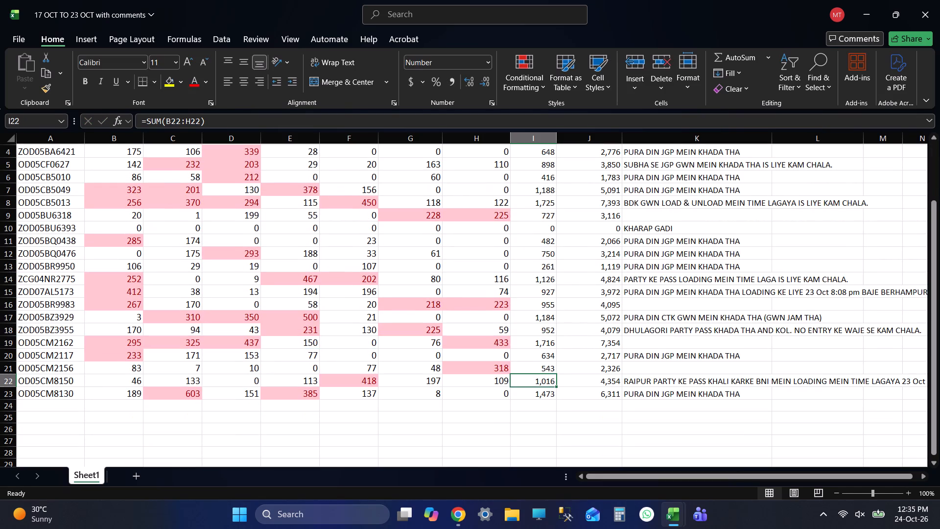
key(F2)
click(658, 274)
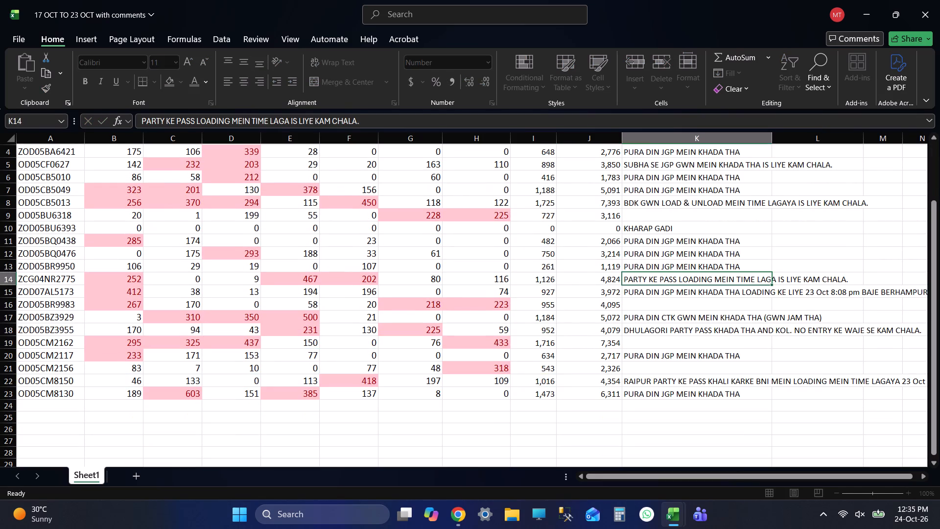
Check the estimated monthly average formulas in rows 17, 13 and 10.
click(607, 320)
key(F2)
click(609, 266)
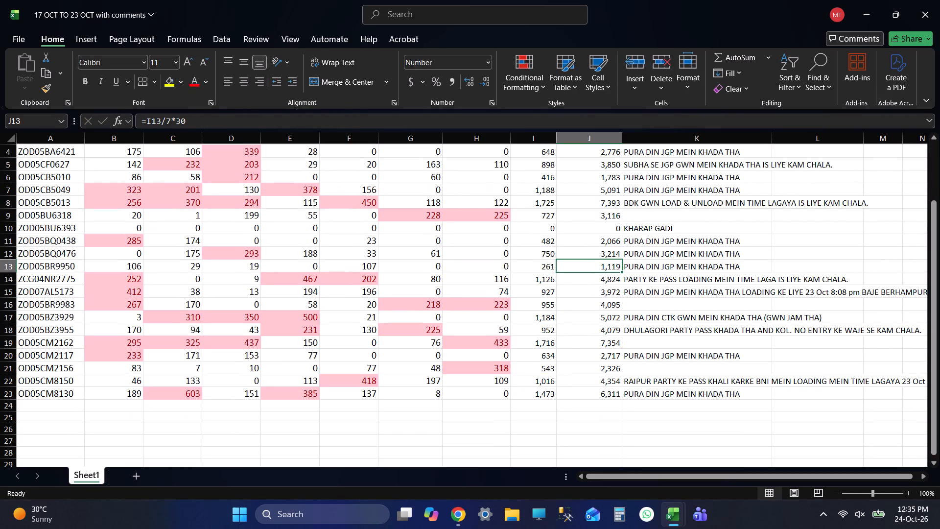
key(F2)
click(609, 228)
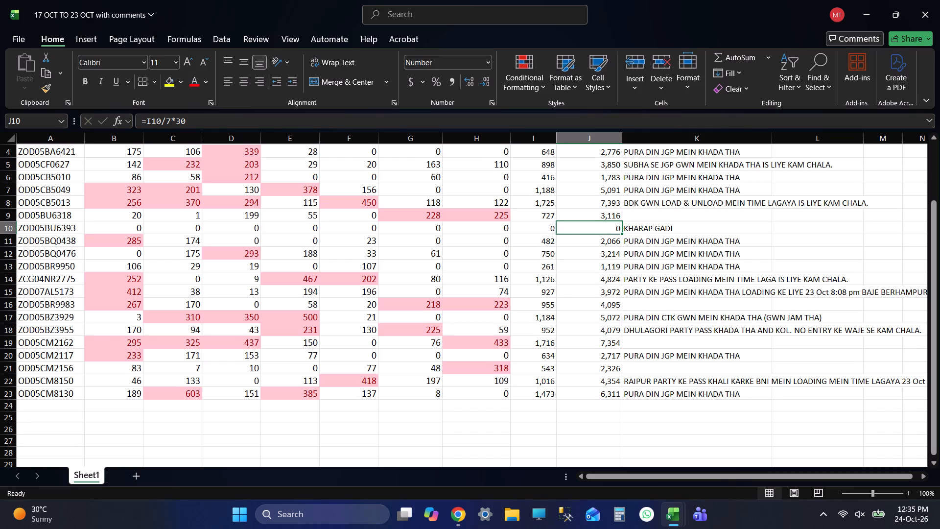
key(F2)
click(651, 321)
Save the 17 OCT TO 23 OCT distance report workbook and close it.
scroll(580, 276, down, 1)
scroll(579, 276, up, 5)
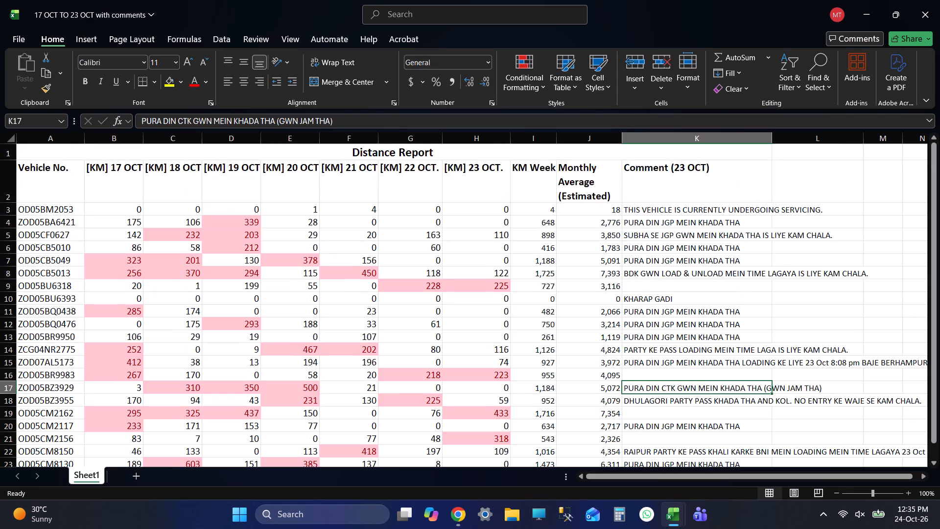
click(593, 200)
click(638, 262)
key(ctrl+s)
key(ctrl+s)
key(ctrl+s)
key(ctrl+s)
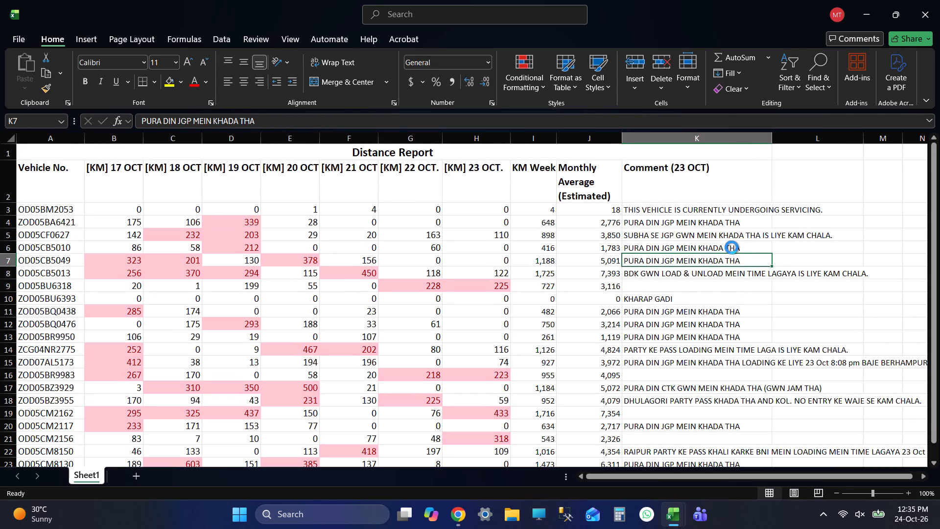
click(939, 0)
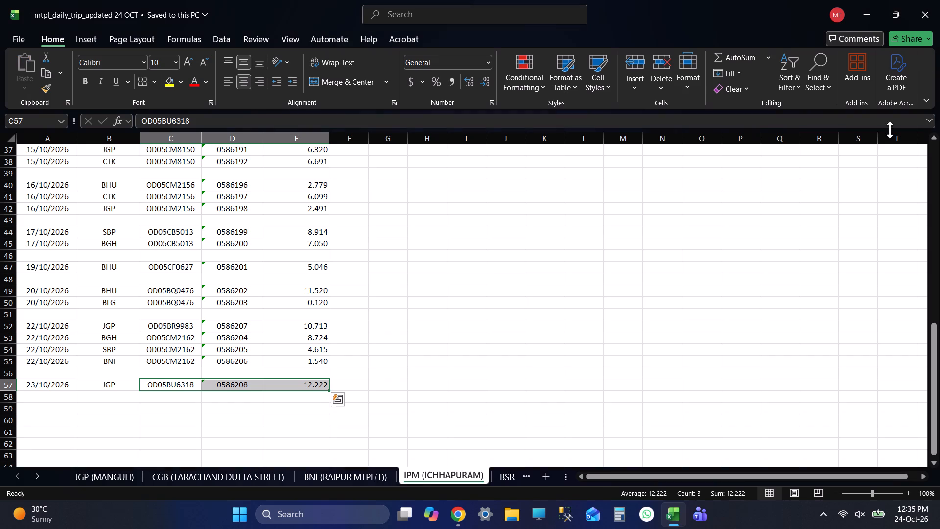
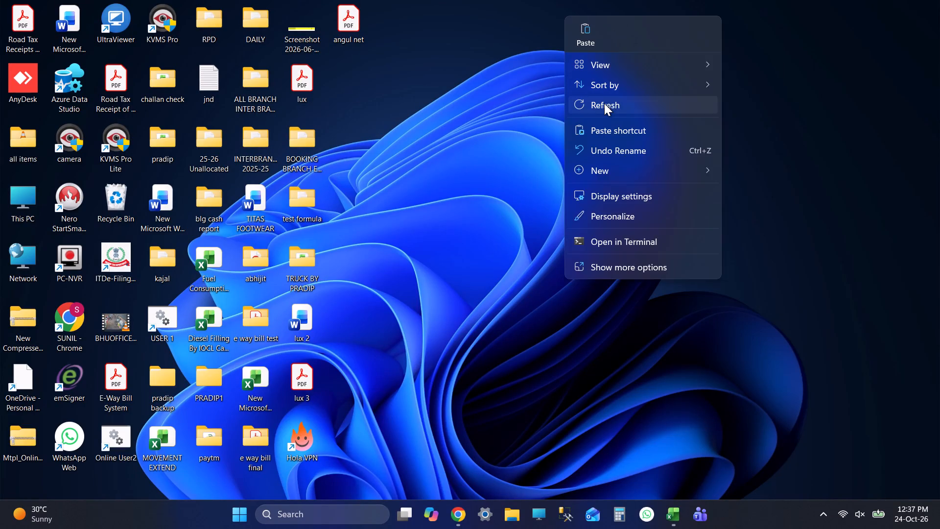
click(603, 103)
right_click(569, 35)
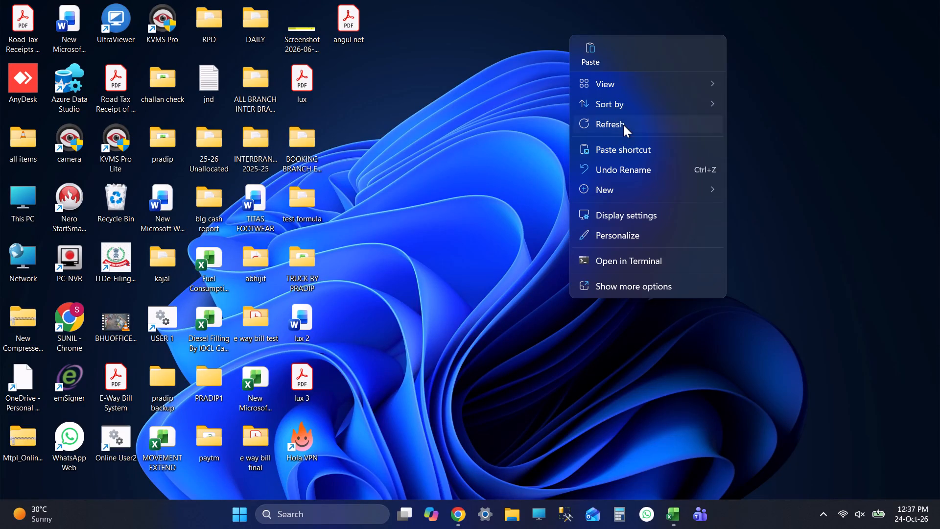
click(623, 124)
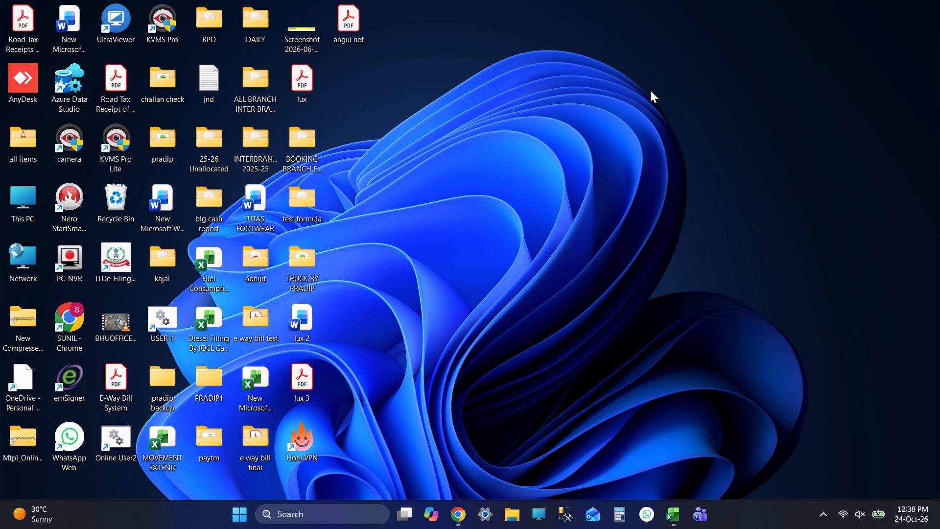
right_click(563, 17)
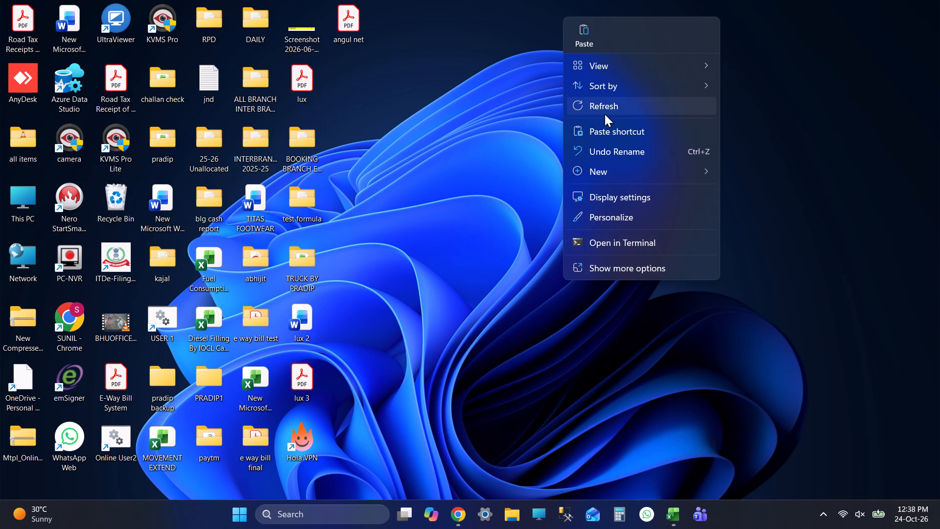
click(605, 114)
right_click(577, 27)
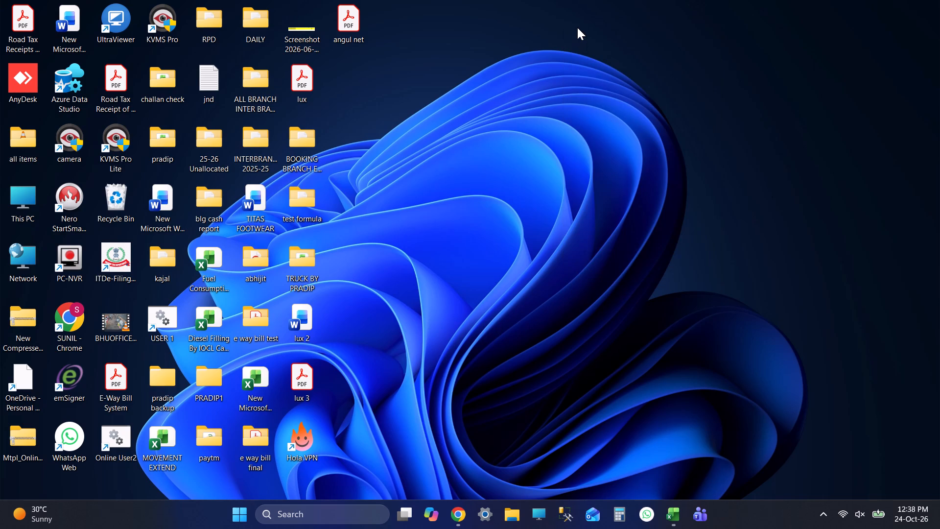
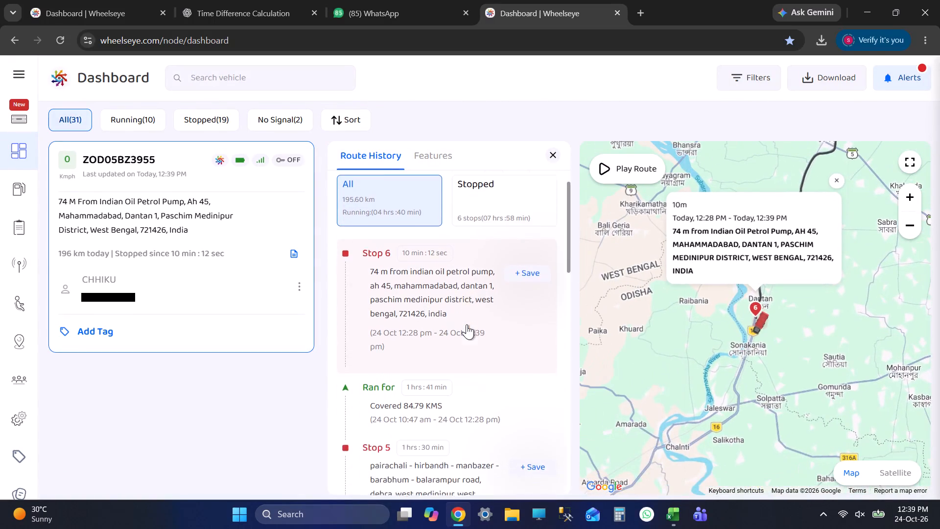
click(465, 404)
scroll(723, 377, down, 8)
scroll(742, 382, up, 1)
scroll(742, 382, down, 2)
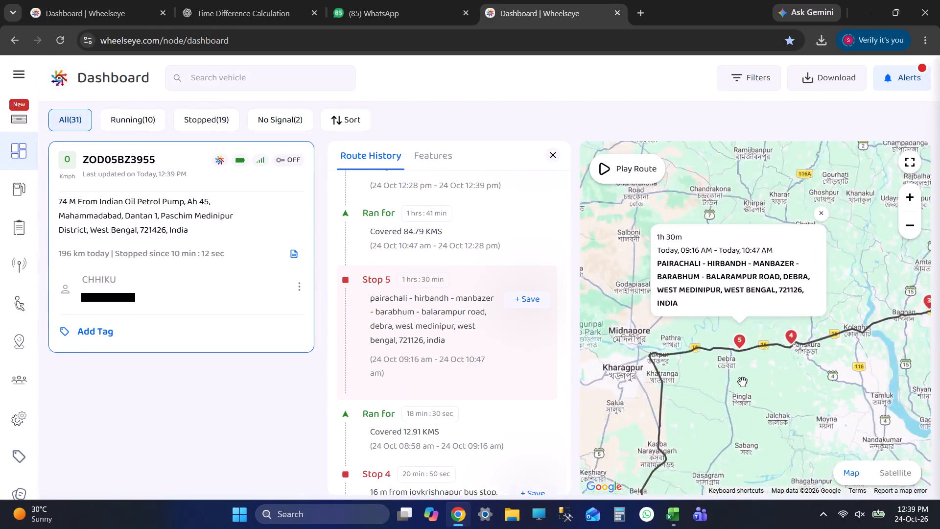
scroll(742, 382, down, 3)
scroll(742, 382, up, 1)
scroll(742, 382, down, 1)
scroll(742, 382, up, 1)
scroll(742, 382, down, 6)
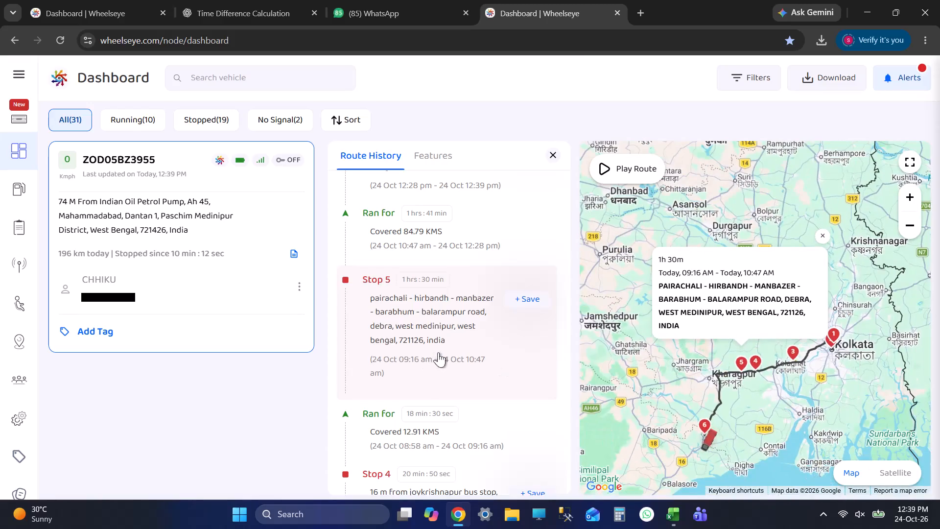
scroll(450, 352, up, 4)
click(461, 320)
scroll(745, 342, up, 2)
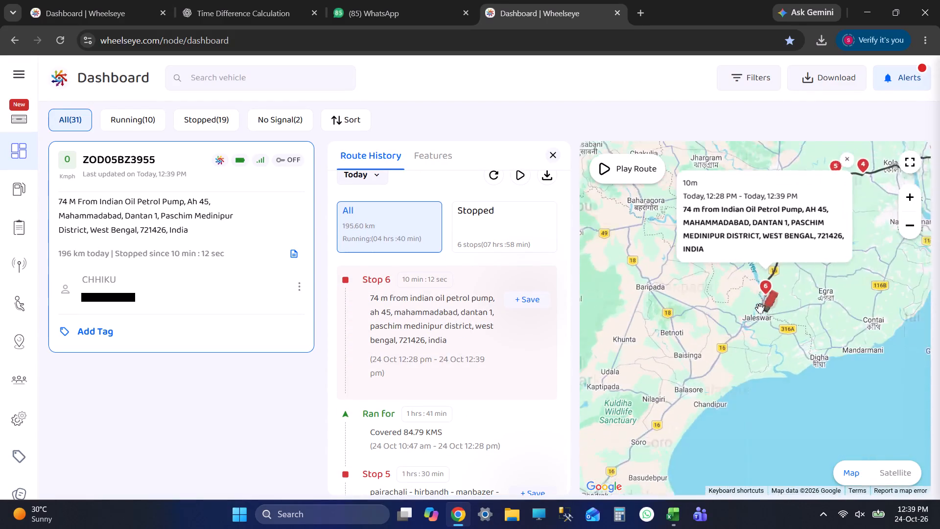
scroll(763, 291, up, 6)
scroll(746, 318, down, 3)
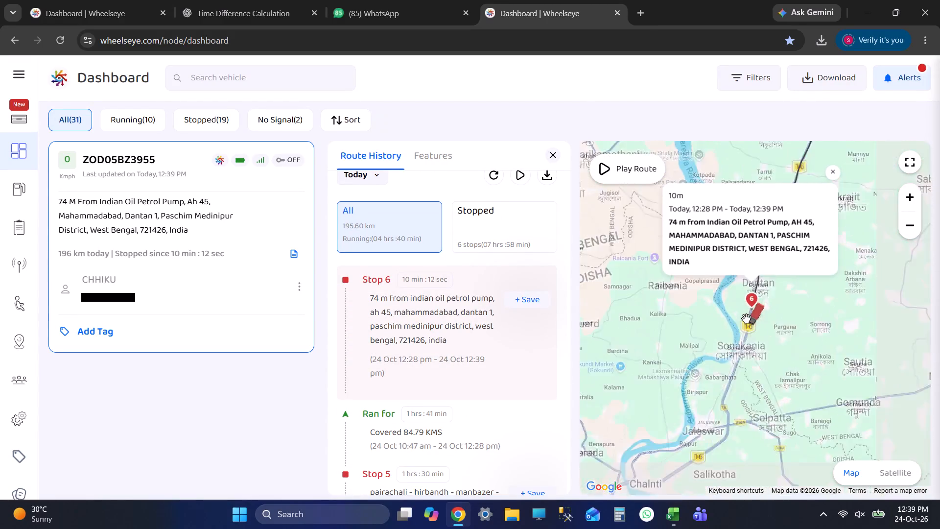
scroll(746, 318, down, 4)
drag(716, 355, 728, 306)
scroll(732, 302, down, 3)
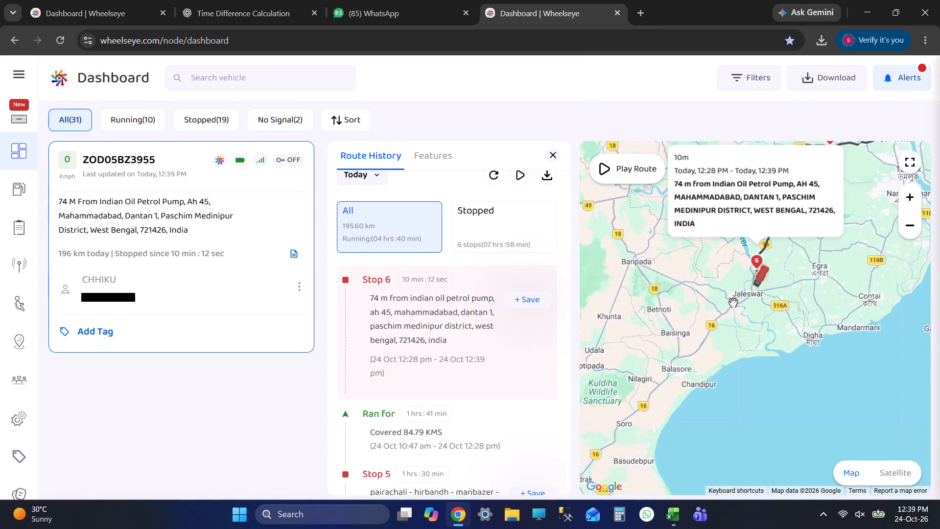
scroll(716, 336, up, 2)
scroll(460, 287, up, 6)
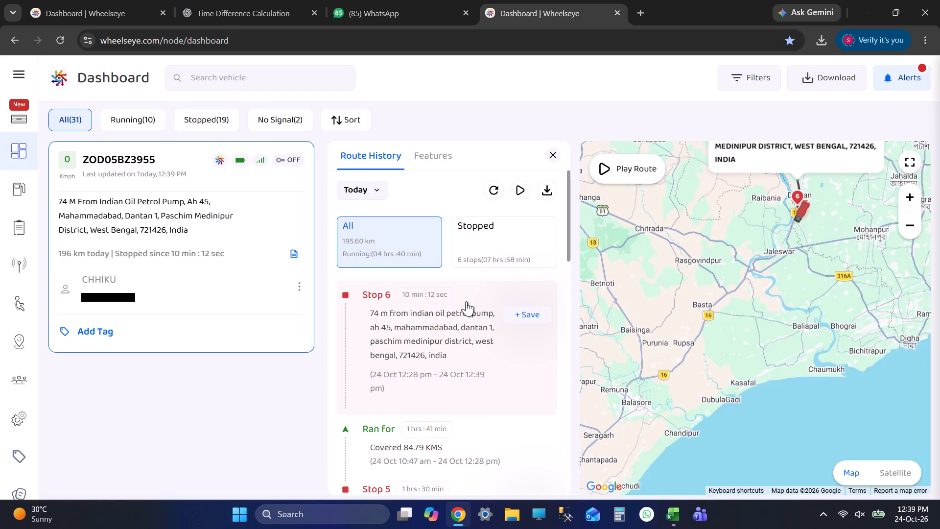
scroll(466, 301, up, 4)
scroll(642, 271, up, 1)
scroll(642, 271, down, 6)
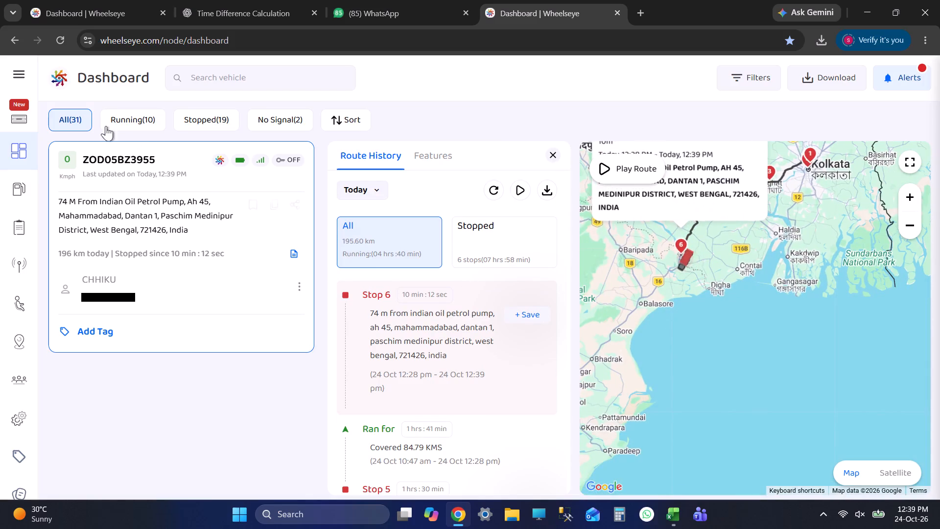
click(57, 36)
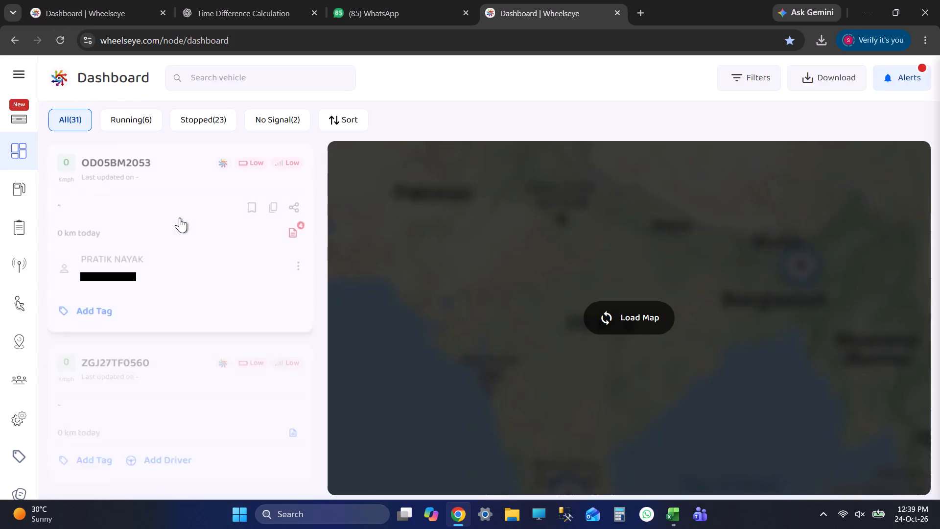
click(169, 230)
click(771, 325)
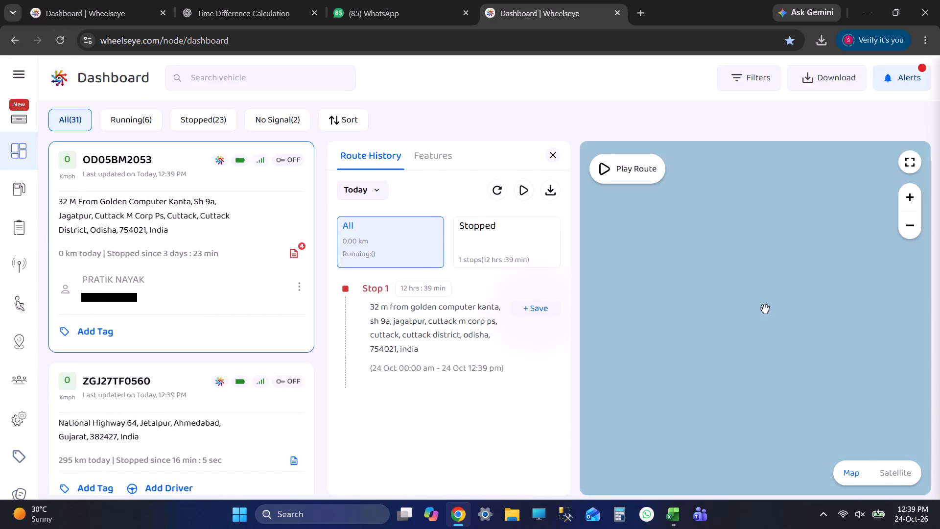
scroll(807, 308, up, 3)
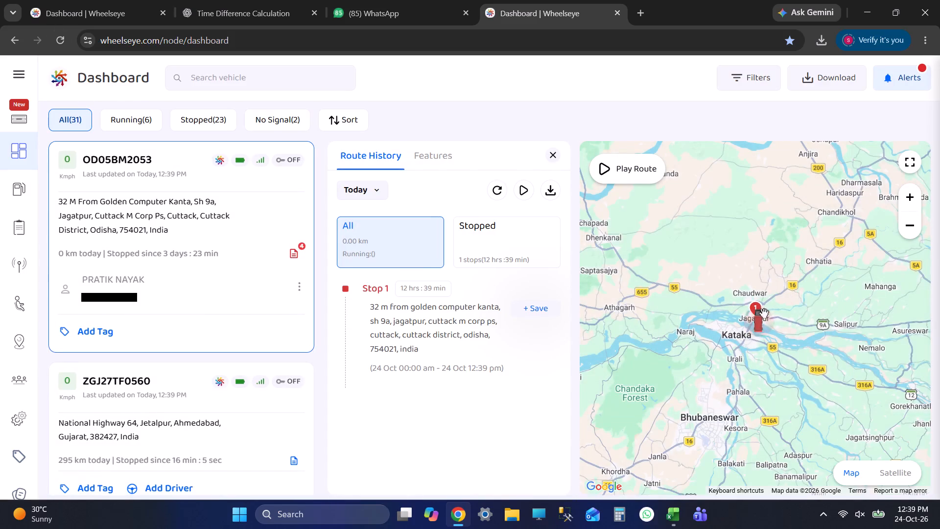
scroll(719, 327, up, 2)
scroll(56, 291, down, 2)
click(222, 299)
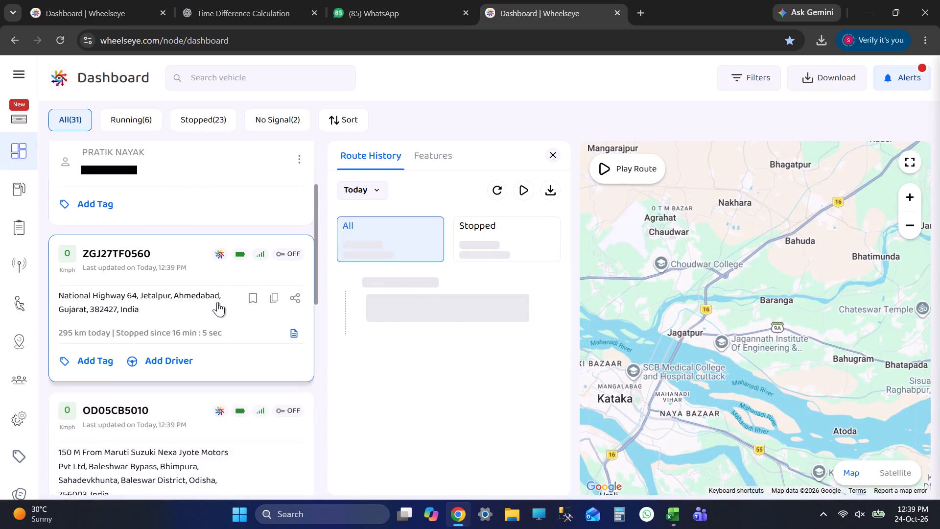
scroll(217, 309, down, 2)
scroll(217, 309, up, 1)
click(154, 371)
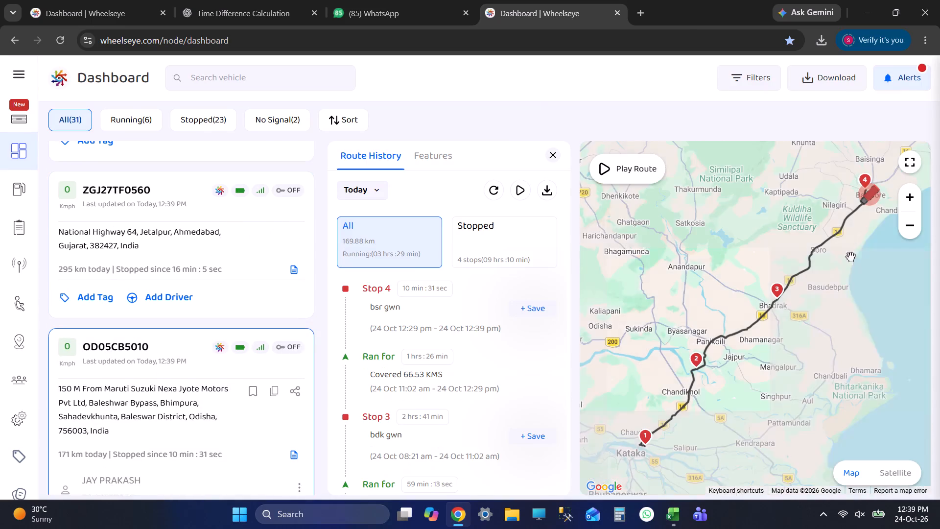
scroll(870, 197, up, 3)
click(410, 298)
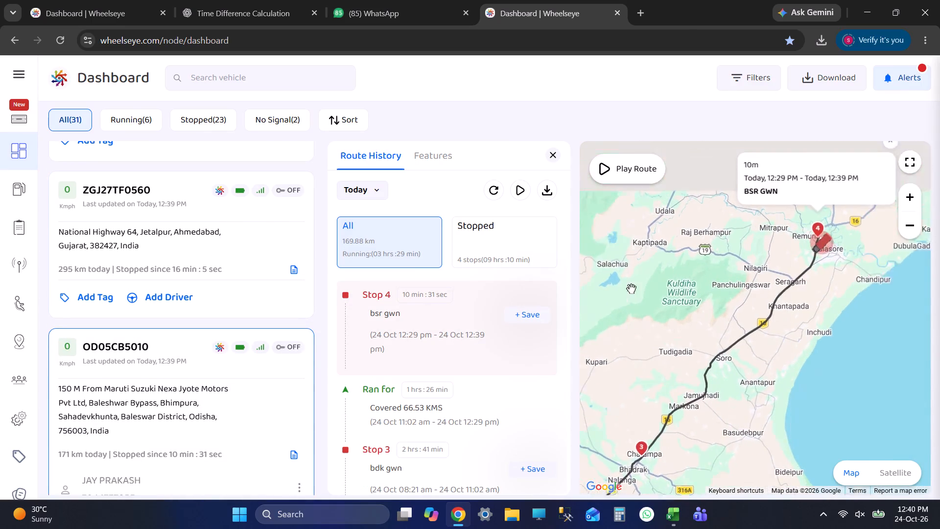
scroll(752, 321, up, 11)
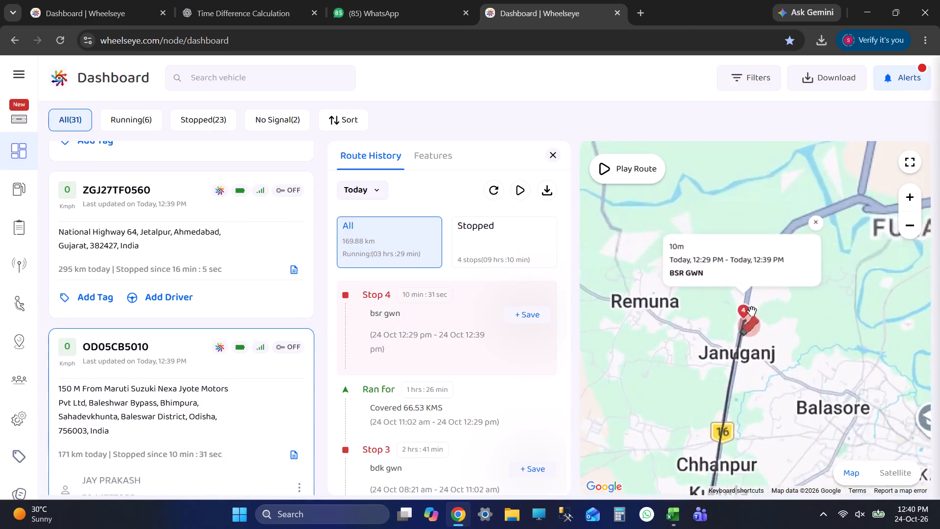
scroll(752, 311, up, 8)
scroll(715, 322, down, 1)
scroll(722, 304, up, 3)
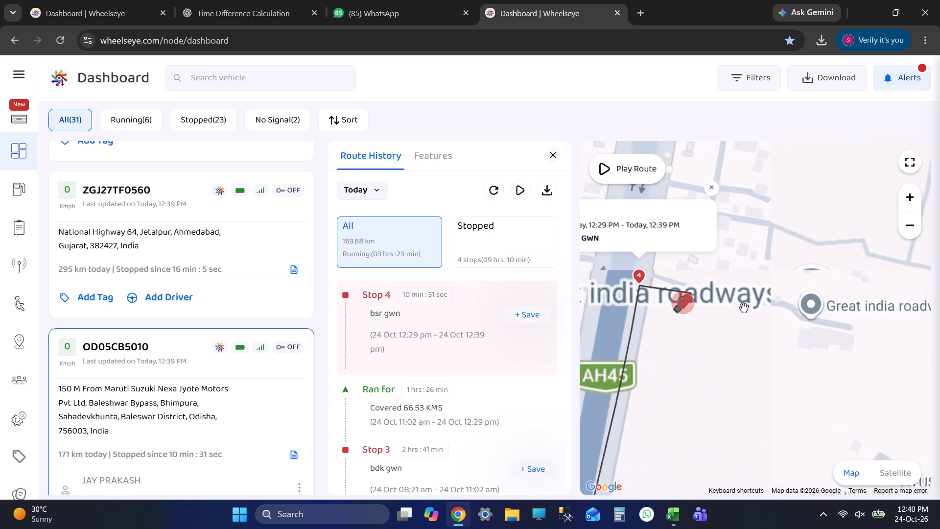
drag(705, 309, 779, 333)
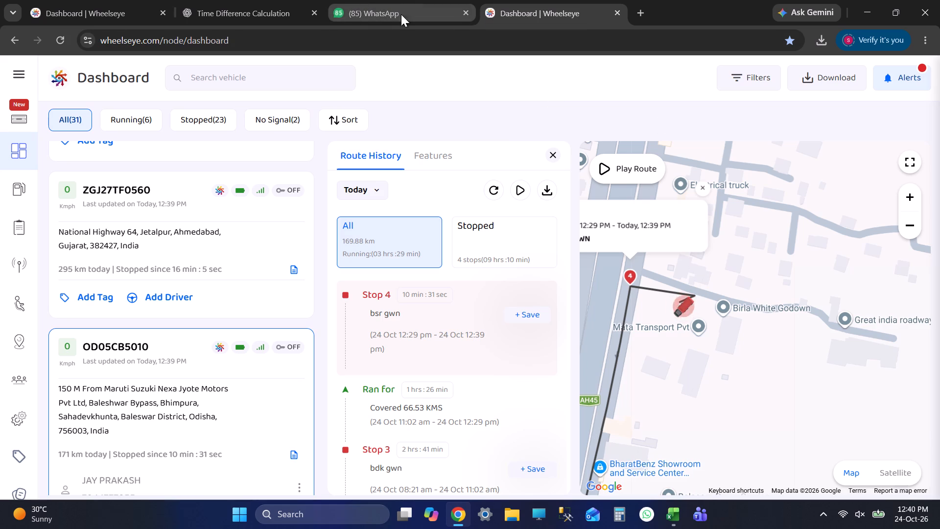
key(alt+Tab)
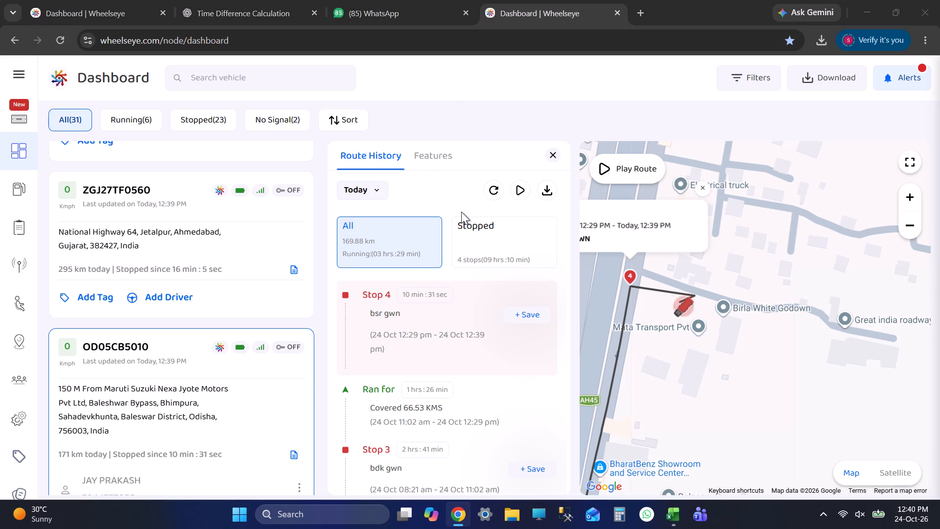
click(98, 477)
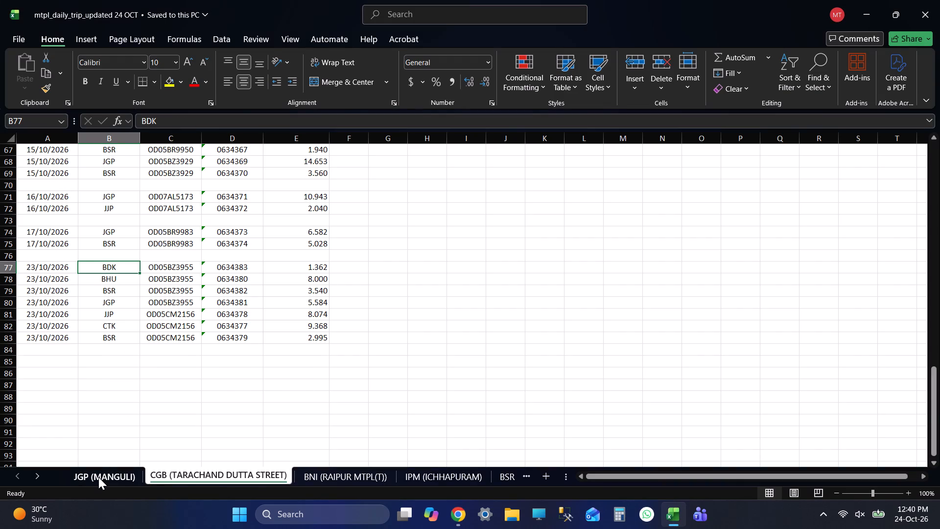
drag(170, 326, 176, 341)
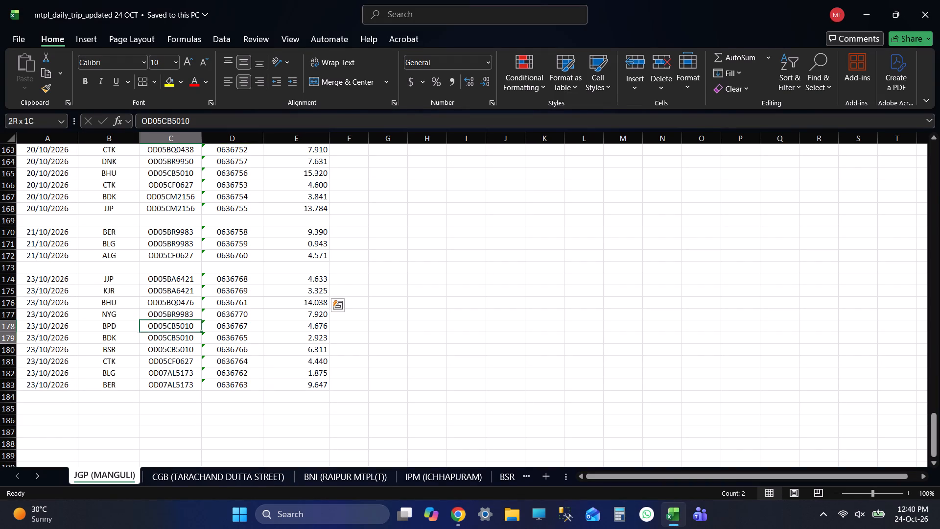
drag(176, 341, 183, 347)
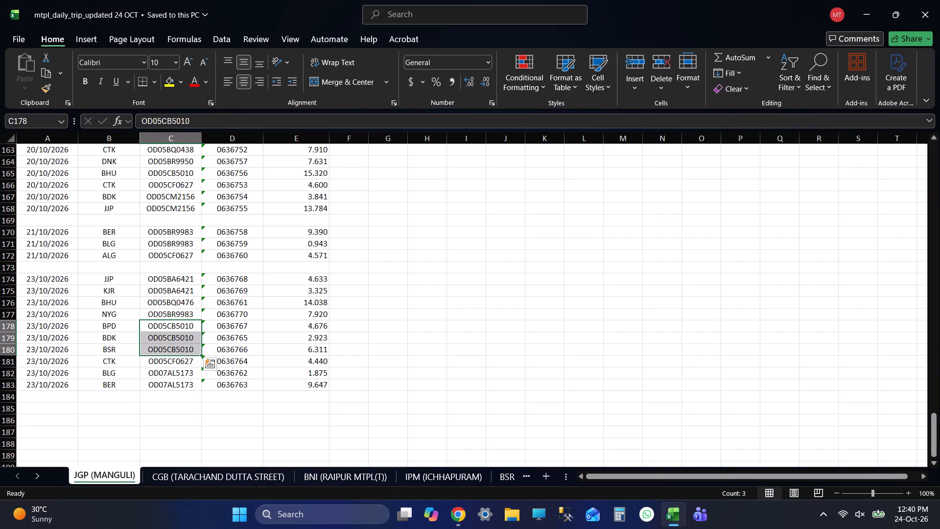
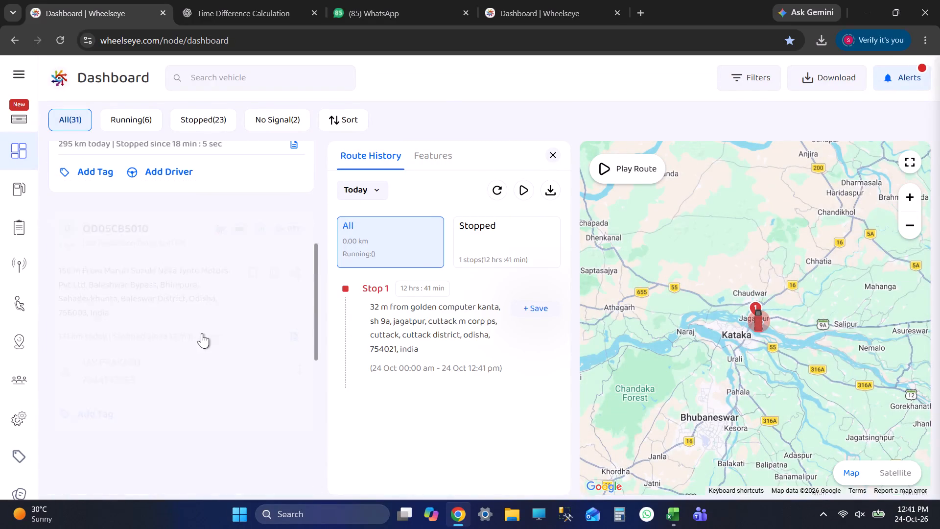
click(196, 278)
scroll(205, 283, down, 4)
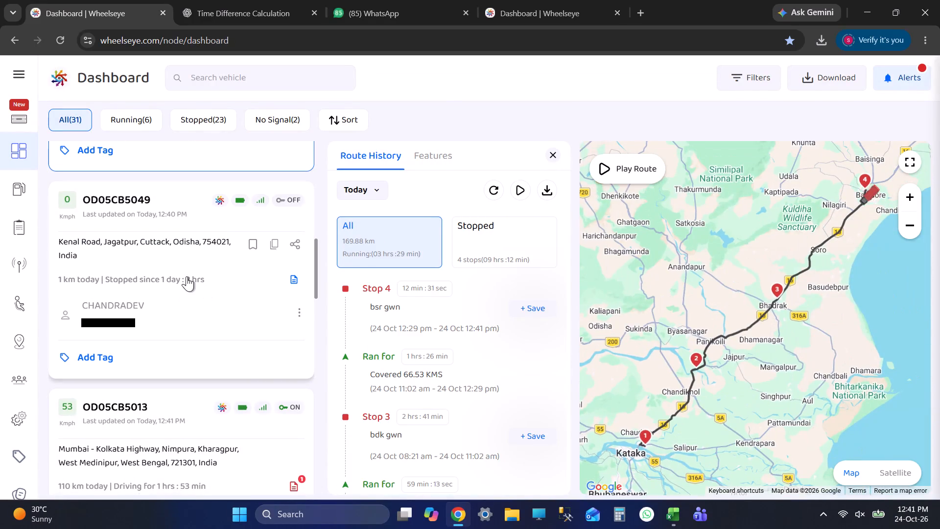
click(187, 276)
scroll(187, 276, up, 3)
scroll(187, 276, down, 1)
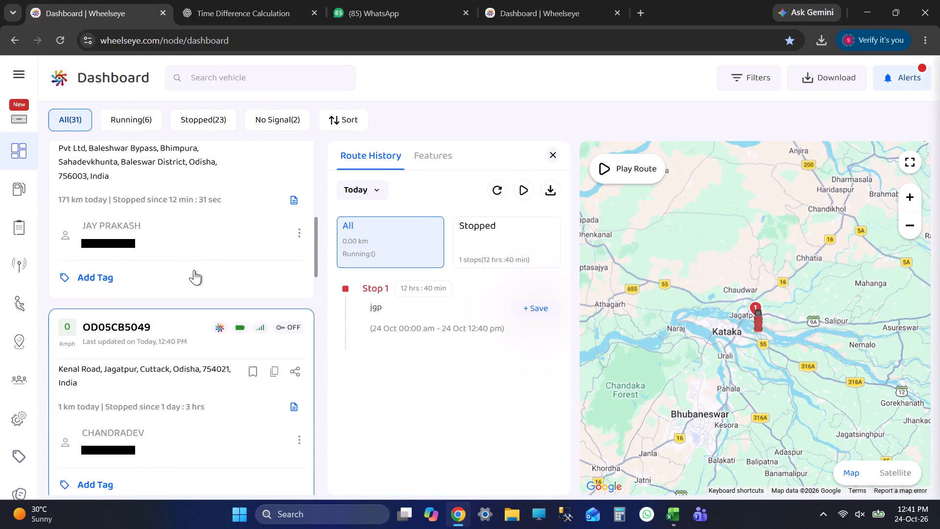
scroll(194, 270, down, 2)
scroll(165, 346, down, 3)
click(164, 268)
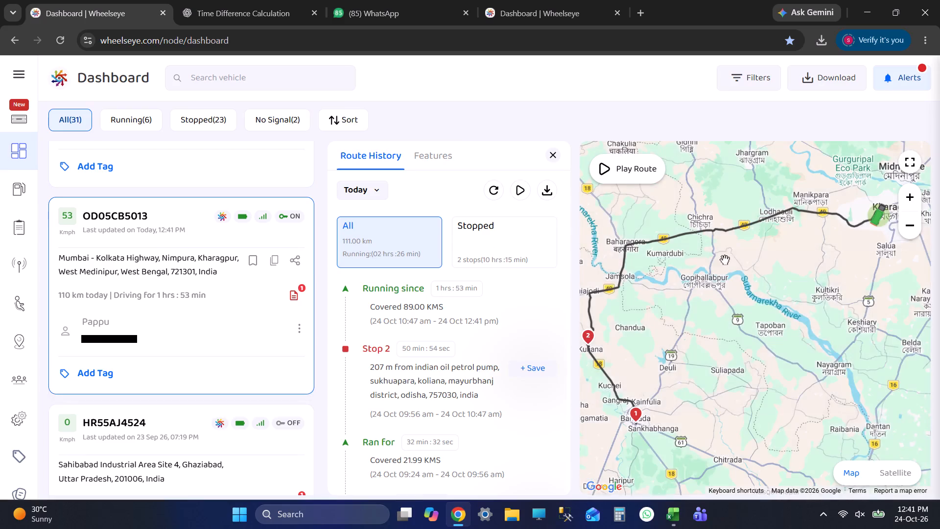
drag(803, 245, 764, 263)
scroll(836, 236, up, 4)
drag(836, 236, 714, 280)
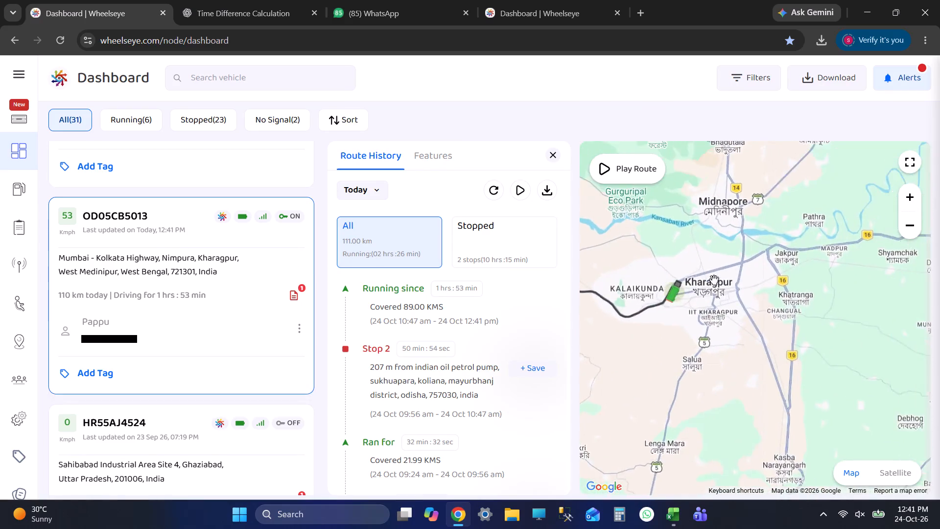
scroll(714, 280, down, 1)
scroll(714, 280, up, 1)
scroll(714, 280, down, 10)
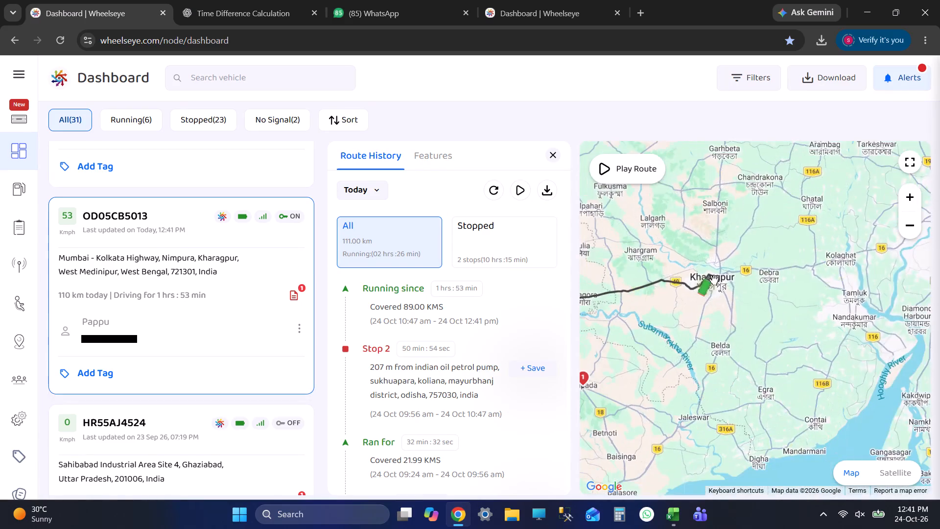
scroll(714, 280, down, 1)
scroll(714, 280, up, 7)
scroll(682, 277, down, 1)
scroll(700, 278, up, 7)
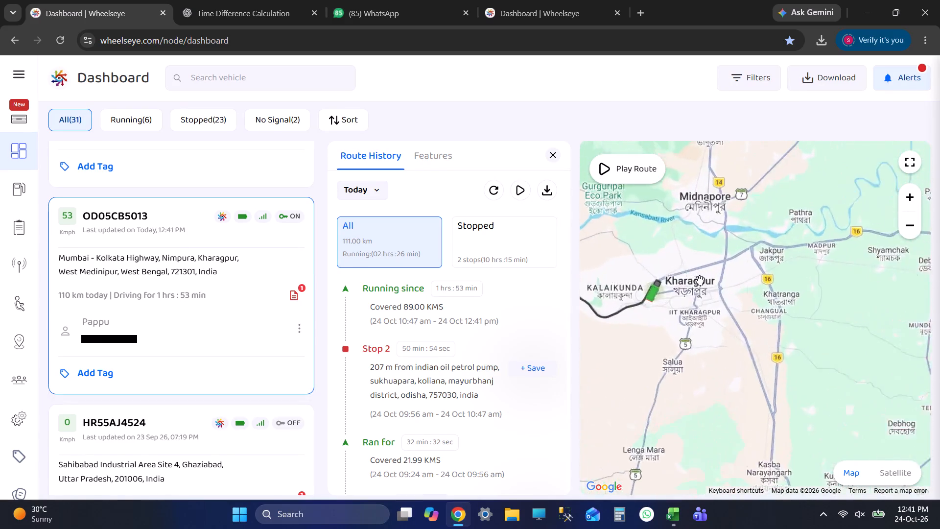
drag(670, 280, 752, 339)
scroll(757, 291, up, 1)
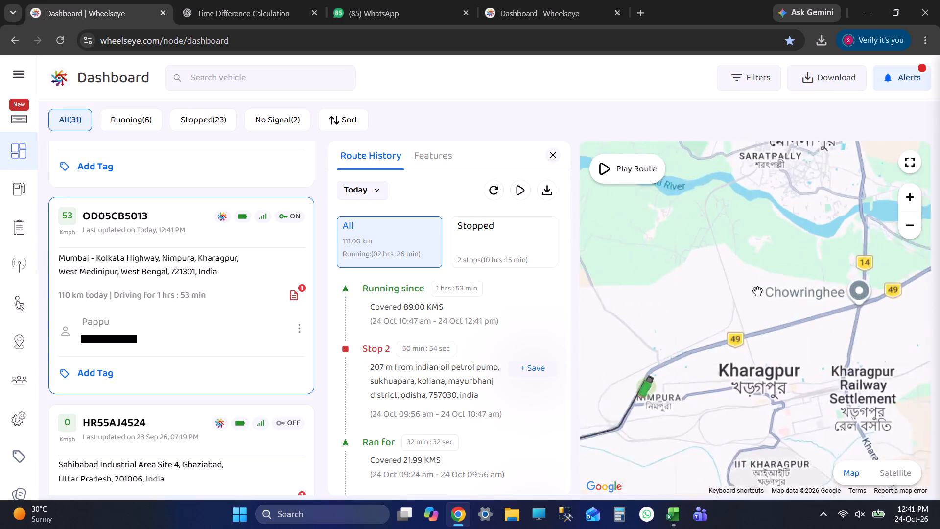
drag(772, 276, 694, 323)
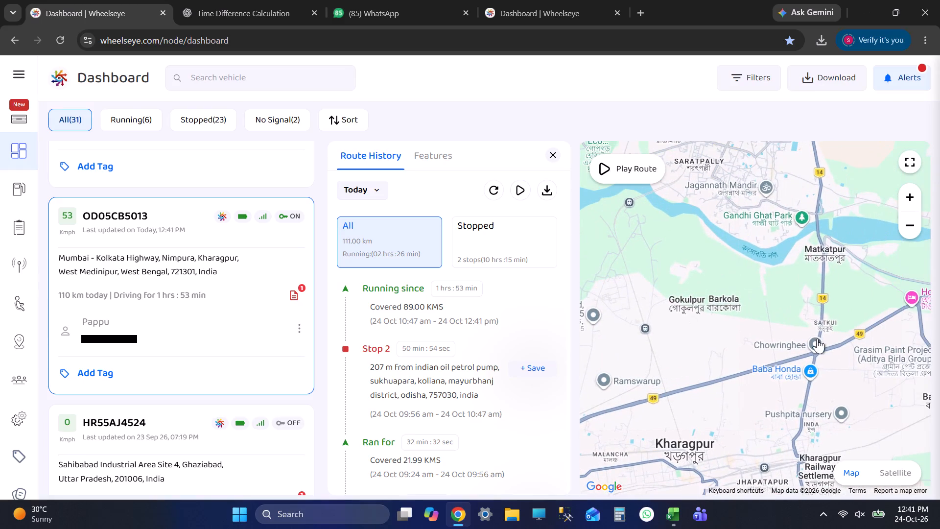
scroll(792, 367, up, 4)
scroll(778, 364, down, 8)
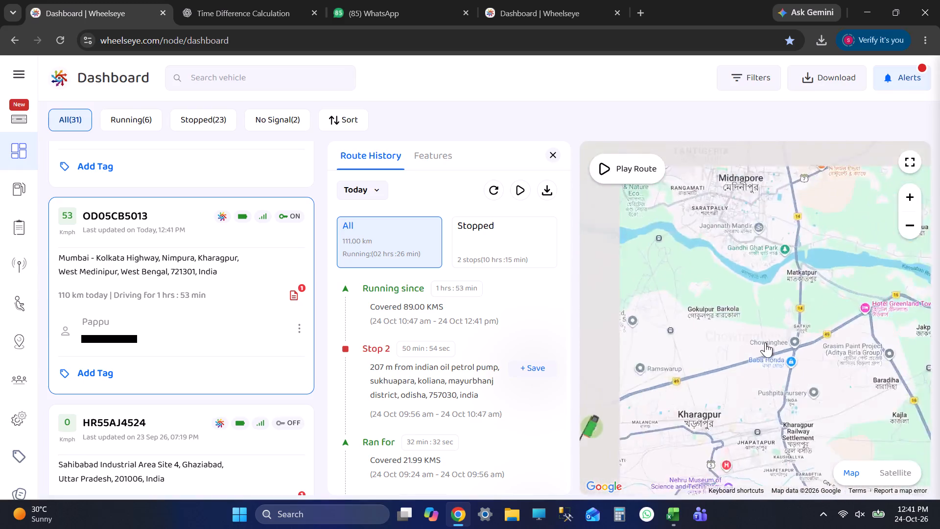
scroll(765, 342, down, 2)
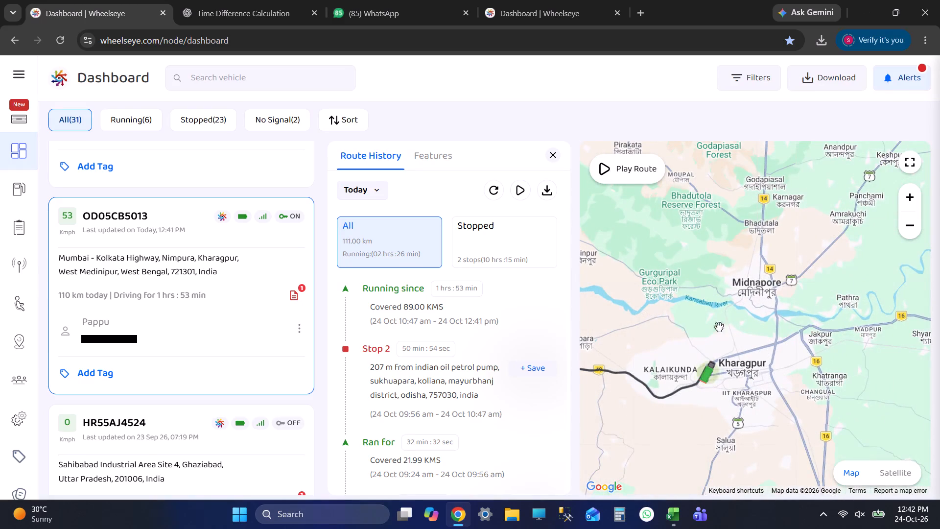
drag(747, 305, 706, 285)
scroll(727, 332, up, 5)
drag(678, 312, 774, 324)
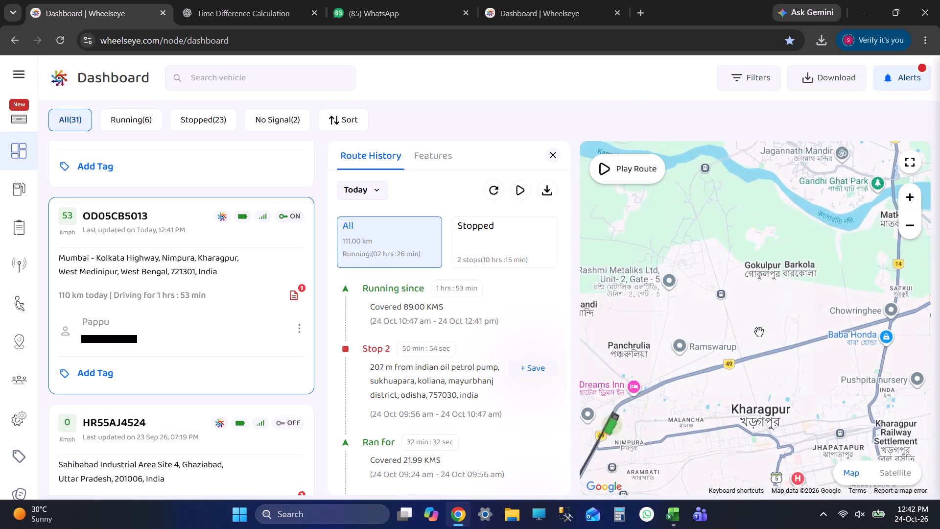
scroll(745, 353, up, 3)
scroll(752, 346, down, 9)
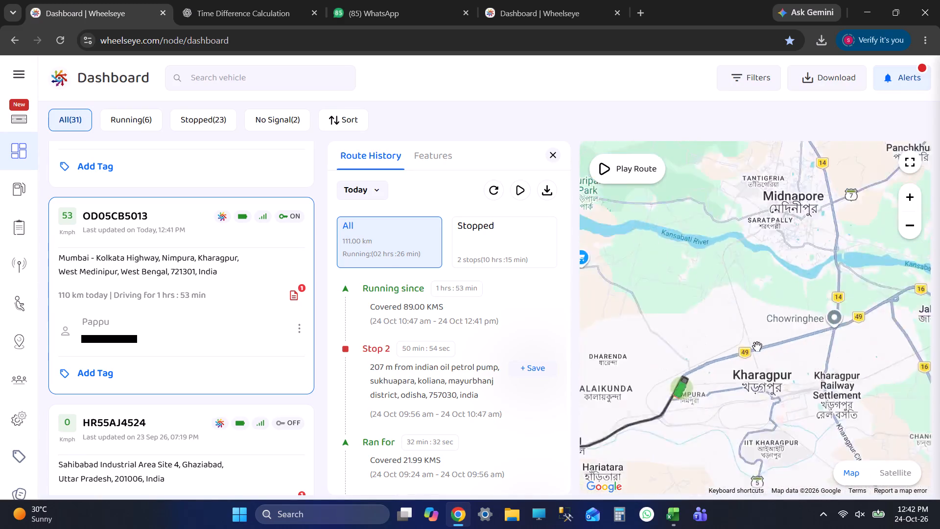
drag(735, 359, 869, 331)
scroll(882, 333, down, 1)
scroll(881, 333, up, 1)
scroll(881, 333, down, 5)
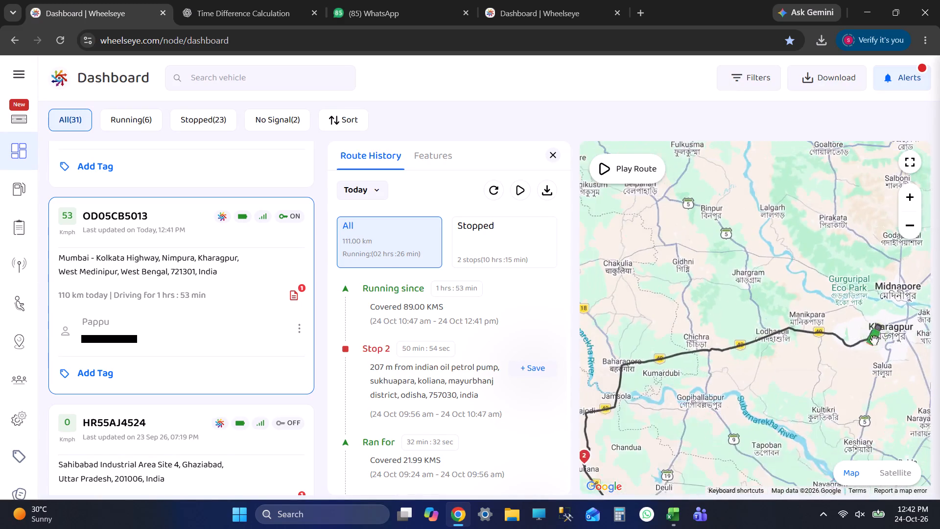
scroll(874, 340, down, 2)
drag(832, 355, 721, 357)
scroll(733, 348, up, 7)
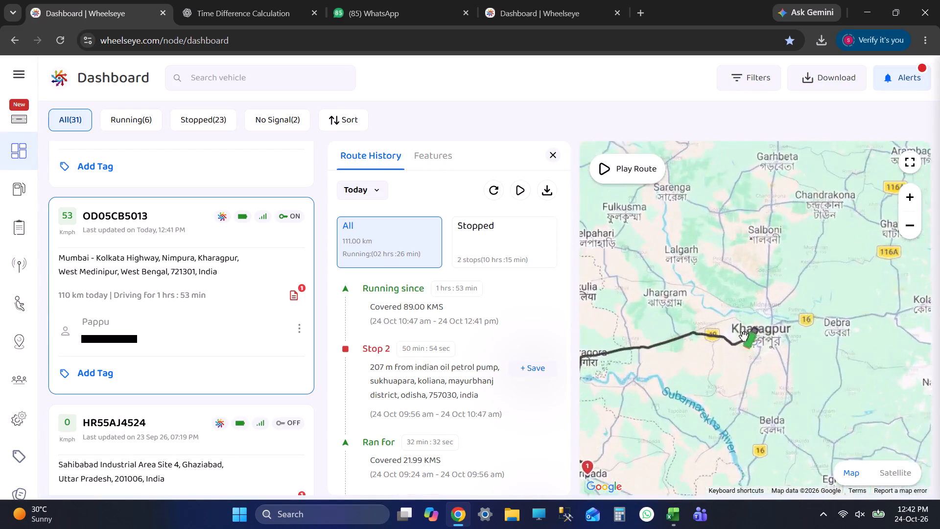
scroll(750, 322, down, 1)
scroll(750, 322, up, 6)
drag(778, 368, 769, 368)
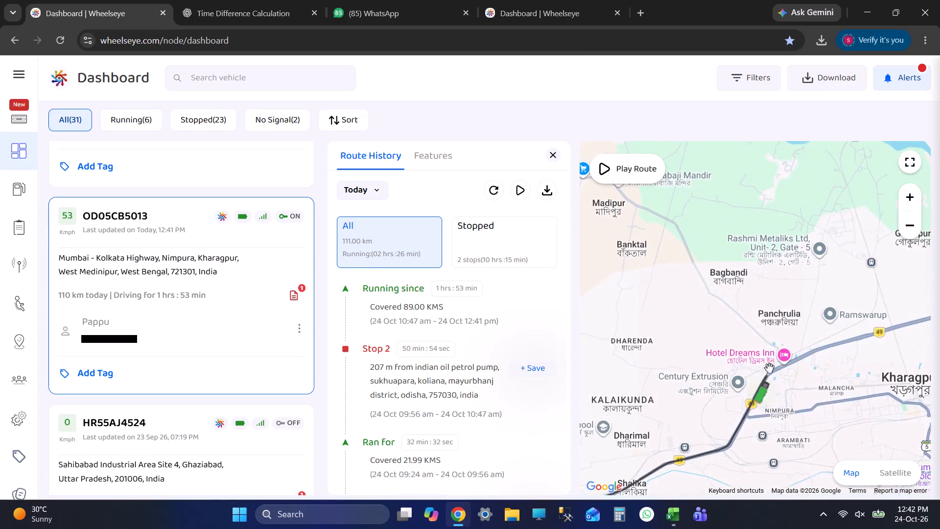
drag(769, 368, 732, 355)
scroll(752, 353, up, 7)
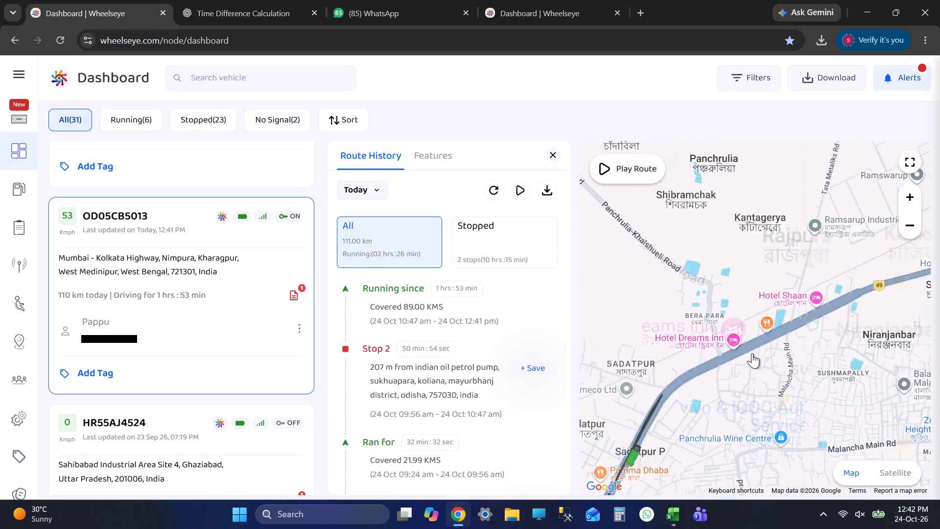
scroll(752, 353, down, 10)
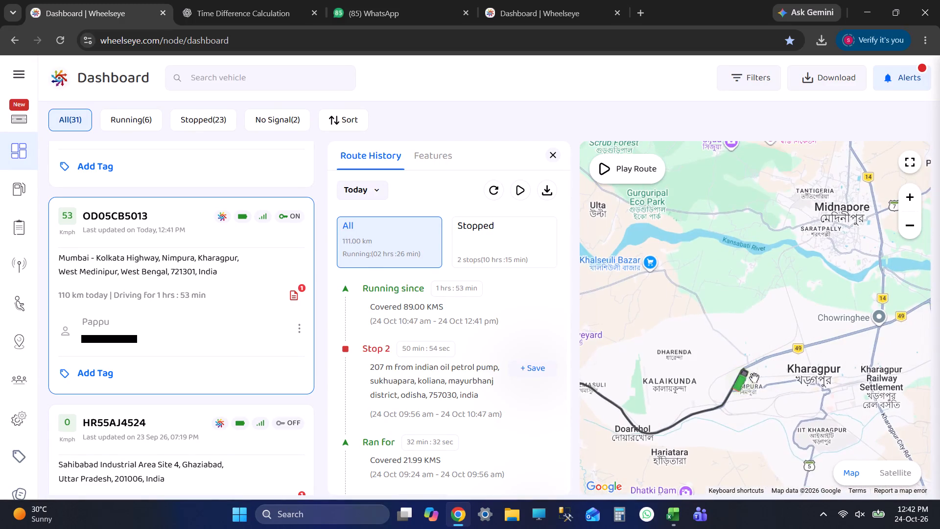
scroll(190, 301, down, 4)
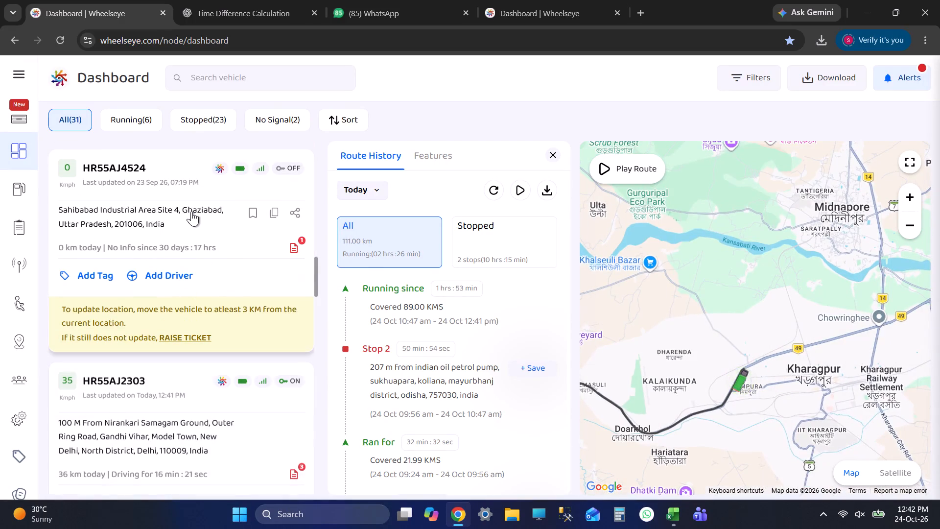
click(191, 211)
scroll(226, 277, down, 3)
click(213, 269)
scroll(220, 283, down, 3)
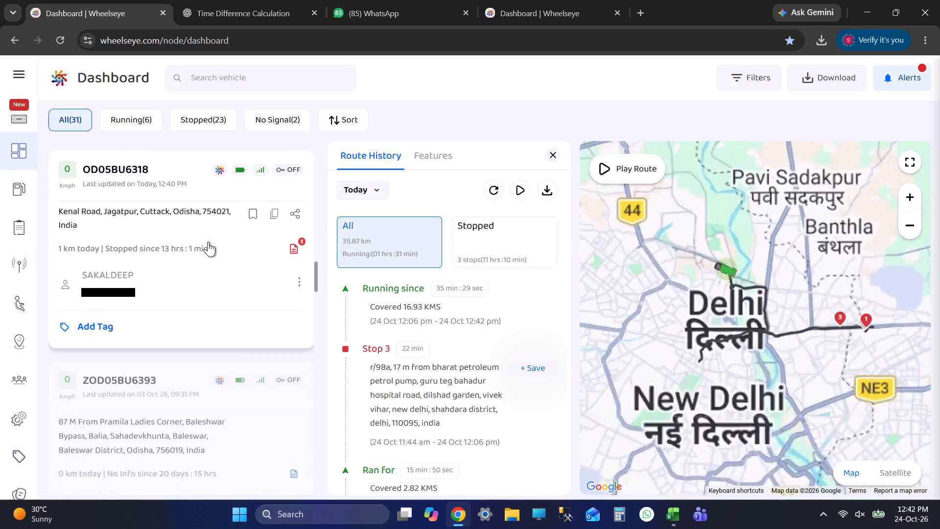
click(208, 241)
scroll(194, 344, down, 3)
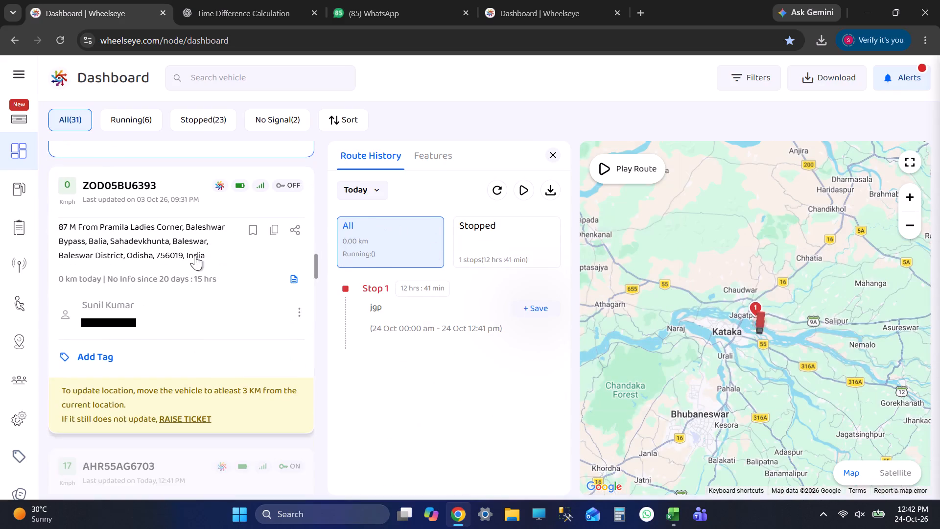
click(195, 255)
scroll(202, 316, down, 4)
click(202, 300)
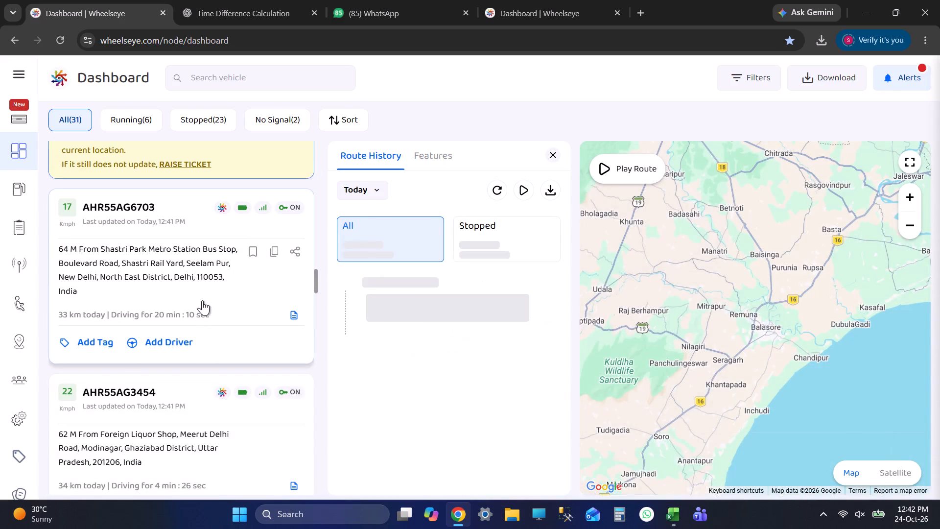
scroll(202, 300, down, 2)
click(202, 300)
scroll(235, 316, down, 3)
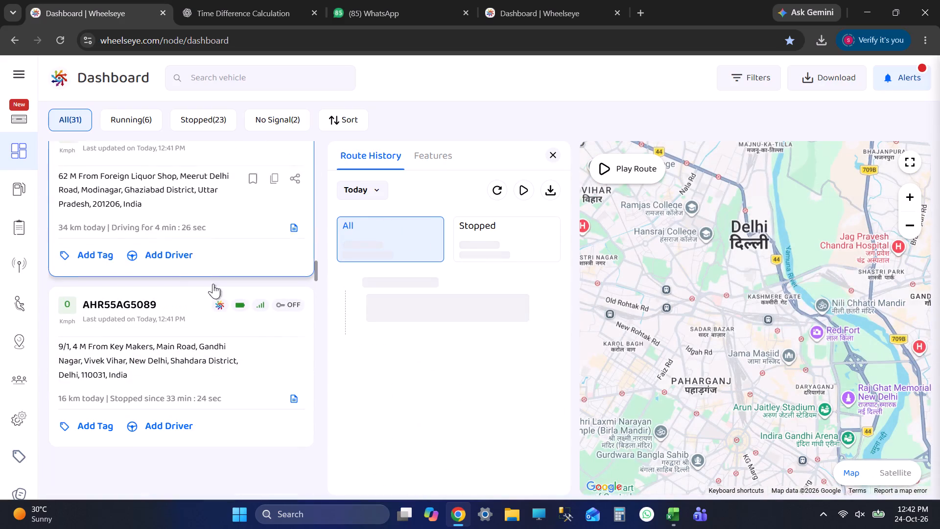
click(202, 269)
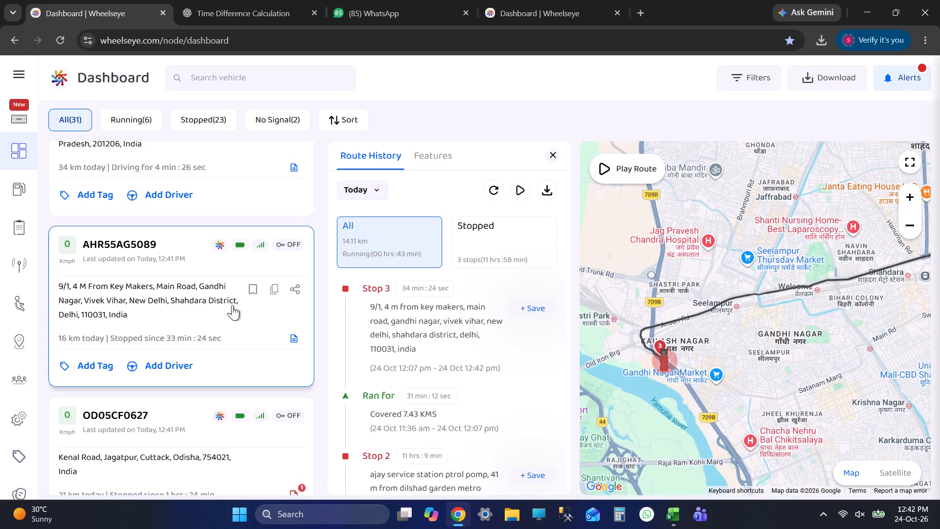
scroll(230, 306, down, 3)
click(183, 296)
scroll(692, 296, up, 1)
scroll(692, 296, down, 3)
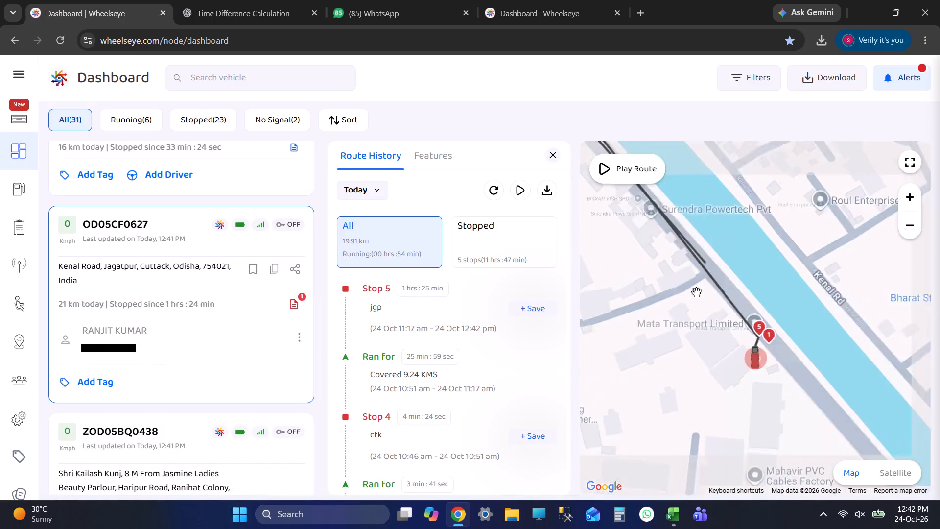
scroll(696, 292, down, 6)
scroll(696, 292, up, 1)
scroll(696, 292, down, 5)
scroll(708, 297, up, 3)
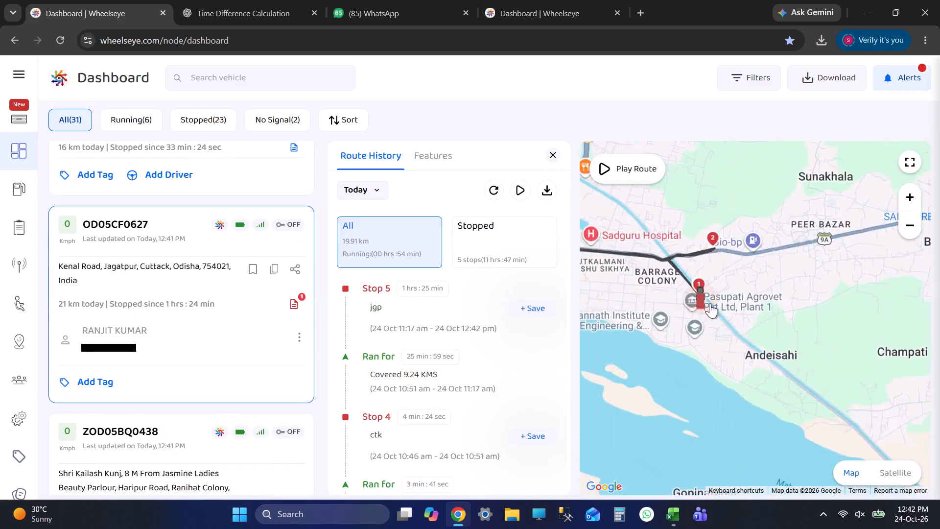
scroll(710, 303, up, 1)
scroll(174, 354, down, 3)
click(172, 348)
scroll(200, 342, down, 1)
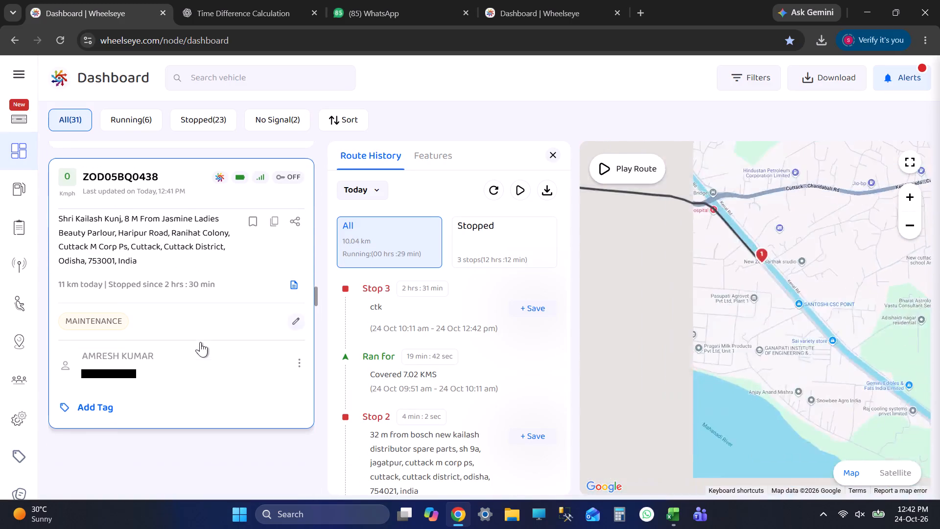
scroll(200, 342, down, 4)
scroll(225, 259, up, 7)
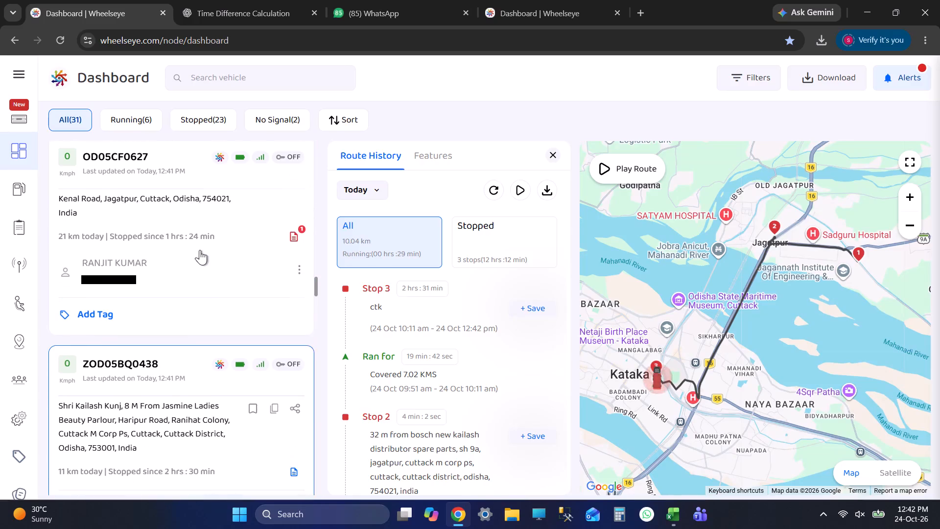
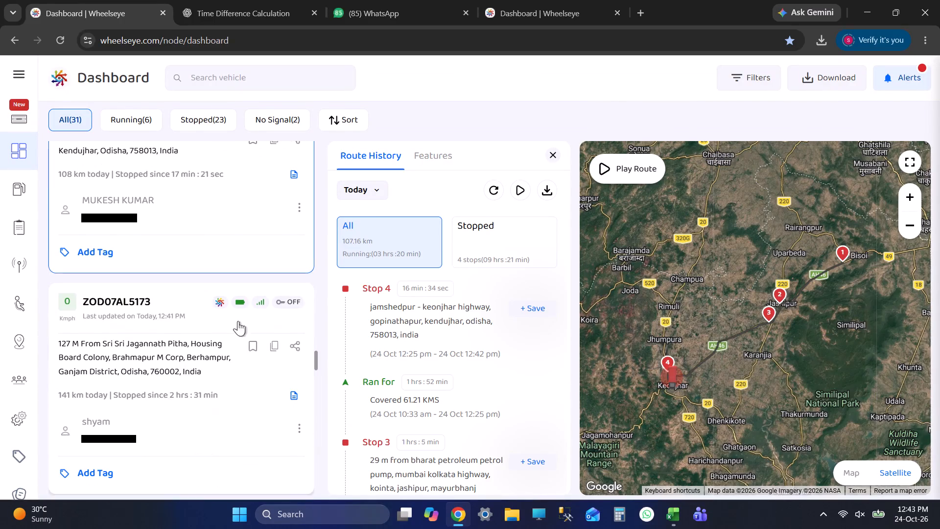
Examine the map around Stop 4 near Keonjhar for the selected vehicle's current location.
scroll(663, 384, up, 12)
scroll(651, 343, down, 1)
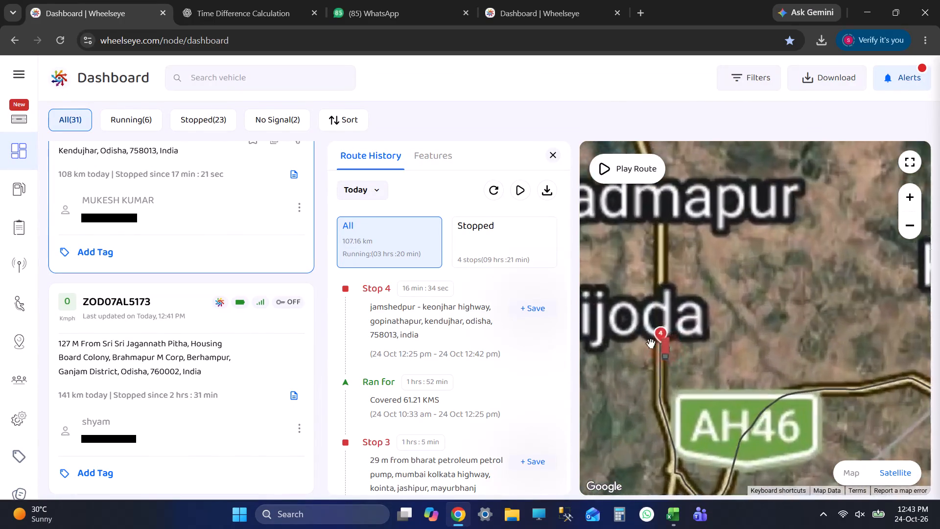
scroll(639, 341, up, 12)
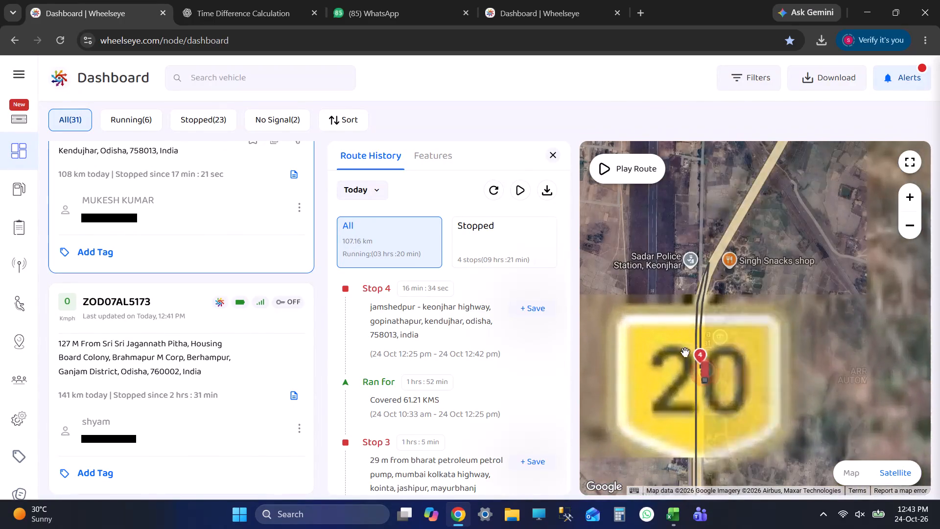
scroll(715, 366, down, 10)
scroll(705, 353, up, 1)
scroll(705, 353, down, 1)
scroll(705, 353, up, 1)
scroll(705, 353, down, 1)
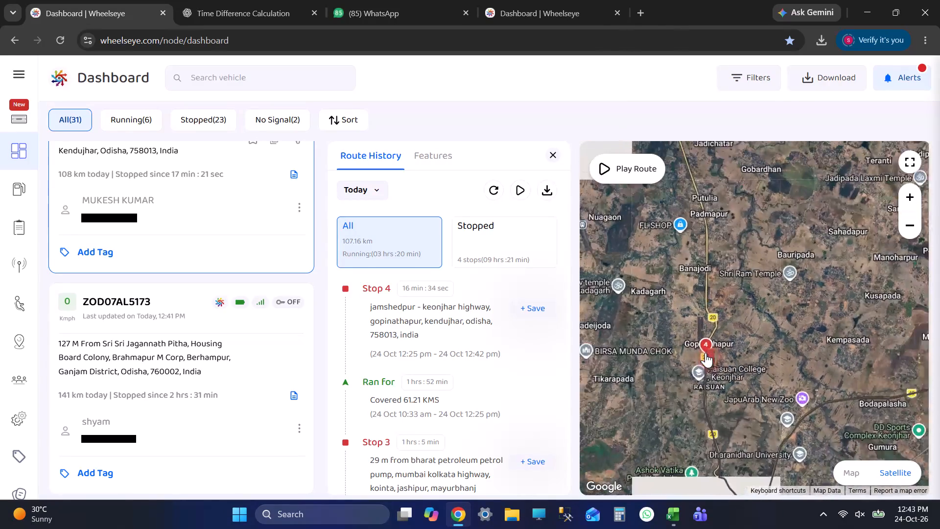
scroll(705, 353, down, 1)
click(119, 373)
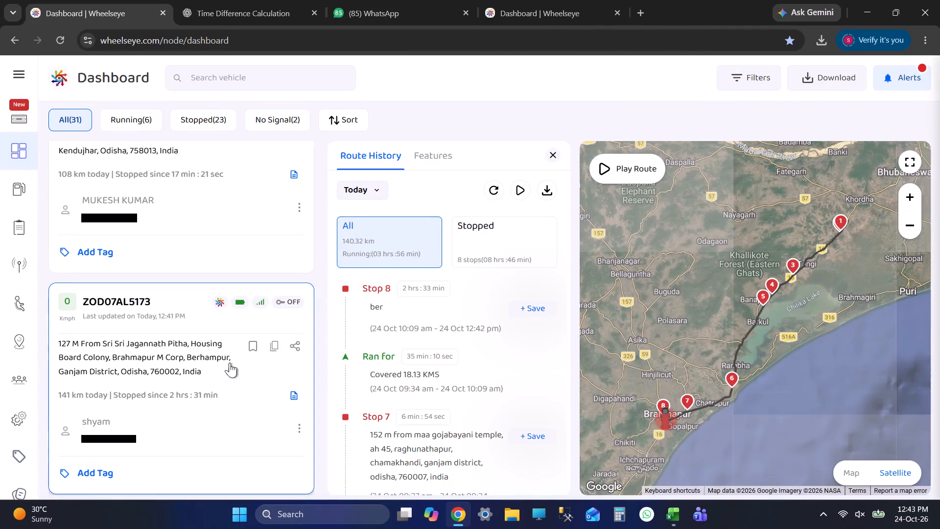
drag(676, 407, 706, 282)
scroll(713, 257, up, 7)
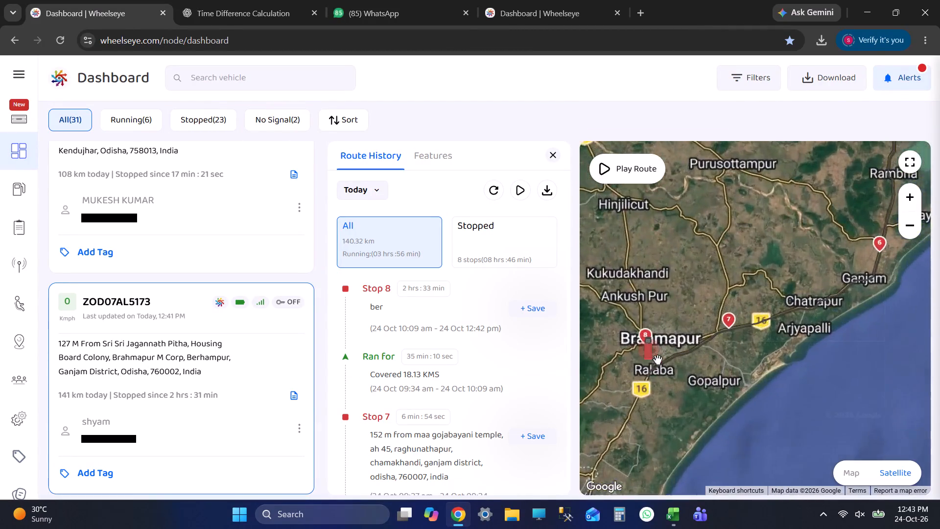
scroll(658, 360, up, 1)
drag(667, 324, 767, 271)
scroll(739, 256, up, 4)
scroll(780, 257, up, 4)
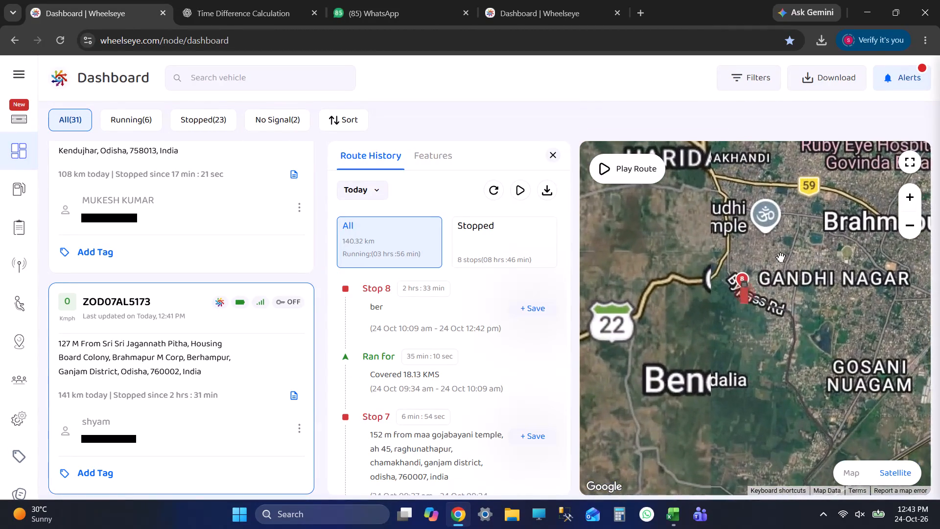
drag(781, 267, 692, 266)
scroll(662, 279, down, 2)
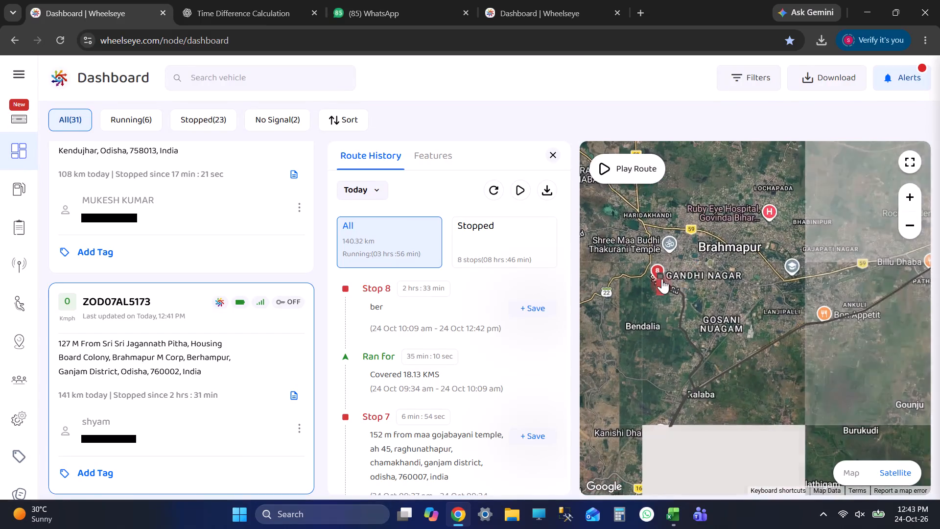
scroll(661, 278, up, 13)
drag(643, 285, 692, 227)
scroll(682, 256, up, 4)
scroll(652, 296, up, 5)
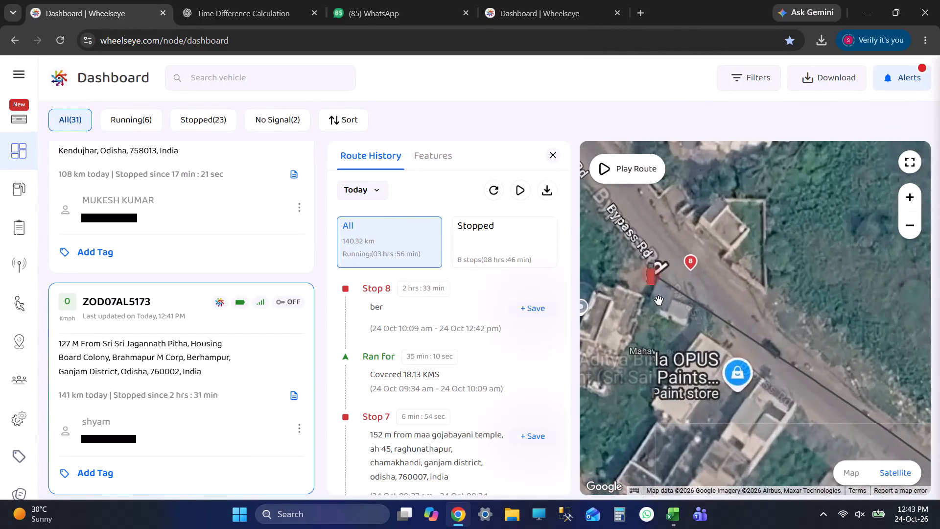
scroll(659, 300, down, 5)
scroll(662, 302, up, 1)
scroll(662, 302, down, 1)
scroll(662, 302, up, 1)
scroll(662, 302, down, 1)
scroll(662, 302, up, 1)
scroll(662, 302, down, 3)
scroll(662, 302, up, 2)
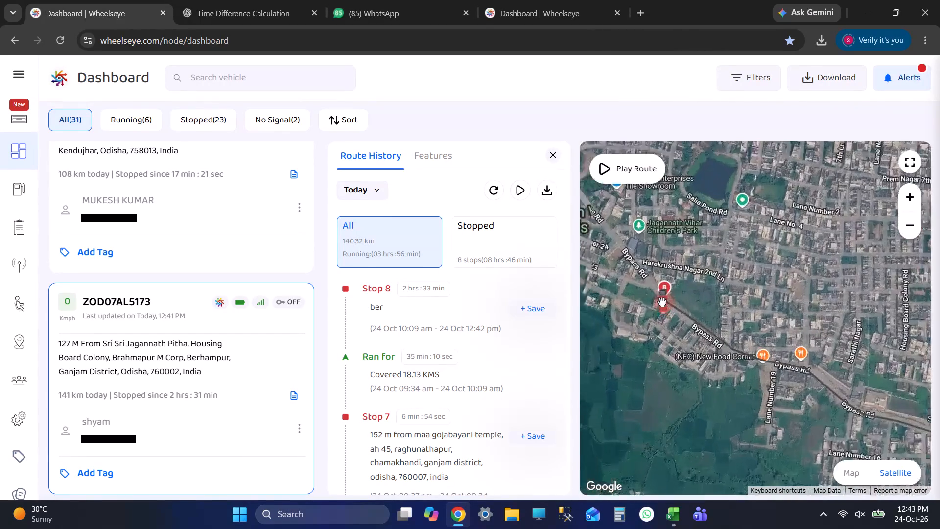
drag(634, 289, 681, 288)
scroll(705, 298, up, 1)
scroll(705, 298, down, 1)
scroll(705, 298, up, 2)
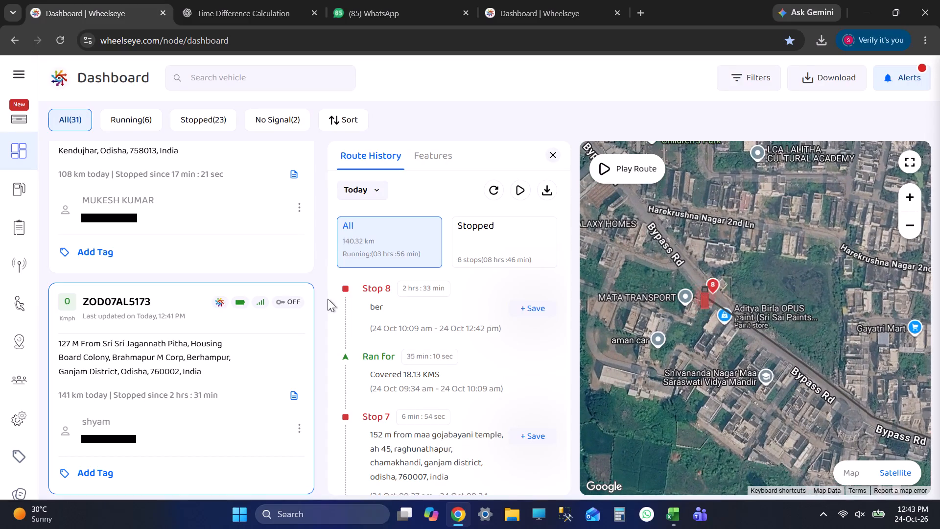
scroll(175, 302, down, 3)
click(165, 361)
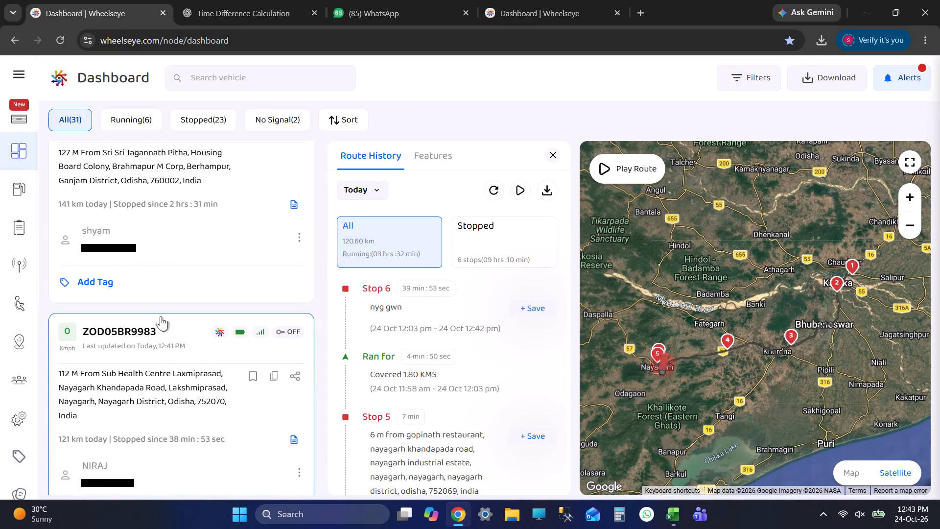
scroll(145, 315, down, 5)
click(143, 295)
scroll(157, 307, down, 5)
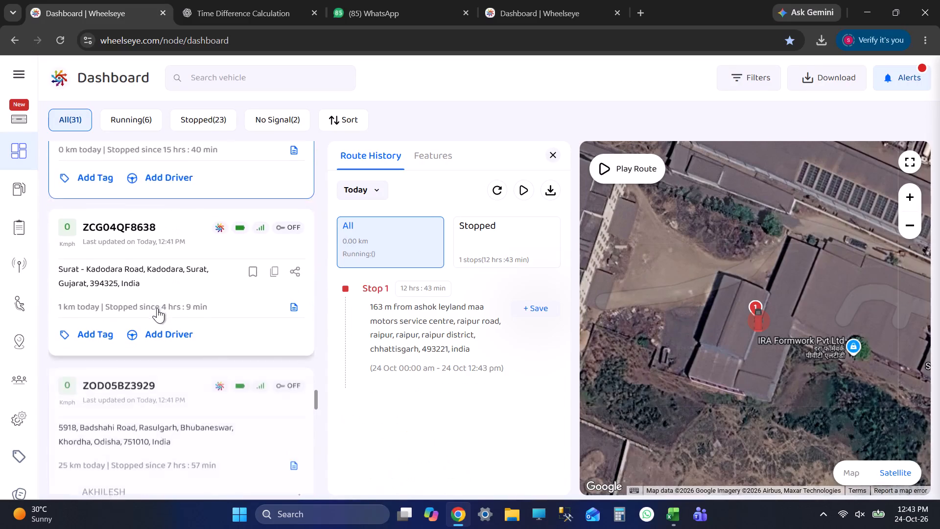
click(153, 311)
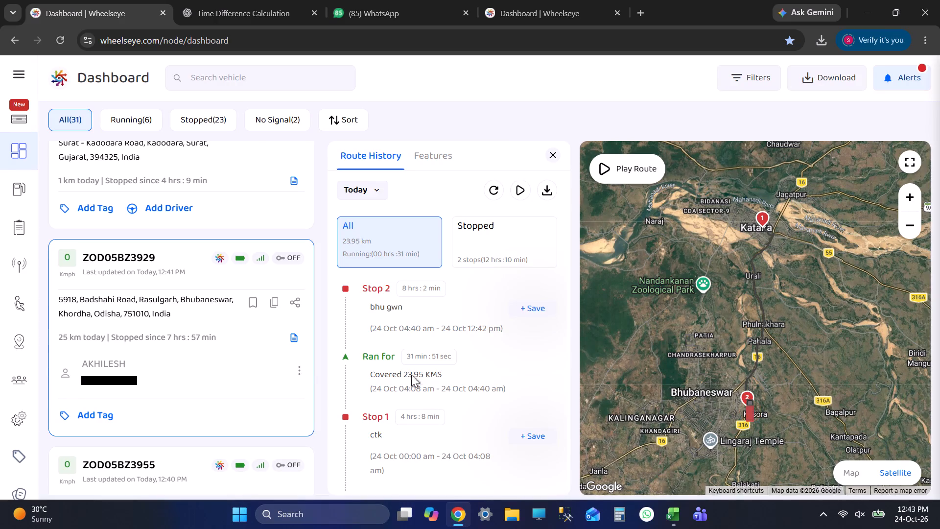
scroll(725, 407, up, 3)
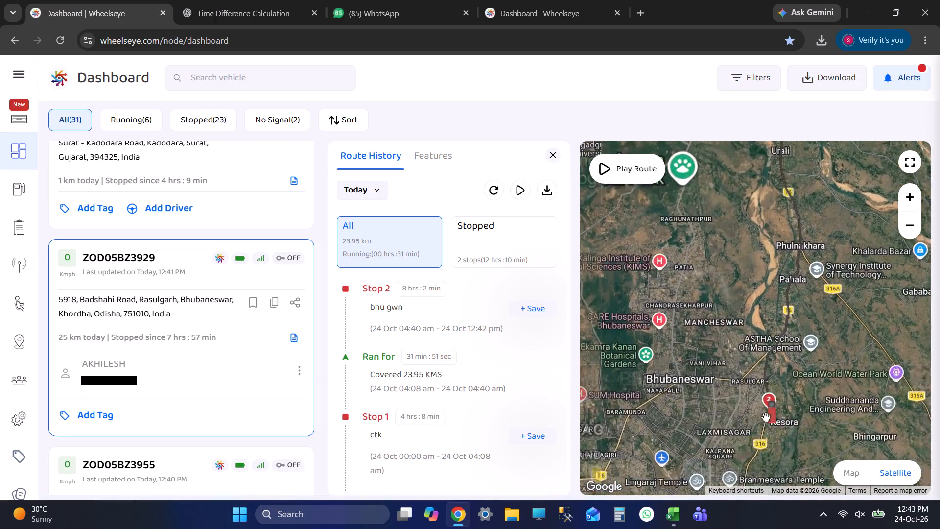
drag(796, 429, 715, 322)
scroll(715, 322, up, 4)
scroll(689, 283, up, 4)
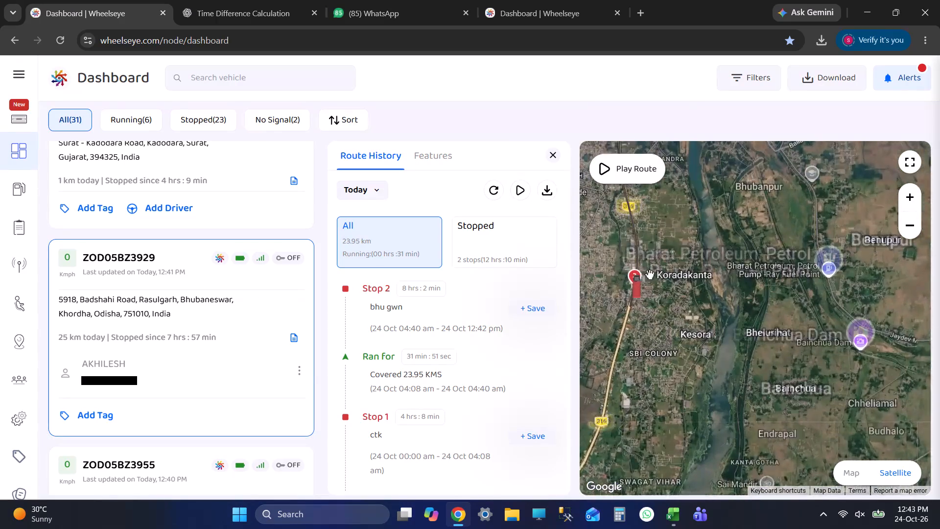
scroll(650, 274, up, 4)
drag(645, 279, 789, 289)
scroll(753, 323, up, 9)
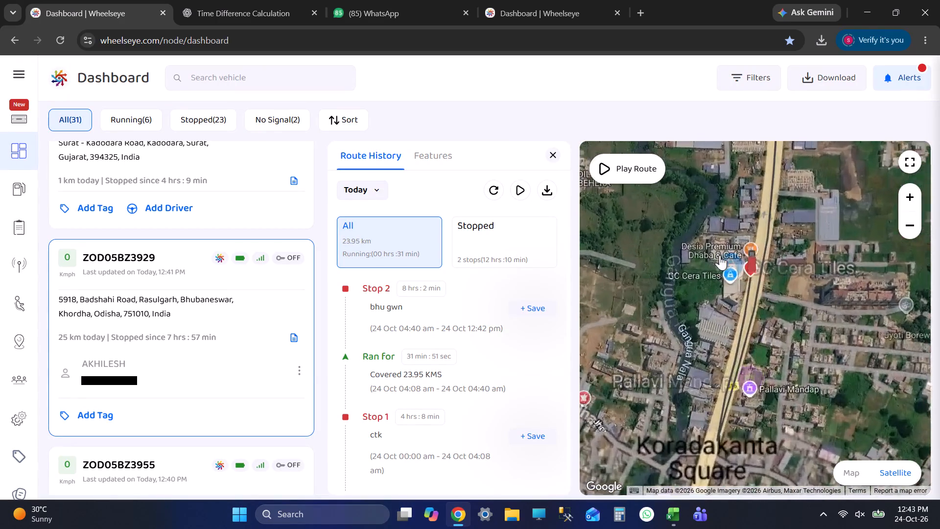
scroll(720, 255, up, 4)
drag(761, 259, 653, 273)
scroll(660, 275, down, 2)
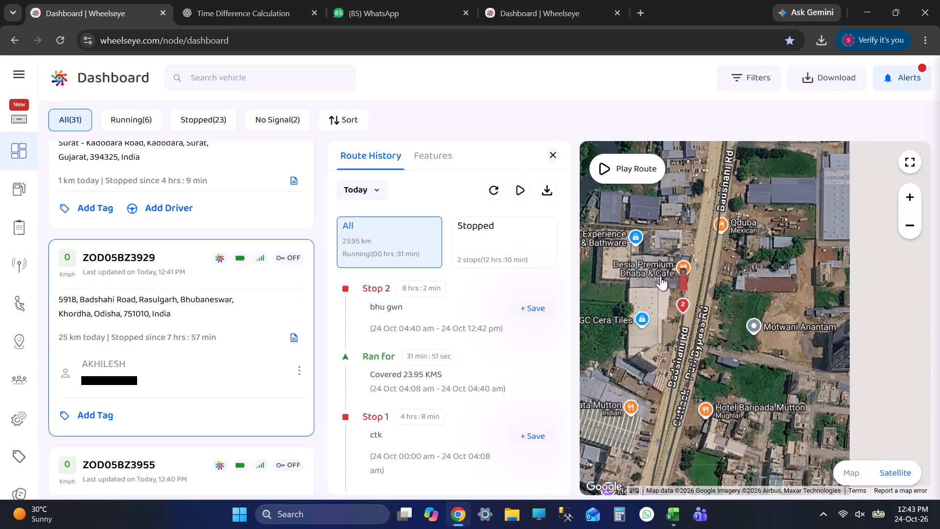
drag(654, 279, 704, 261)
scroll(704, 261, down, 2)
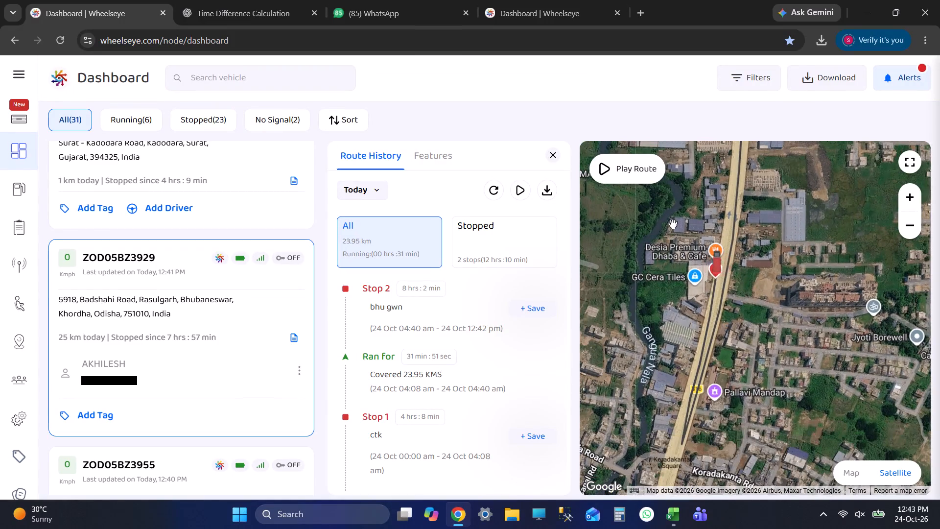
scroll(673, 224, down, 11)
scroll(673, 224, up, 1)
scroll(673, 224, down, 17)
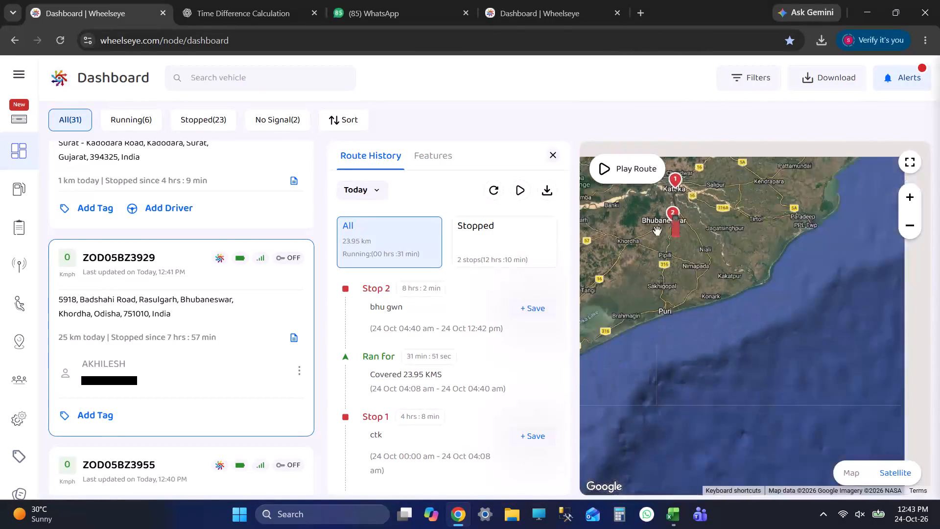
scroll(238, 323, down, 5)
click(191, 271)
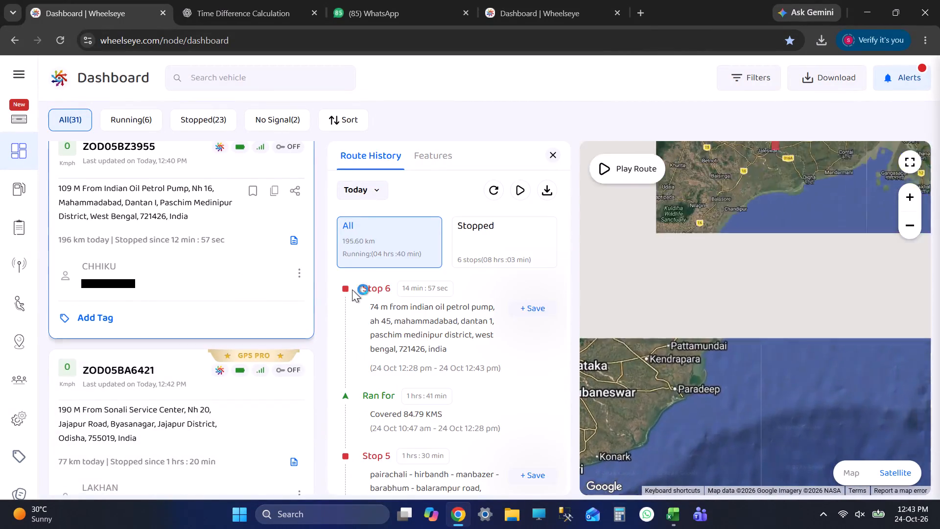
scroll(630, 410, up, 2)
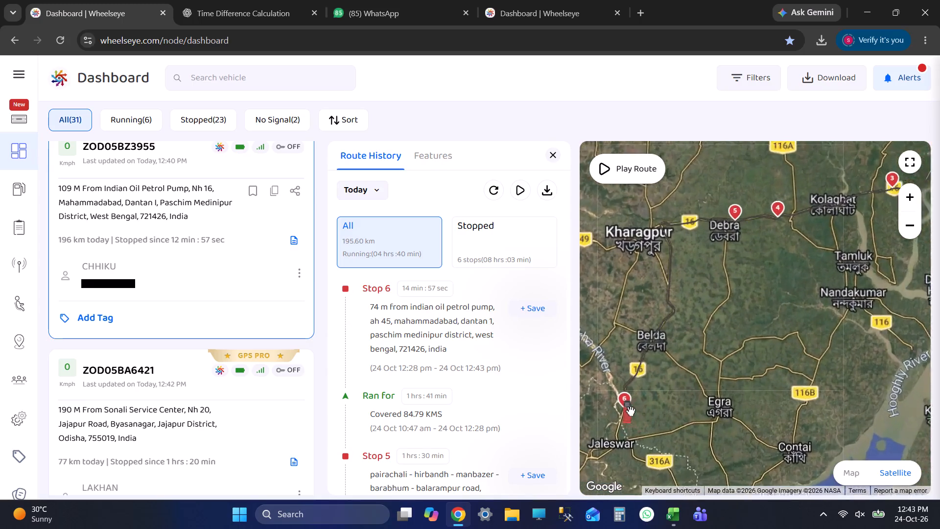
drag(619, 408, 678, 357)
scroll(678, 357, up, 6)
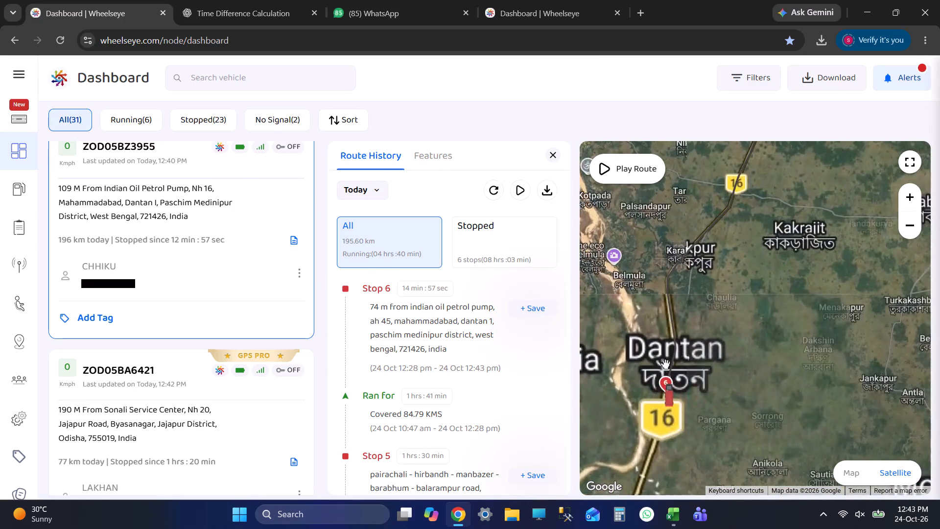
click(420, 333)
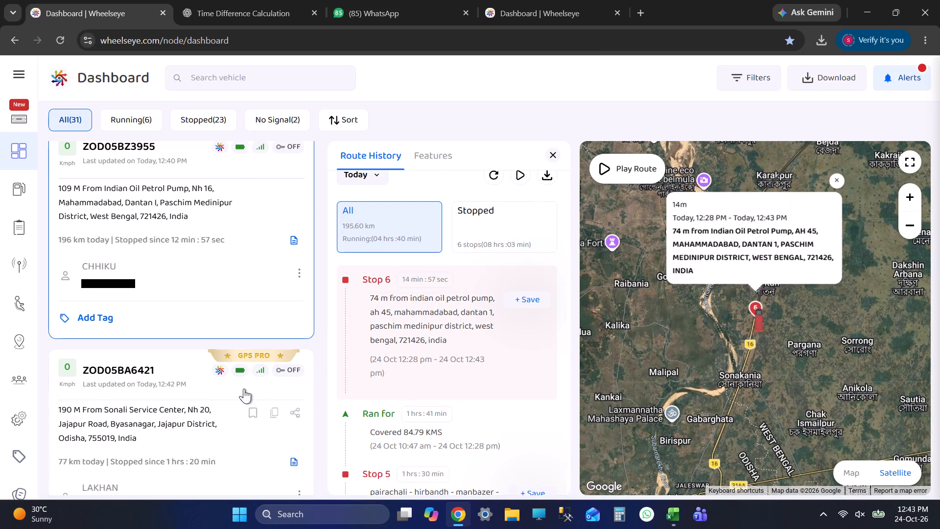
scroll(244, 388, down, 2)
click(199, 316)
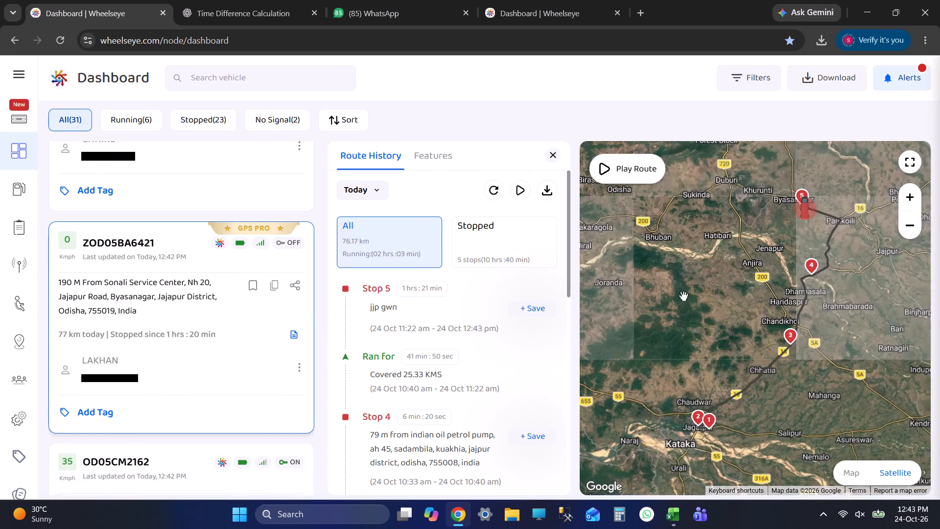
scroll(67, 307, down, 3)
click(167, 314)
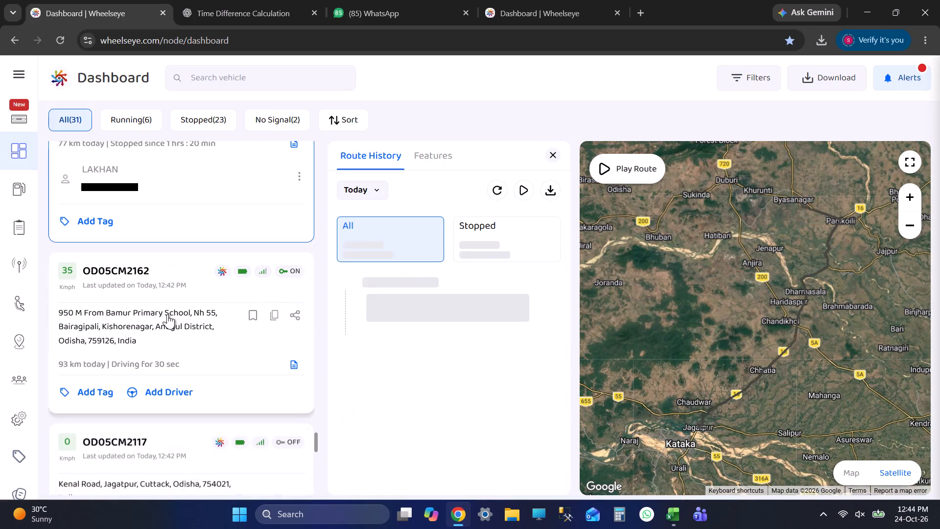
drag(703, 395, 626, 322)
scroll(799, 399, up, 3)
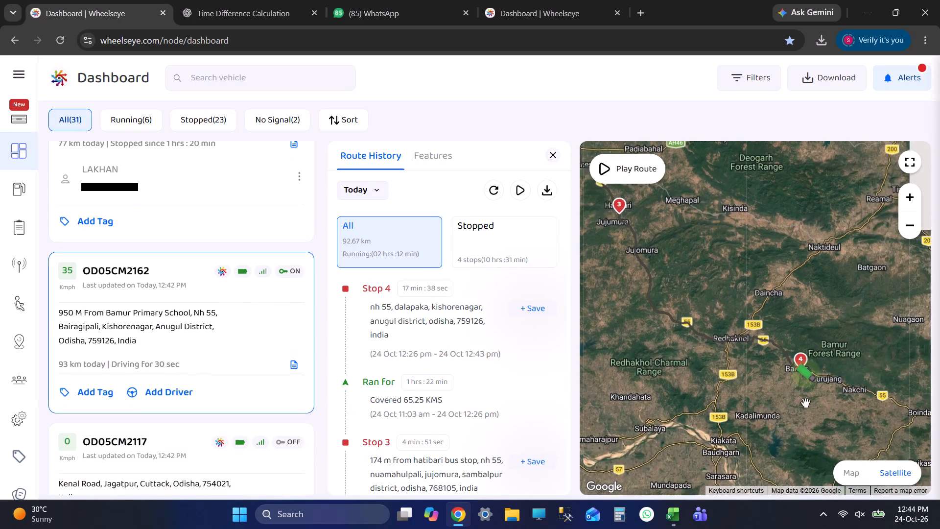
scroll(805, 403, up, 1)
drag(830, 340, 772, 331)
scroll(769, 325, up, 4)
scroll(709, 329, down, 4)
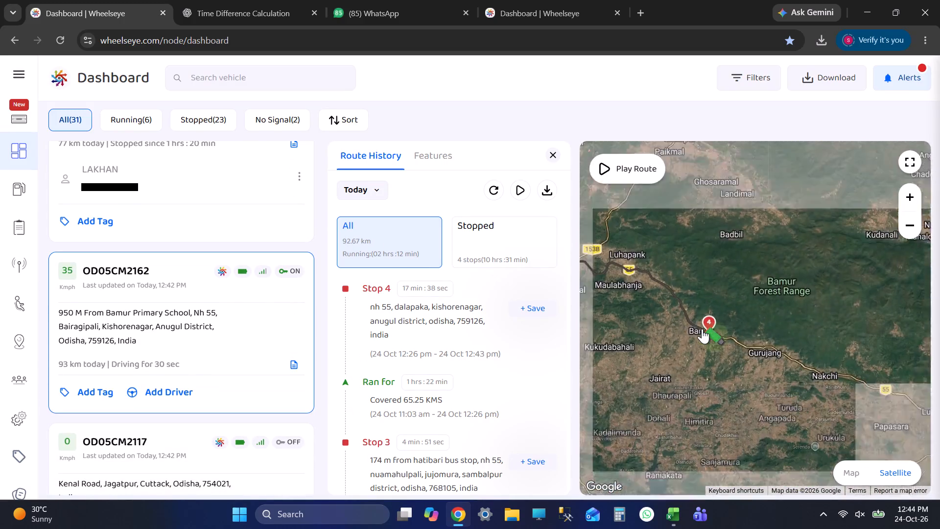
scroll(702, 329, down, 8)
scroll(702, 329, up, 1)
scroll(702, 329, down, 1)
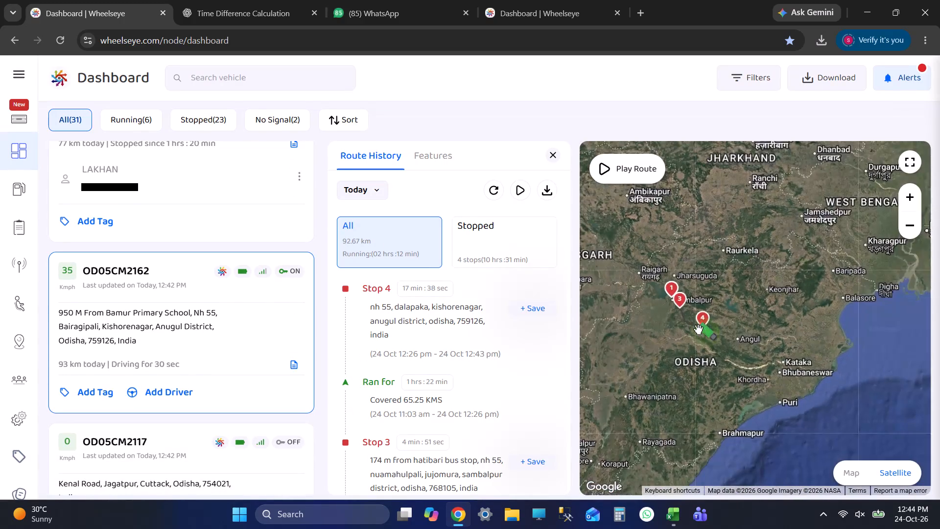
scroll(710, 332, up, 2)
scroll(198, 346, down, 2)
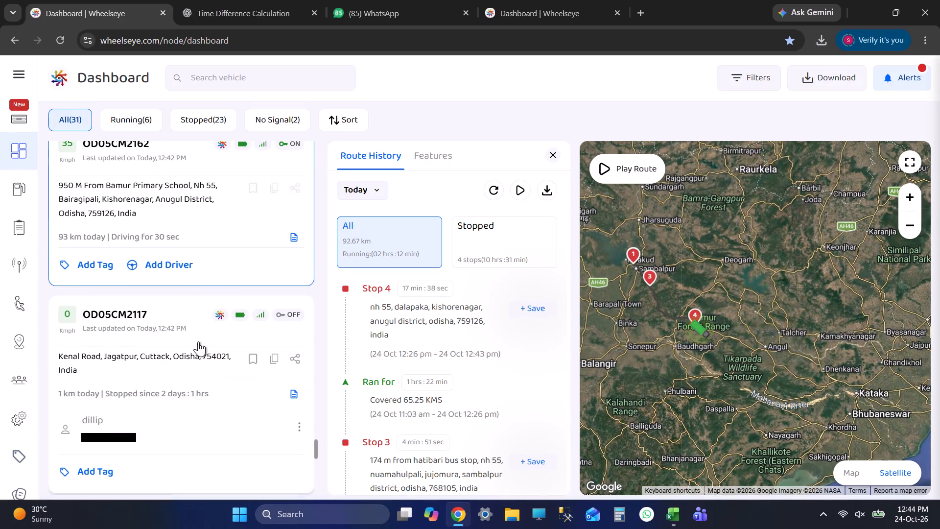
click(191, 332)
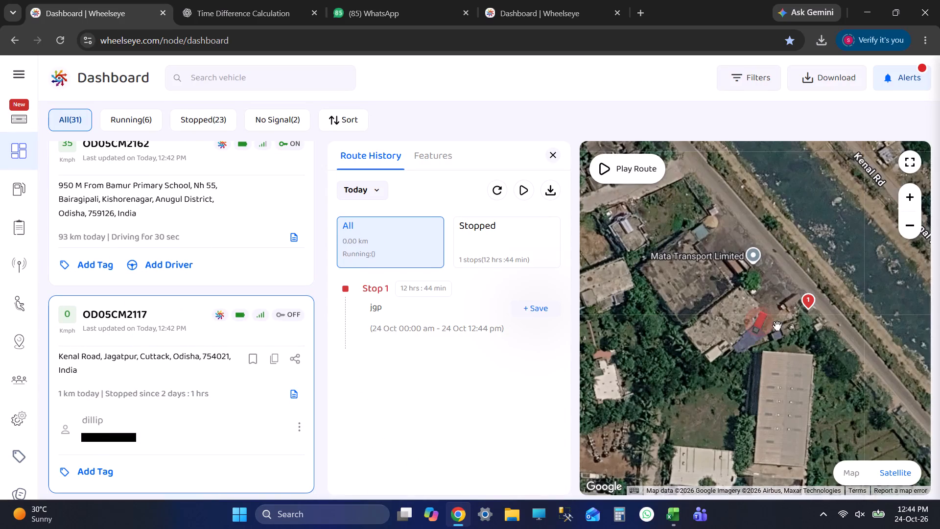
scroll(779, 335, down, 4)
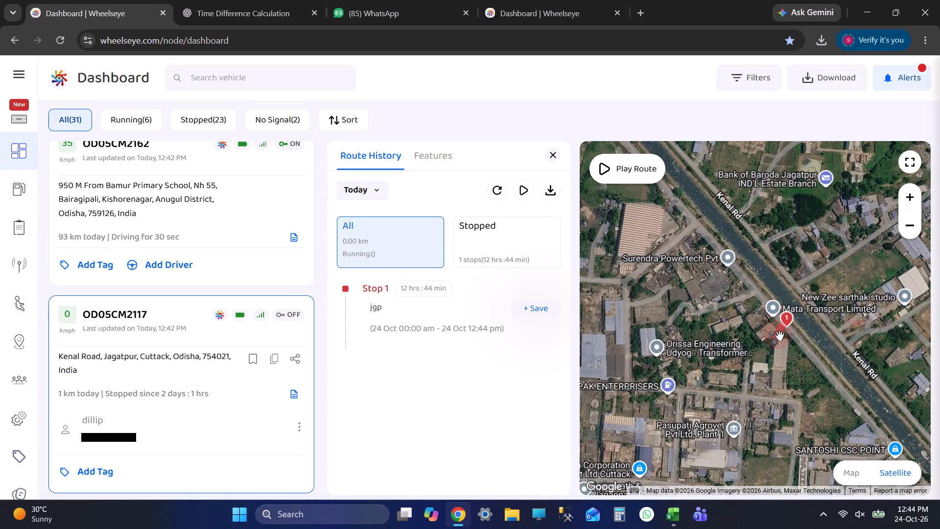
scroll(779, 336, up, 3)
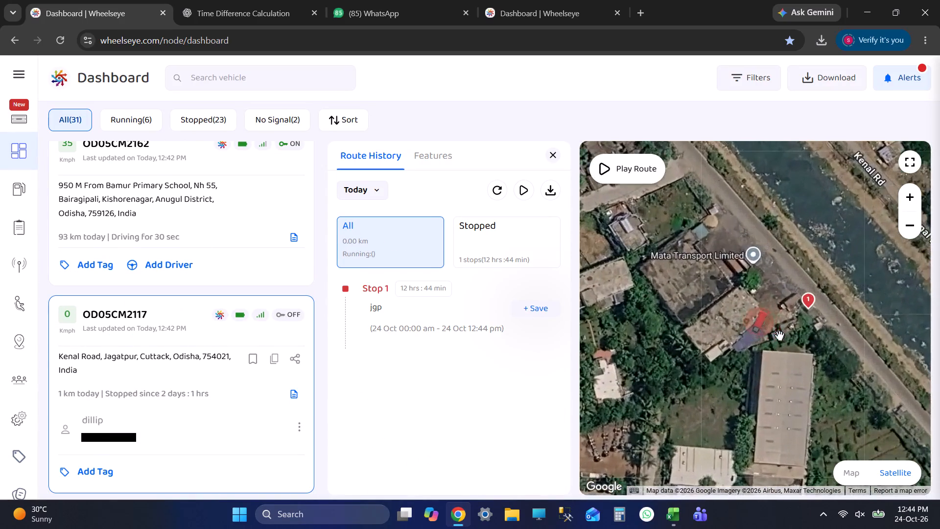
scroll(779, 336, down, 8)
scroll(777, 334, up, 4)
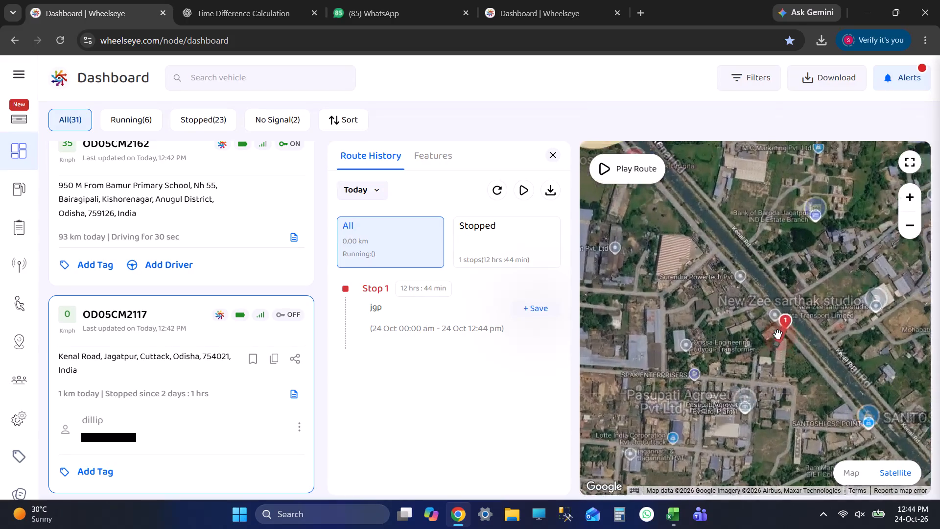
scroll(777, 334, down, 8)
click(417, 307)
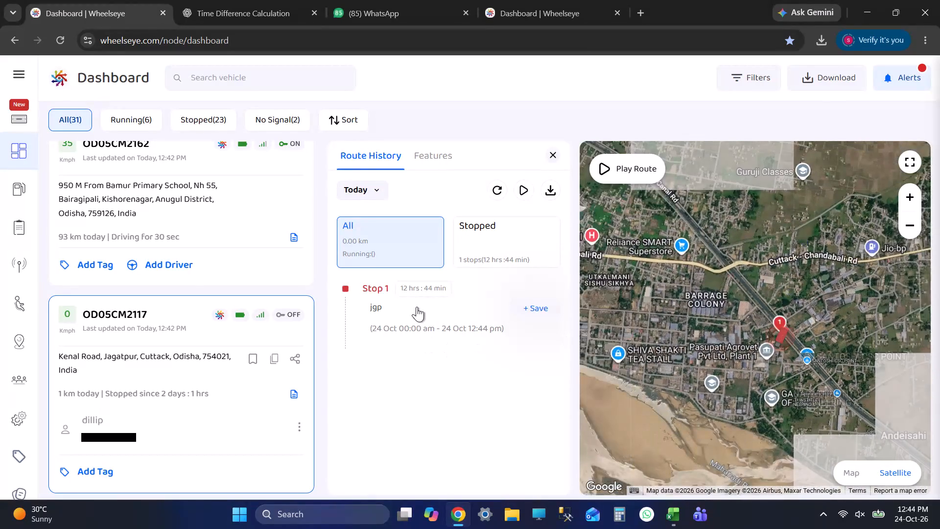
scroll(759, 313, up, 4)
scroll(750, 333, down, 3)
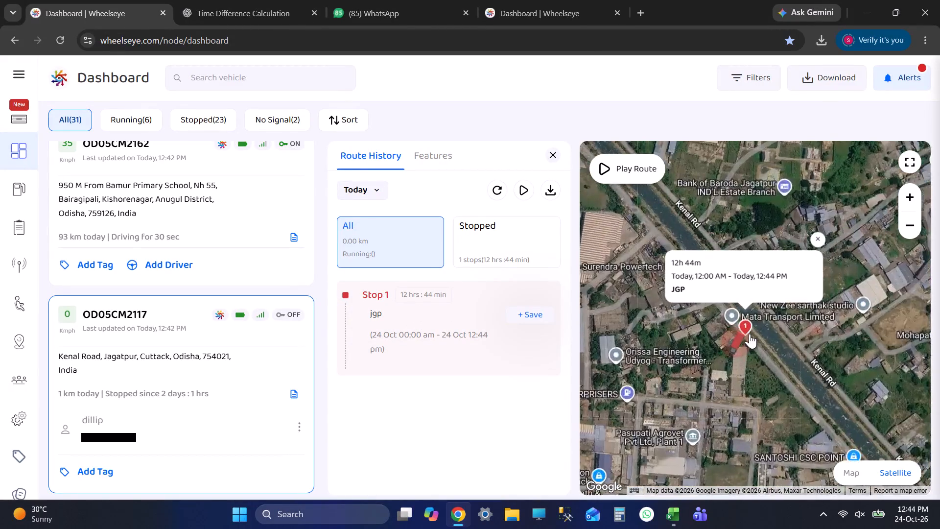
scroll(750, 334, down, 5)
scroll(211, 348, down, 5)
scroll(210, 350, up, 2)
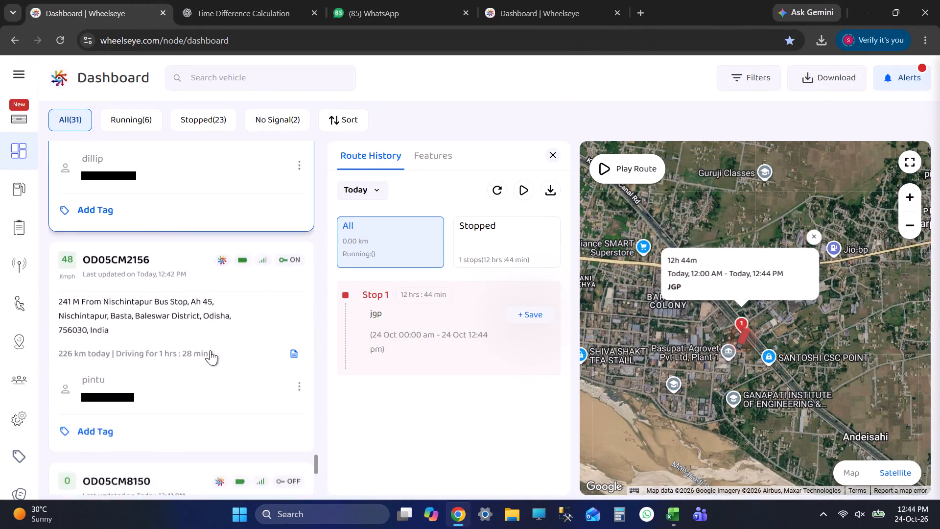
scroll(210, 350, up, 1)
scroll(741, 327, up, 3)
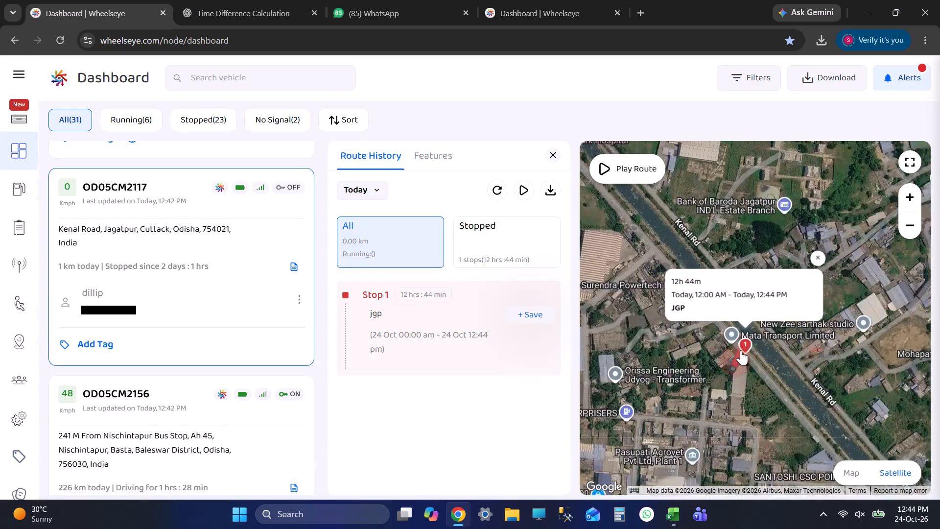
scroll(741, 350, down, 5)
click(404, 316)
click(404, 316)
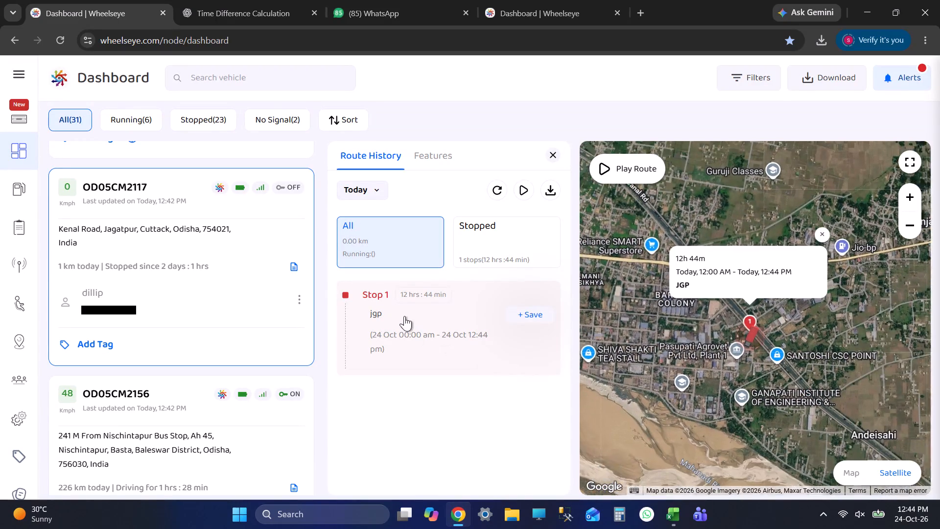
scroll(194, 328, down, 2)
click(177, 314)
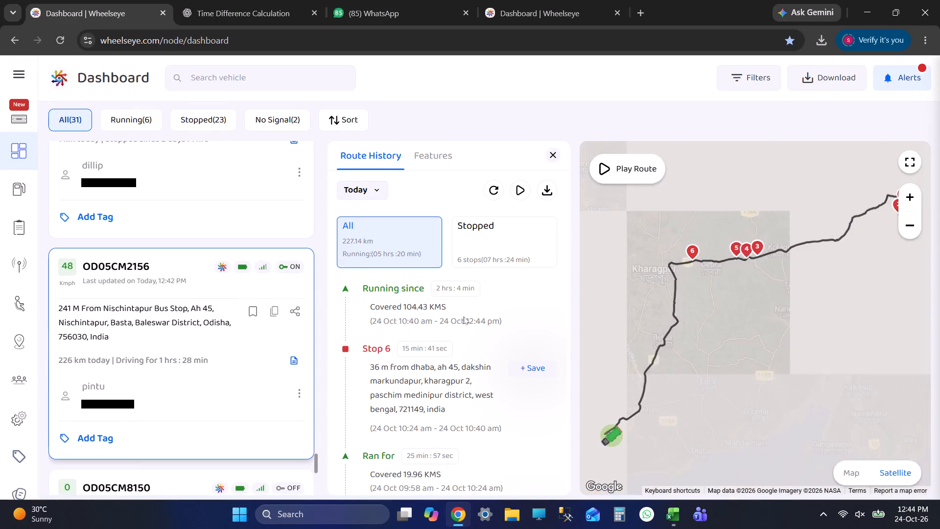
drag(640, 391, 747, 268)
scroll(682, 349, up, 1)
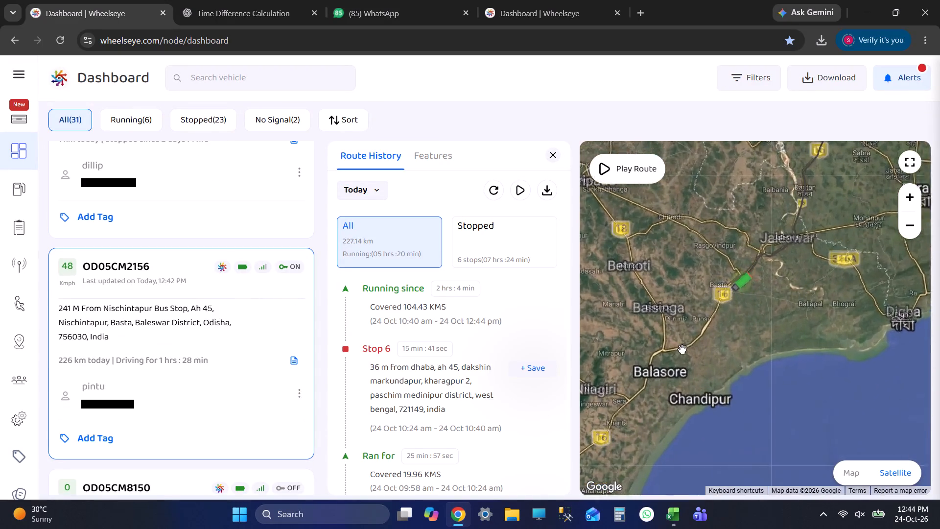
scroll(682, 349, up, 2)
drag(750, 228, 676, 324)
scroll(716, 288, up, 2)
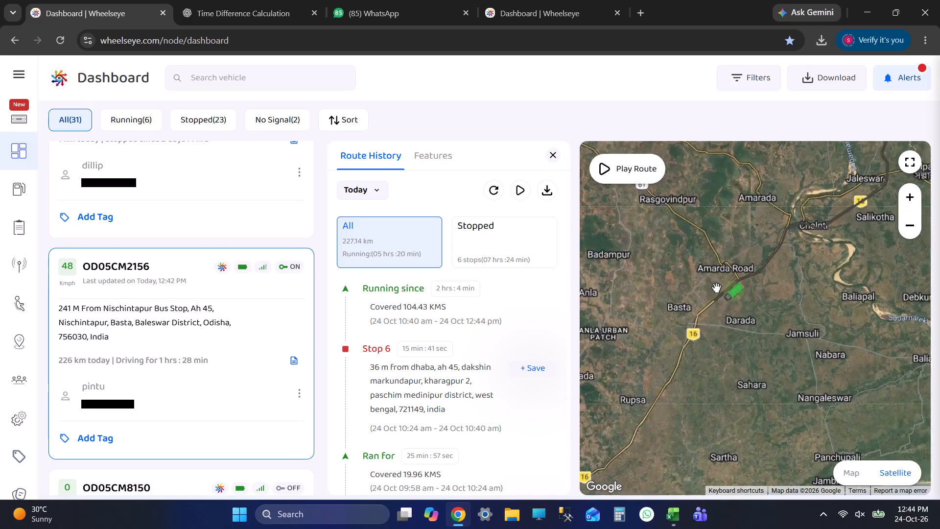
scroll(716, 288, up, 4)
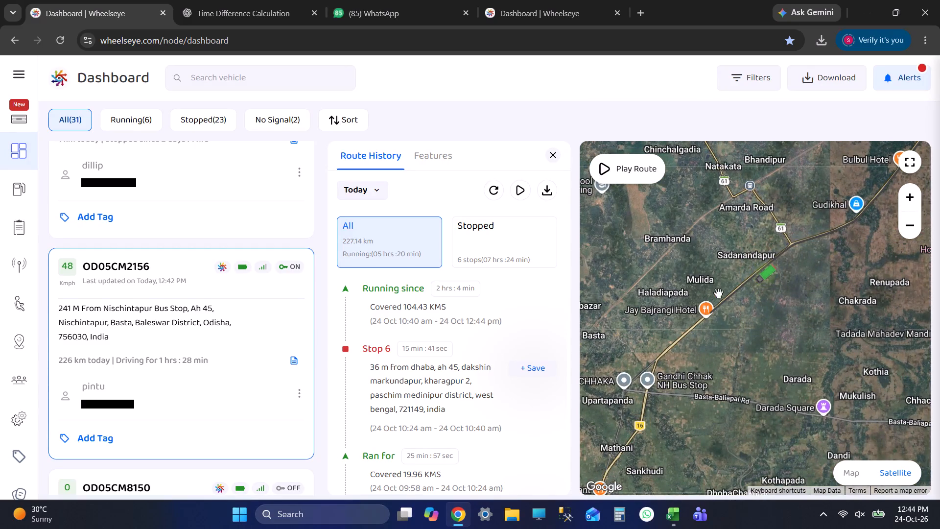
scroll(709, 297, up, 4)
drag(713, 298, 737, 261)
scroll(737, 261, down, 4)
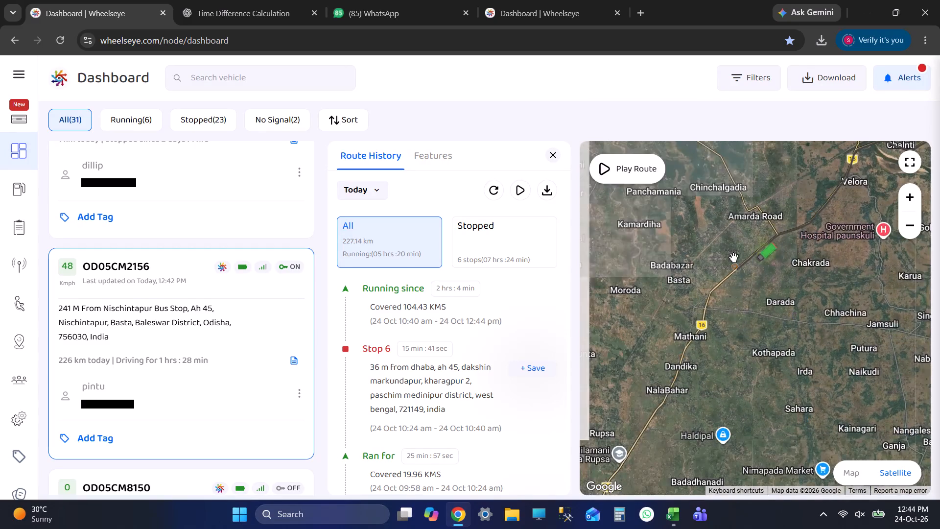
scroll(733, 257, down, 6)
scroll(733, 257, up, 1)
scroll(733, 257, down, 3)
scroll(733, 257, up, 1)
scroll(733, 257, down, 2)
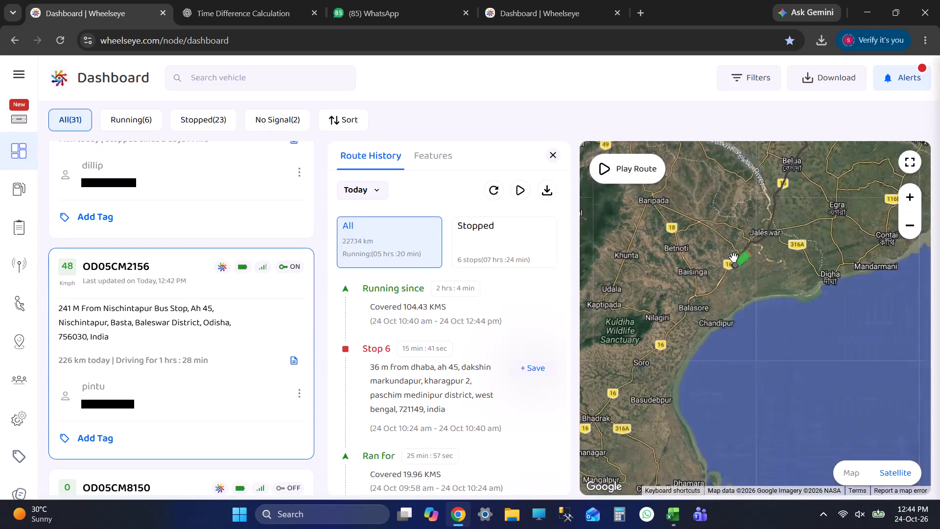
scroll(188, 353, down, 3)
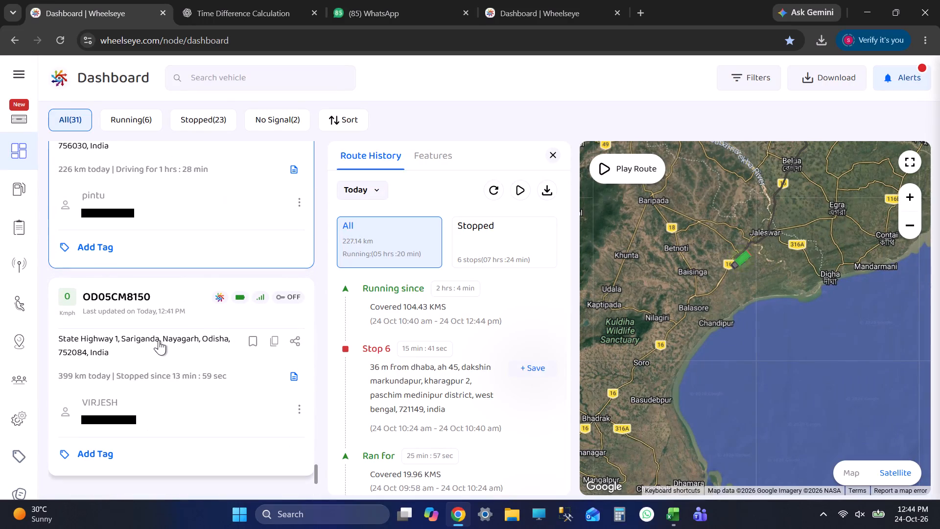
click(159, 340)
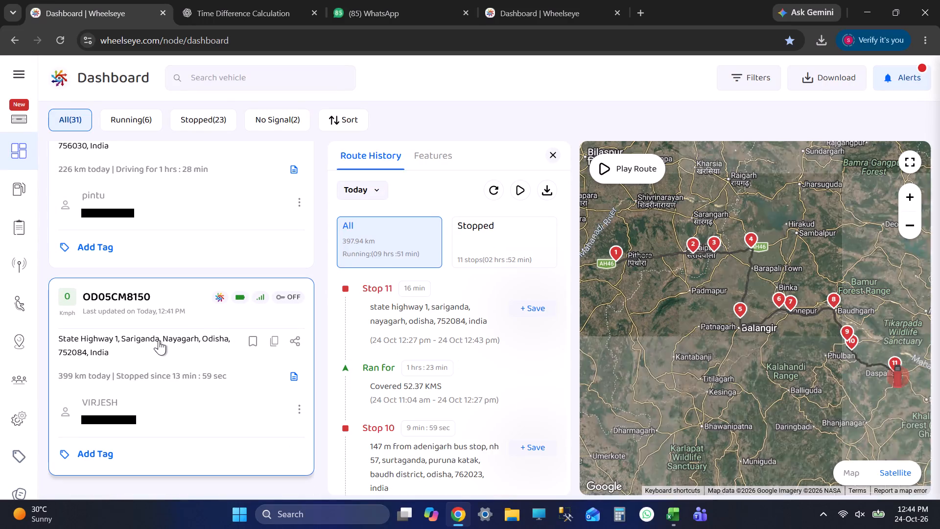
drag(757, 367, 684, 328)
scroll(181, 365, down, 5)
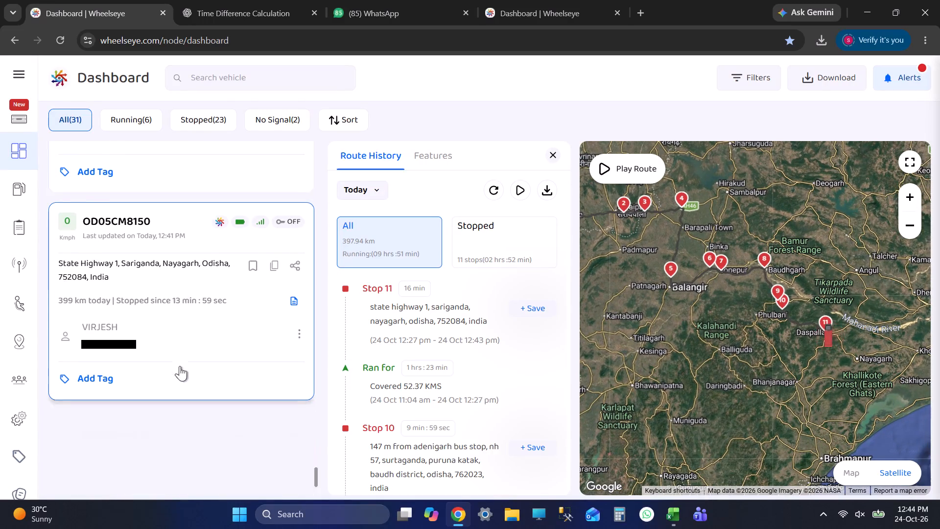
click(184, 305)
scroll(717, 337, down, 5)
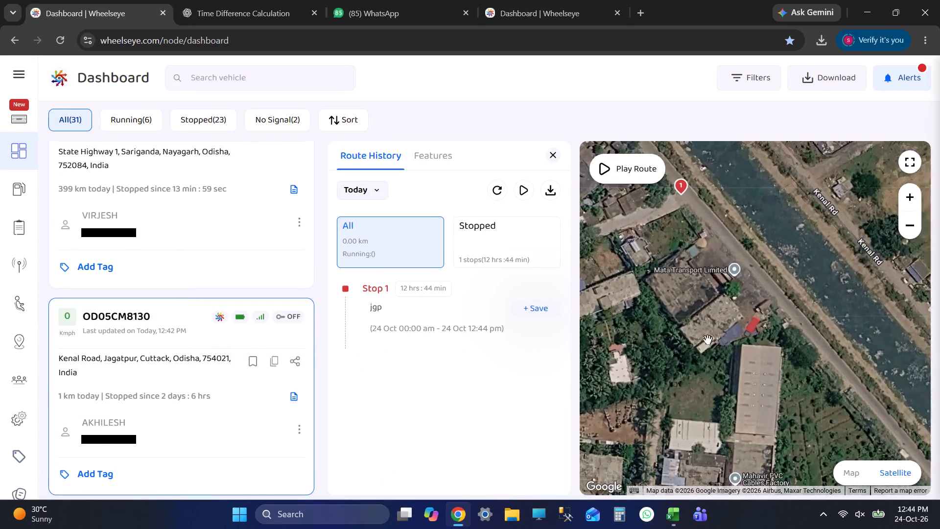
scroll(139, 353, down, 5)
scroll(174, 326, down, 1)
scroll(175, 331, up, 1)
scroll(175, 331, down, 1)
scroll(175, 331, up, 1)
scroll(175, 331, down, 2)
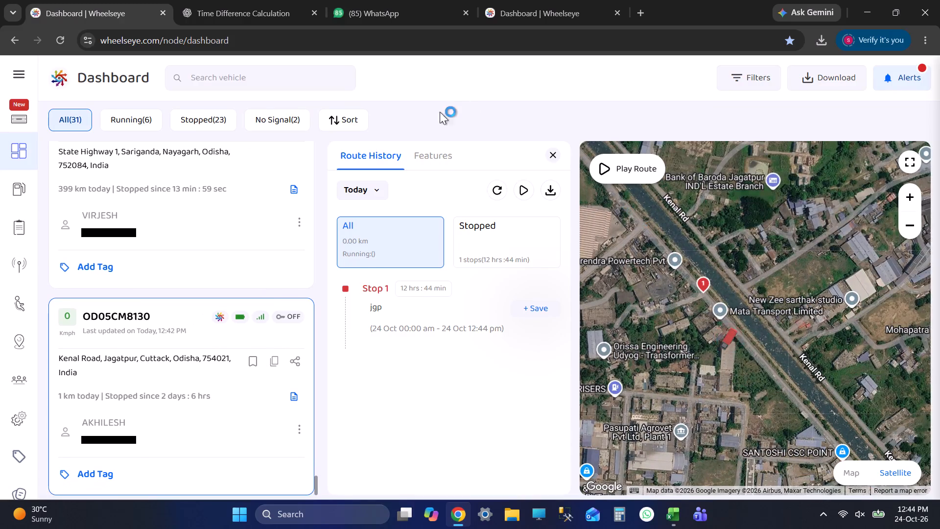
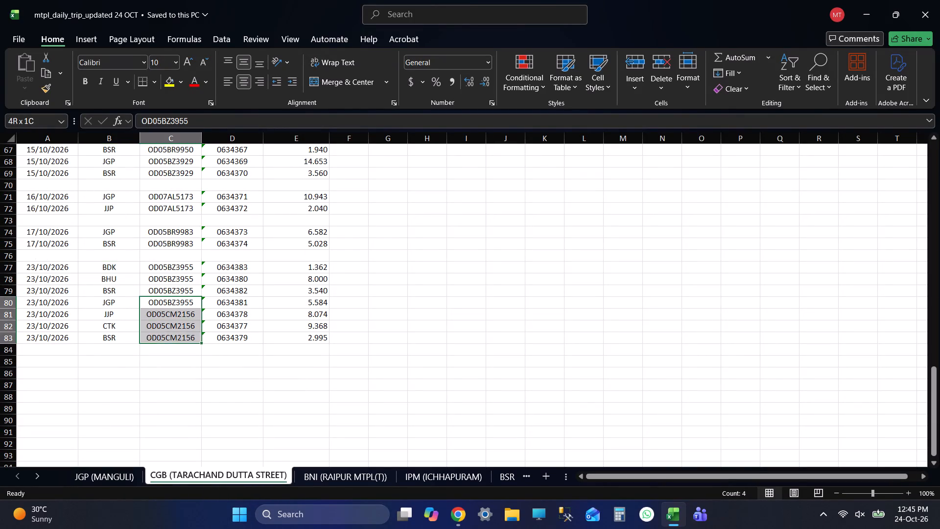
drag(189, 335, 184, 320)
click(180, 301)
key(ctrl+c)
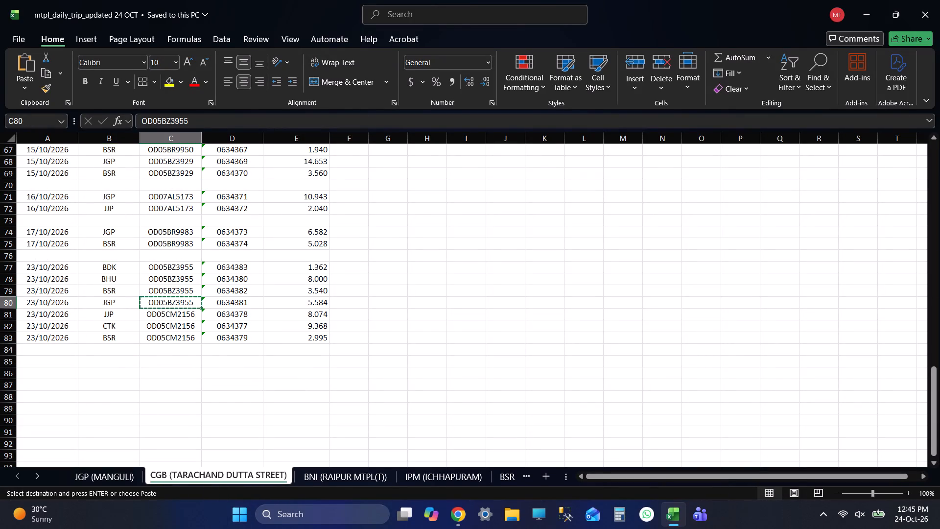
key(alt+Tab)
click(194, 86)
key(ctrl+v)
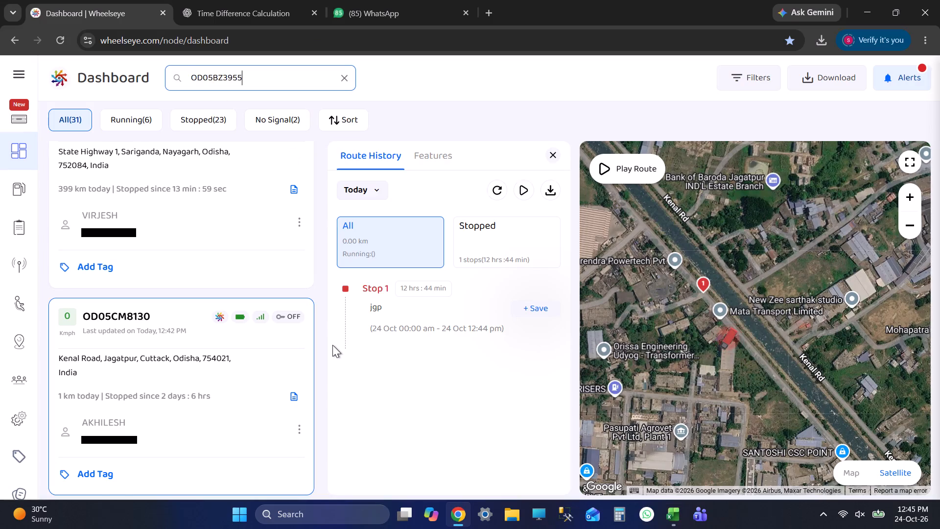
key(Return)
click(162, 279)
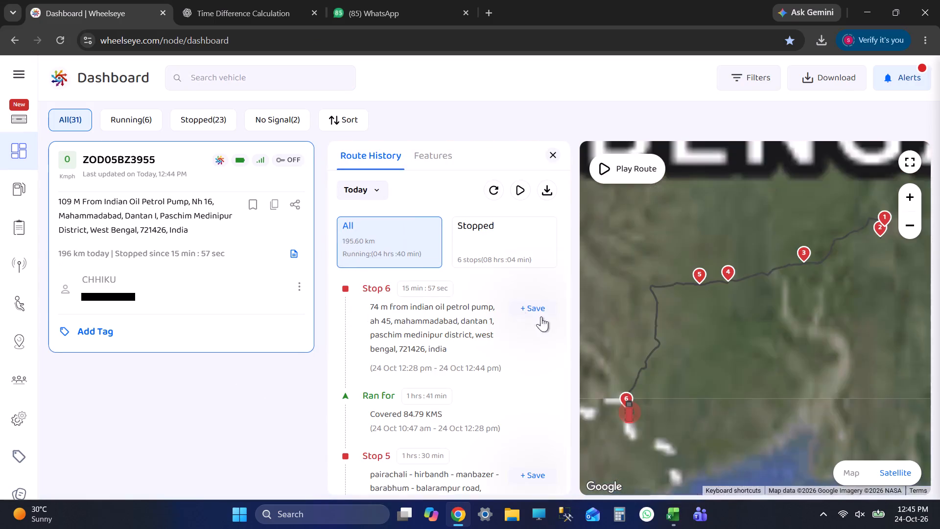
drag(622, 366, 656, 330)
scroll(650, 351, up, 3)
scroll(691, 382, up, 4)
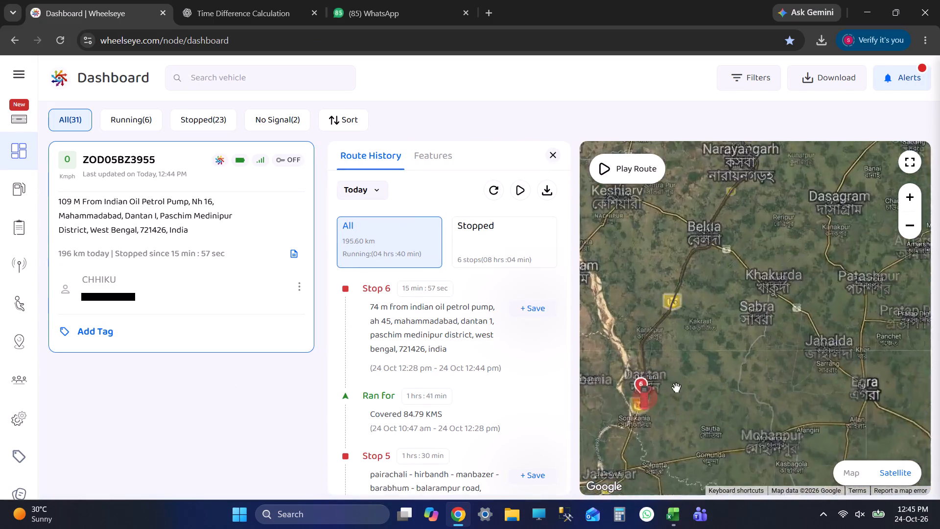
scroll(676, 387, up, 2)
drag(637, 368, 707, 357)
scroll(708, 361, up, 1)
scroll(709, 365, down, 1)
scroll(709, 365, up, 1)
scroll(709, 365, down, 1)
scroll(709, 365, up, 1)
scroll(709, 365, down, 5)
scroll(709, 365, up, 4)
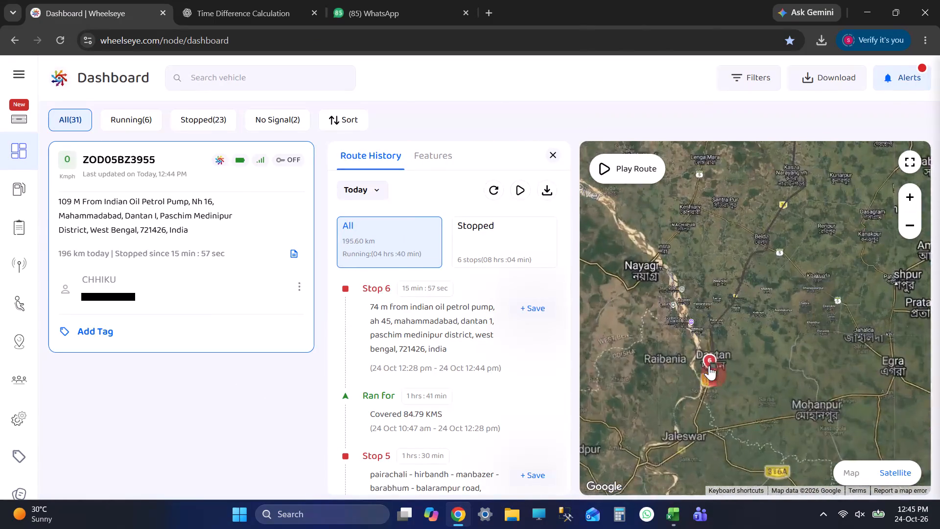
scroll(709, 365, up, 4)
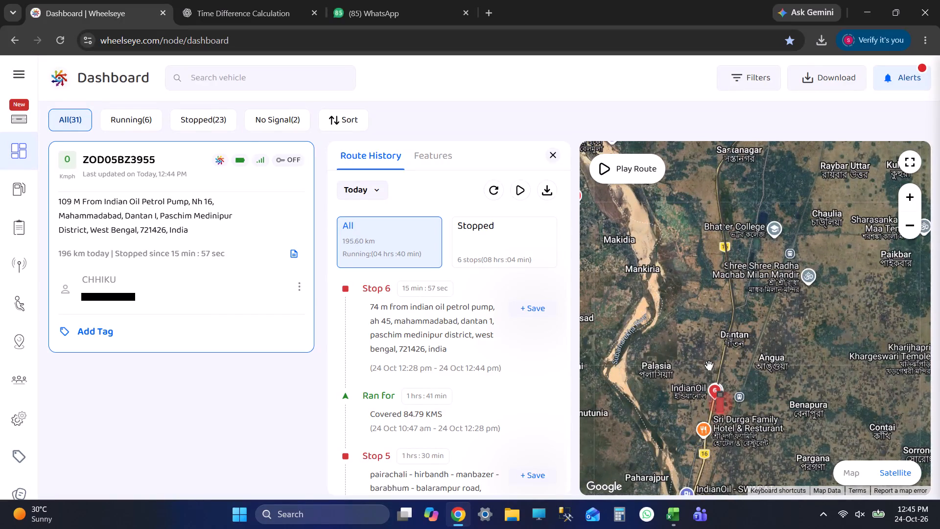
scroll(709, 365, down, 7)
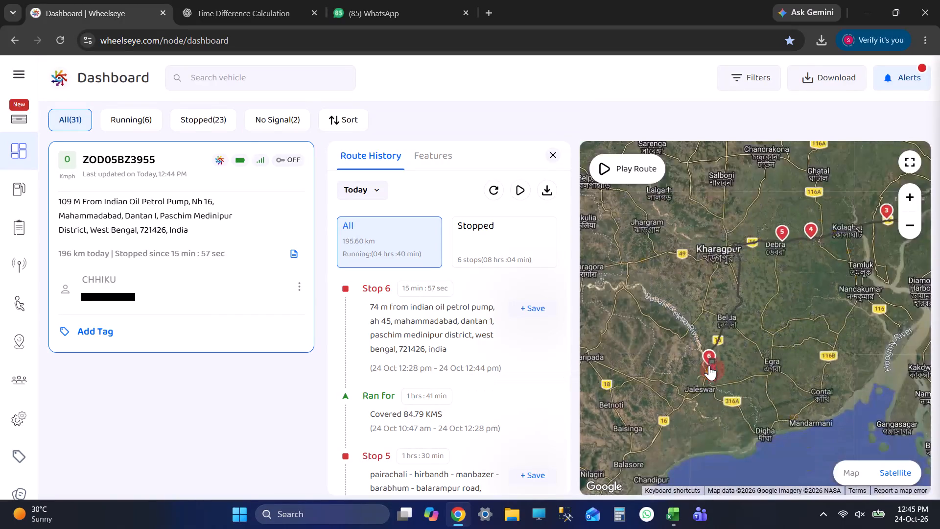
scroll(709, 365, up, 8)
scroll(709, 365, down, 6)
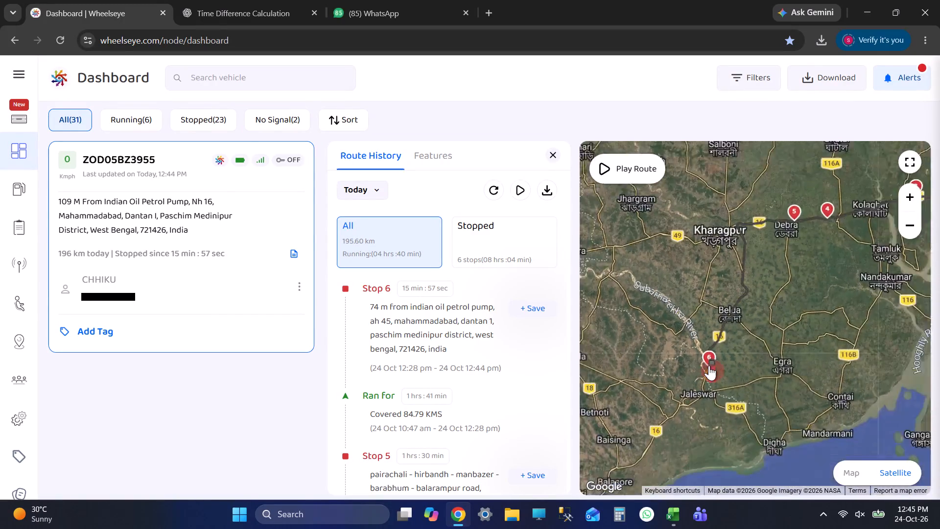
scroll(709, 365, down, 3)
key(alt+Tab)
click(178, 316)
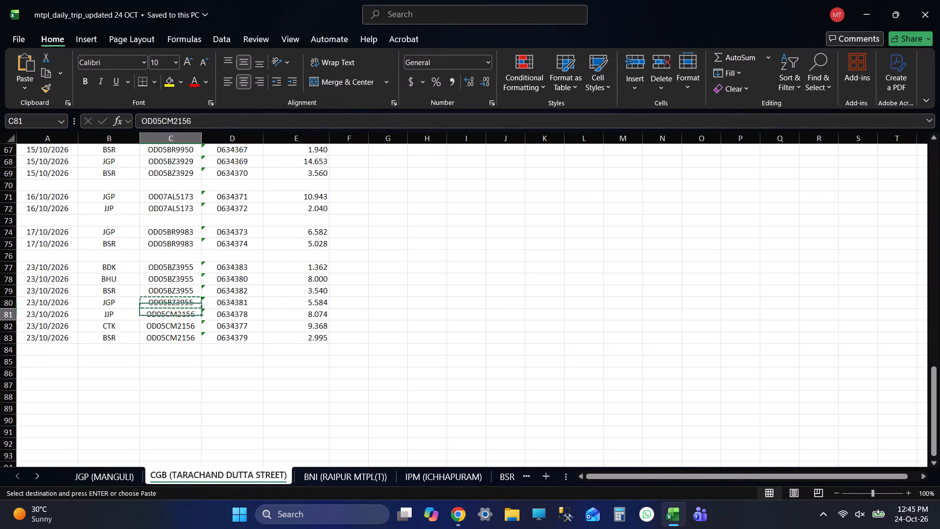
key(ctrl+c)
key(alt+Tab)
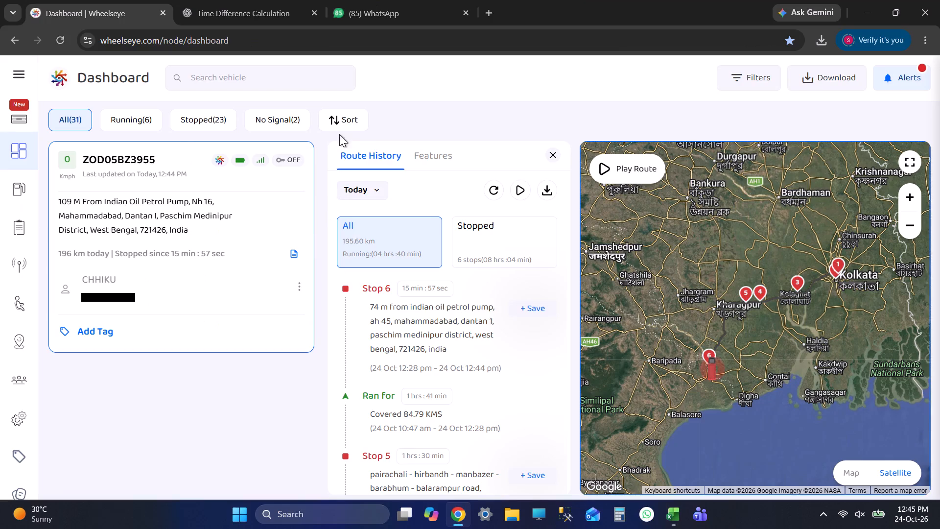
click(272, 87)
key(ctrl+v)
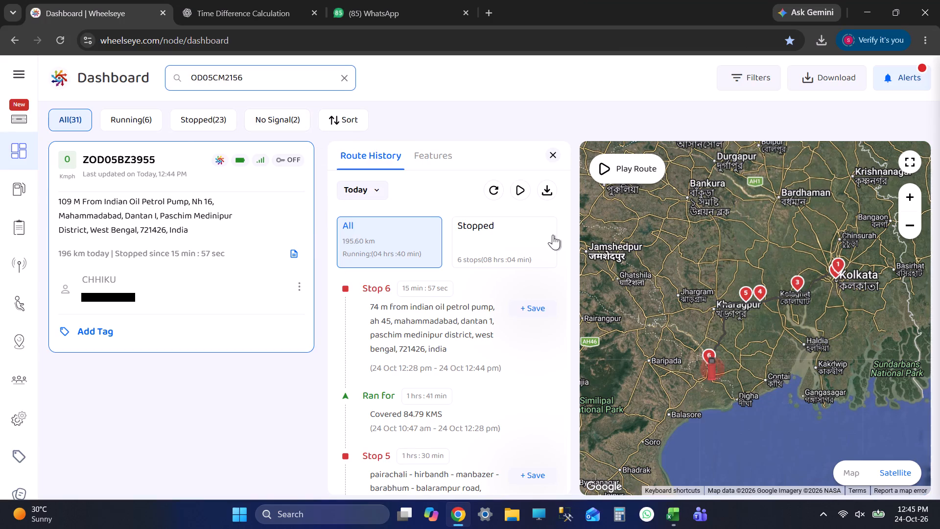
key(Return)
click(190, 181)
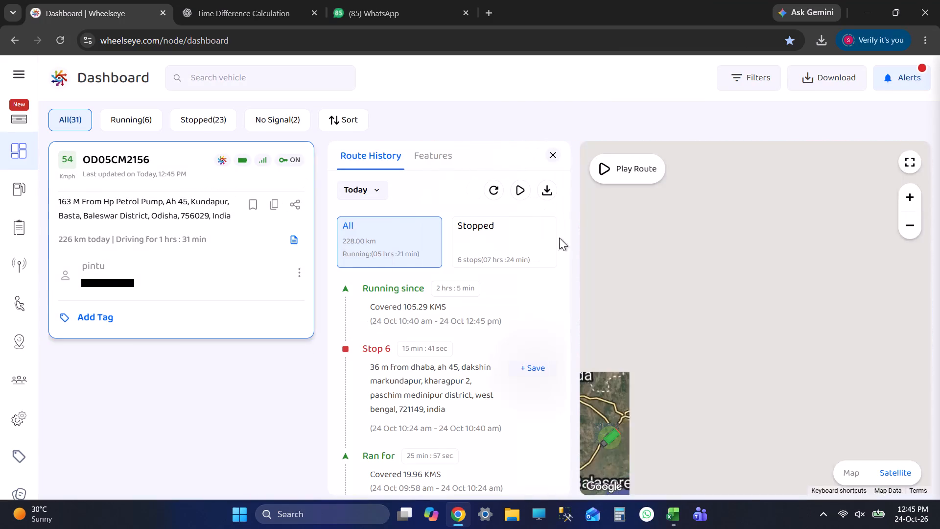
drag(701, 411, 816, 290)
scroll(775, 320, up, 2)
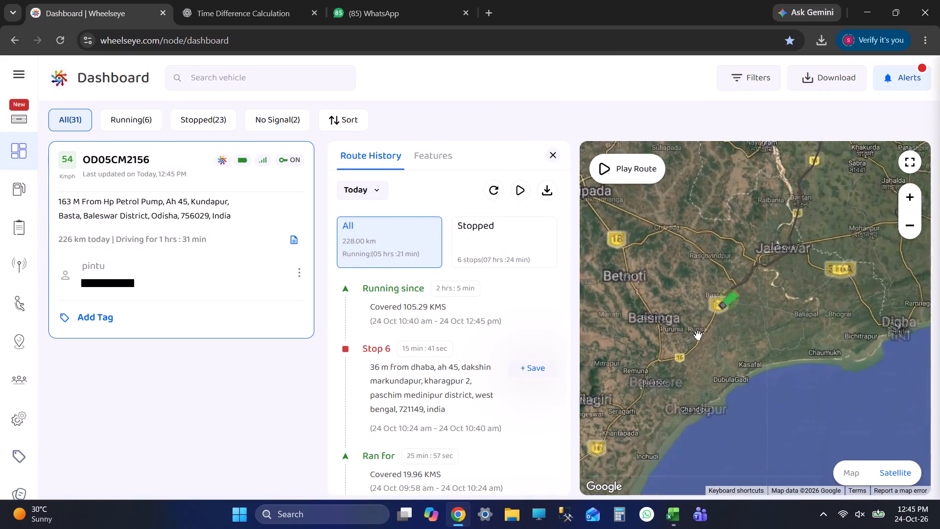
drag(699, 333, 743, 344)
scroll(769, 325, up, 1)
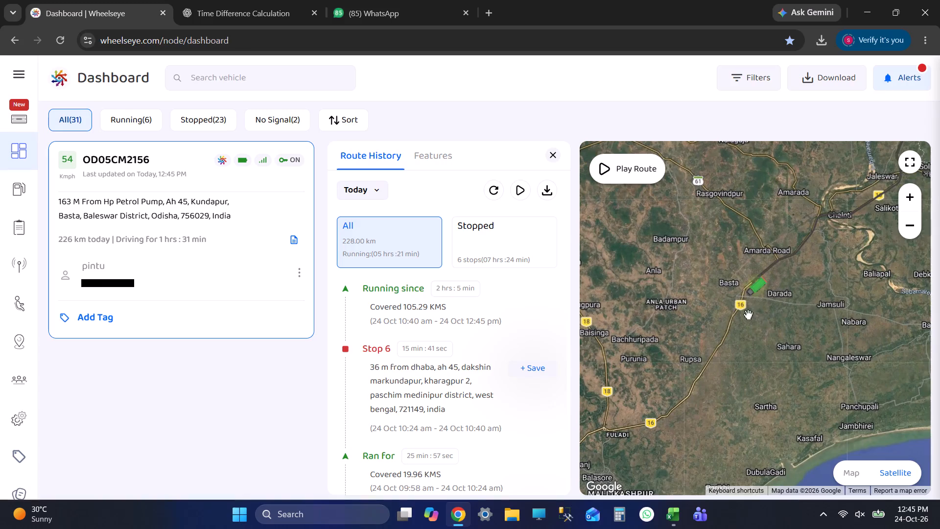
drag(746, 314, 779, 315)
scroll(779, 315, down, 9)
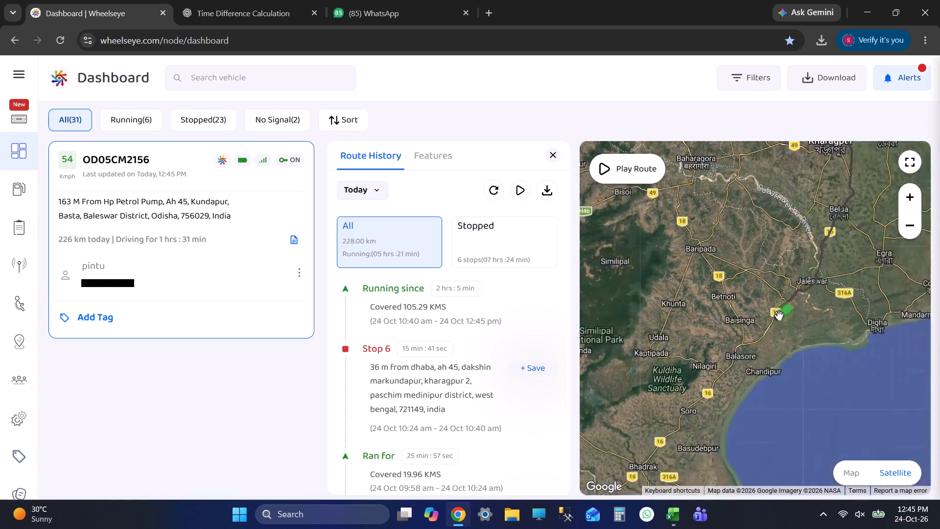
scroll(449, 434, down, 4)
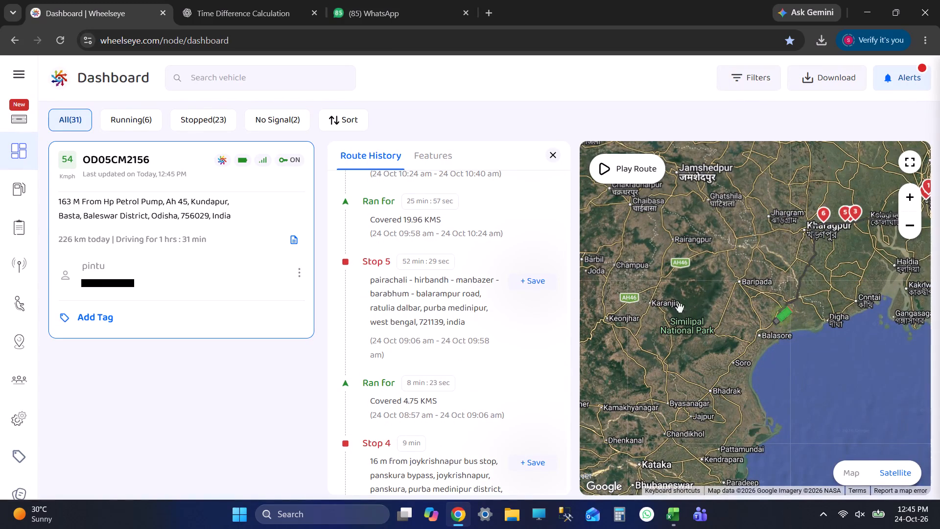
scroll(712, 291, down, 1)
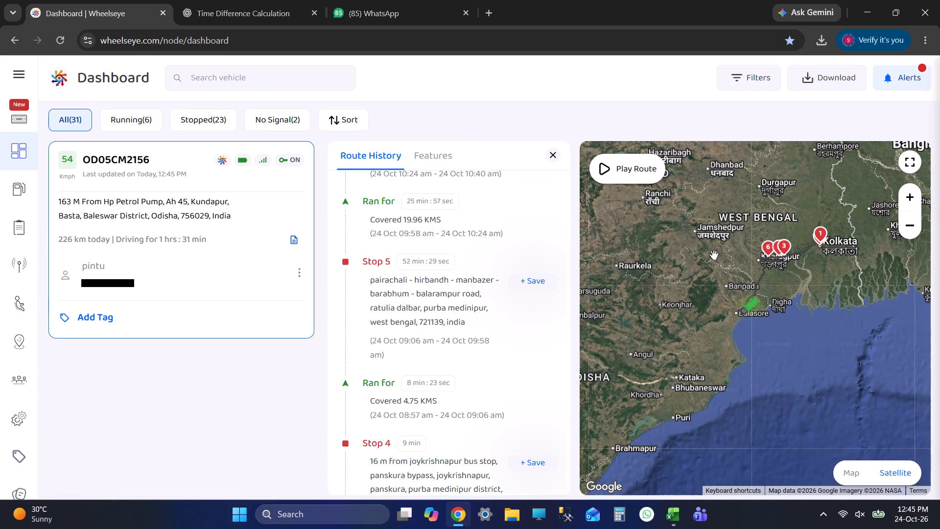
scroll(753, 309, up, 2)
drag(752, 308, 801, 309)
scroll(768, 316, up, 2)
scroll(795, 290, down, 3)
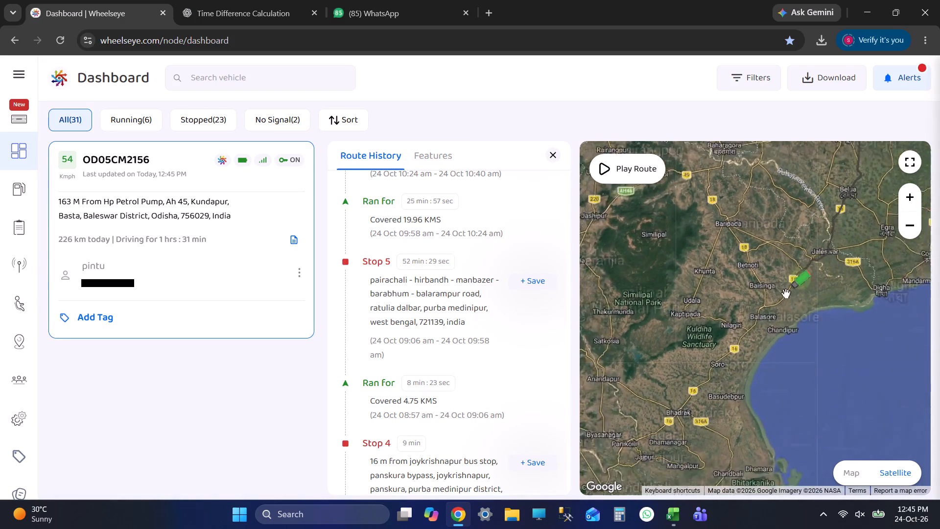
scroll(786, 293, down, 3)
scroll(800, 306, up, 3)
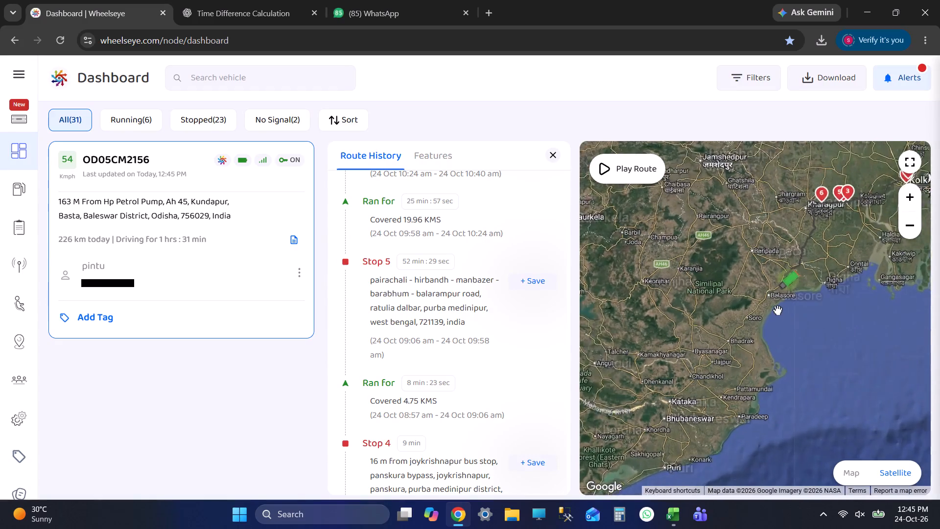
scroll(780, 313, up, 6)
drag(750, 244, 806, 319)
scroll(786, 251, down, 2)
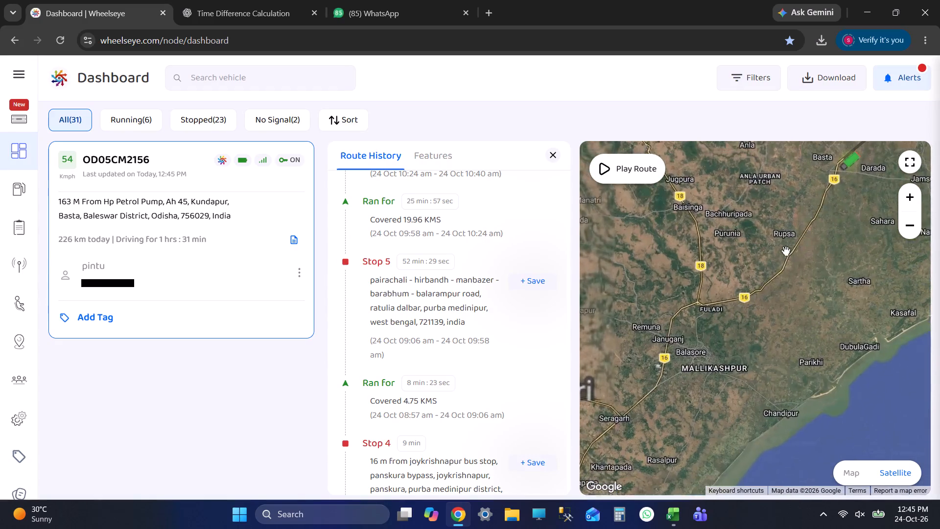
scroll(786, 251, down, 2)
drag(750, 246, 752, 267)
scroll(756, 234, down, 3)
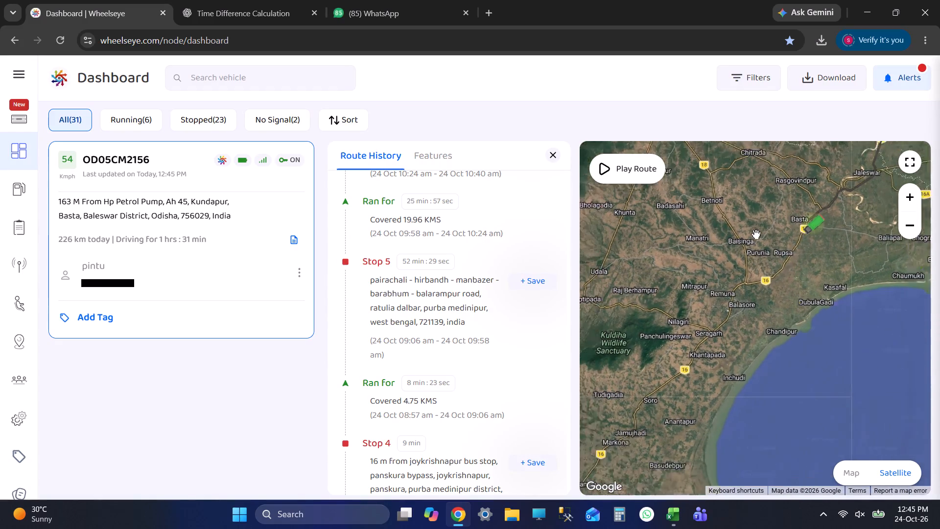
Switch to the Time Difference Calculation chat in ChatGPT.
click(226, 0)
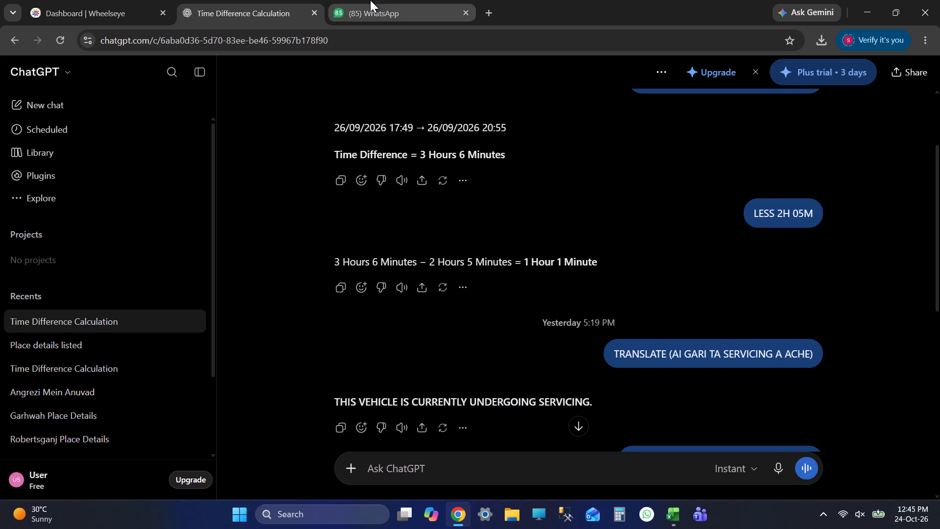